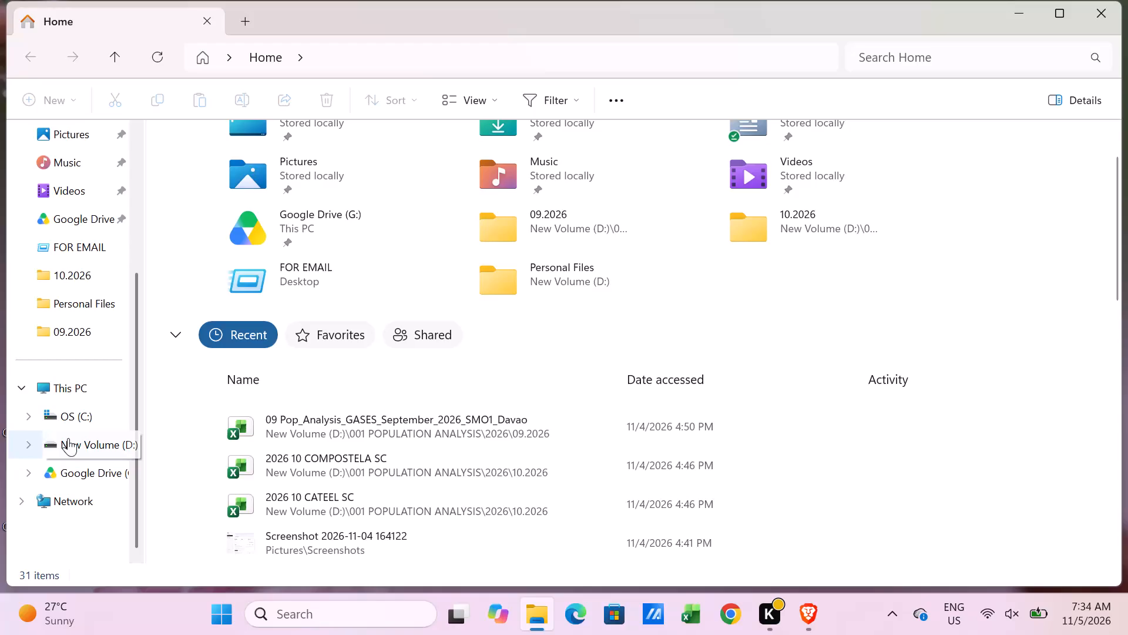
Open the September 2026 LPG and GASES population analysis workbooks from D: > 001 POPULATION ANALYSIS > 2026 > 09.2026.
{"action": "left_click", "coordinate": [99, 442]}
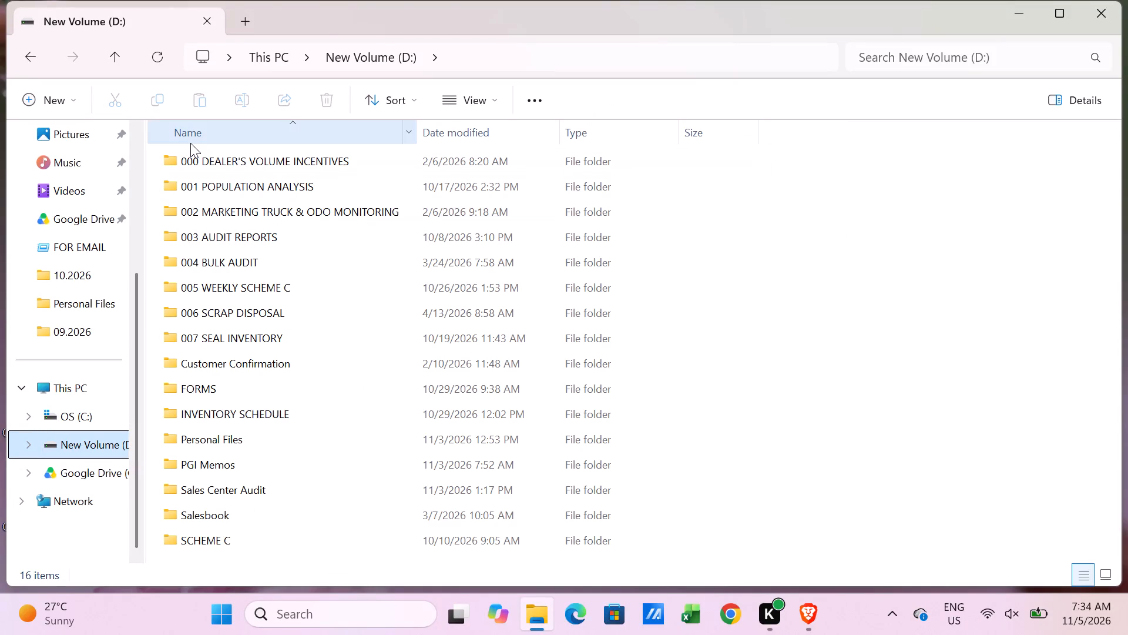
{"action": "scroll", "coordinate": [249, 183], "scroll_direction": "up", "scroll_amount": 3}
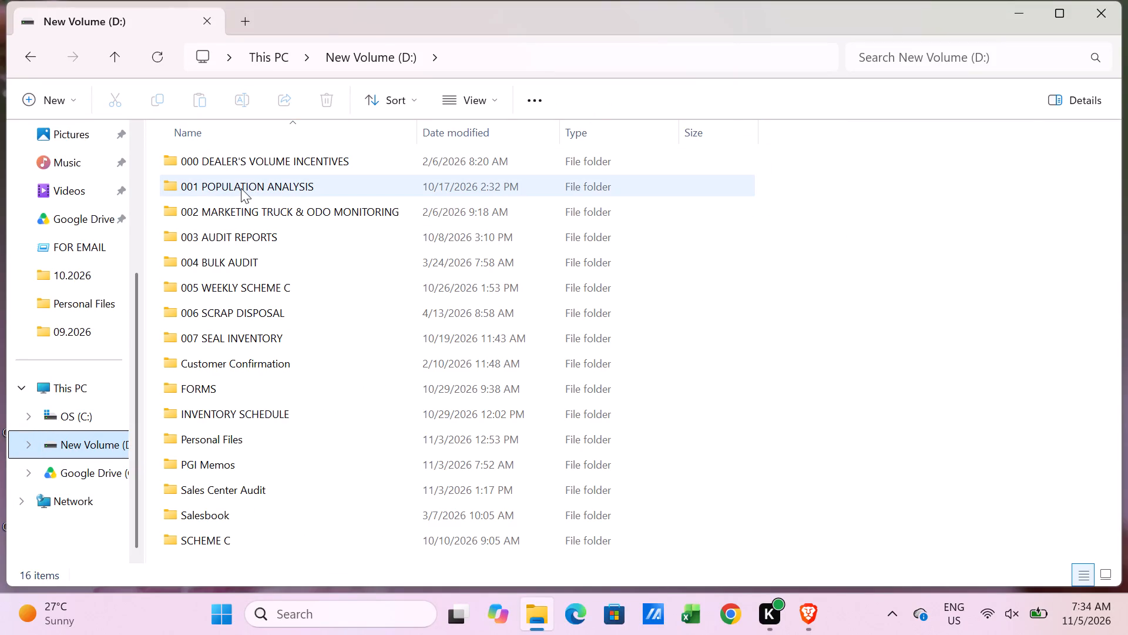
{"action": "double_click", "coordinate": [241, 188]}
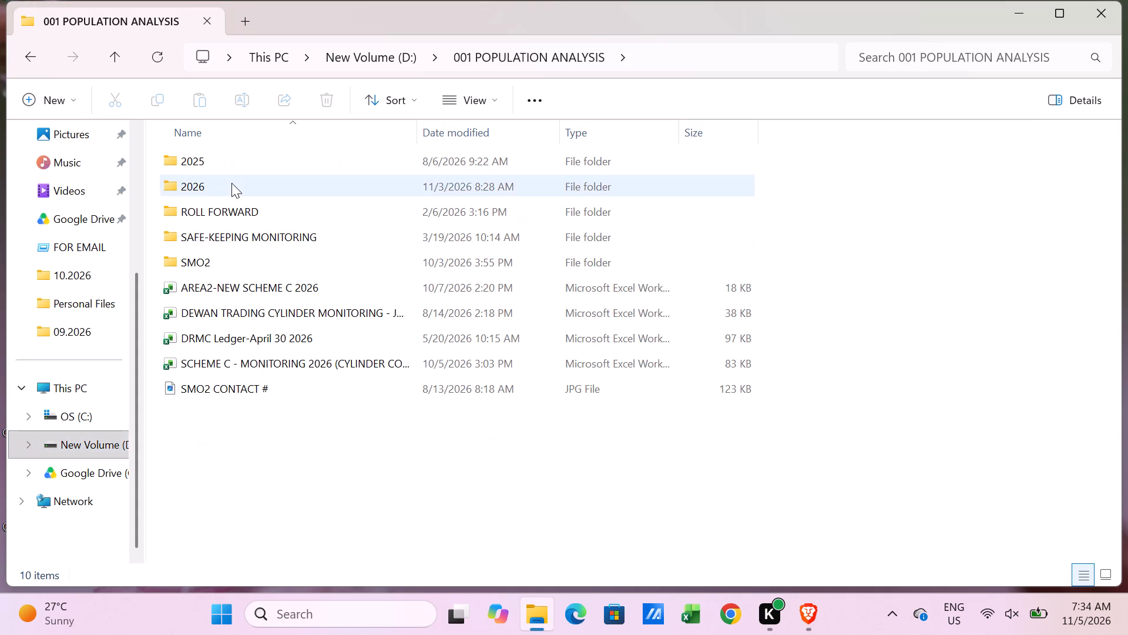
{"action": "double_click", "coordinate": [231, 183]}
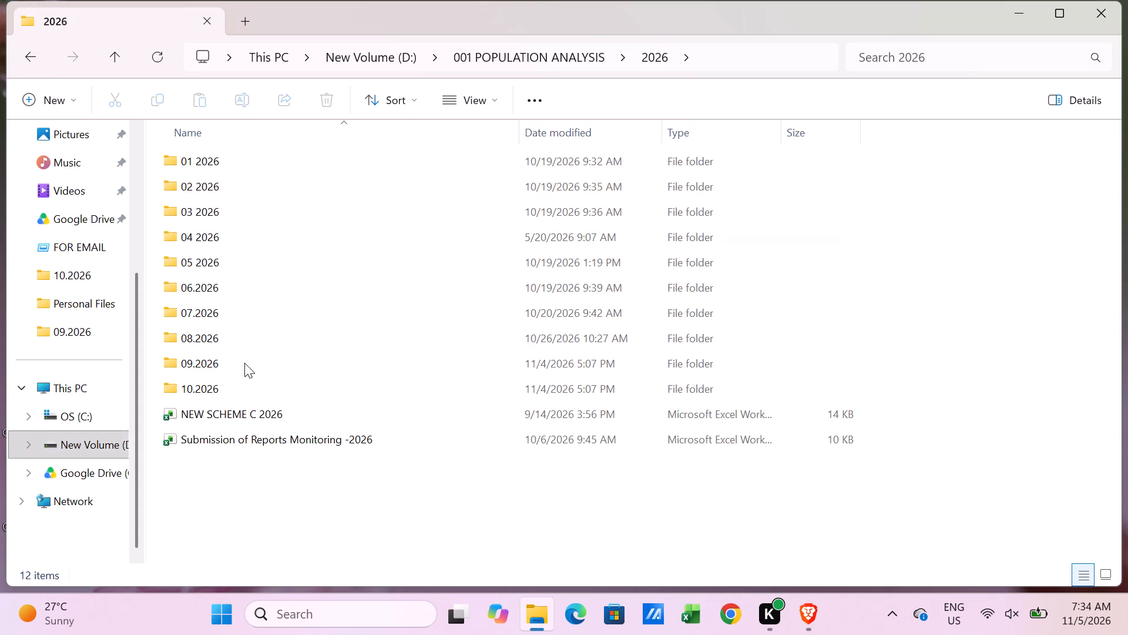
{"action": "double_click", "coordinate": [244, 363]}
{"action": "left_click", "coordinate": [267, 319]}
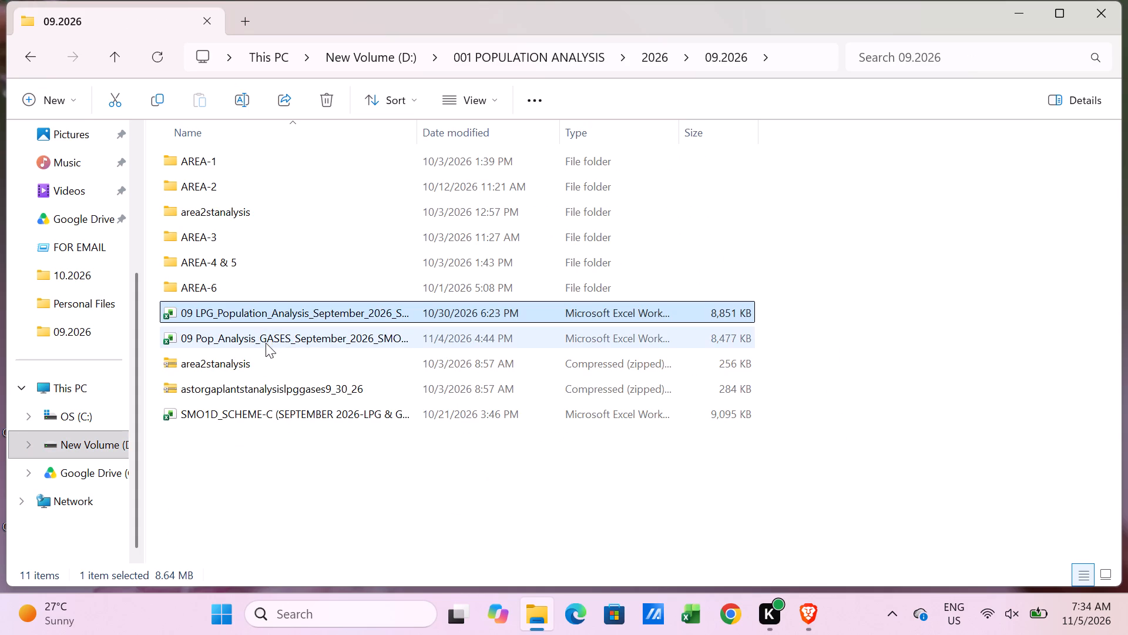
{"action": "left_click", "coordinate": [268, 338], "text": "shift"}
{"action": "right_click", "coordinate": [273, 320]}
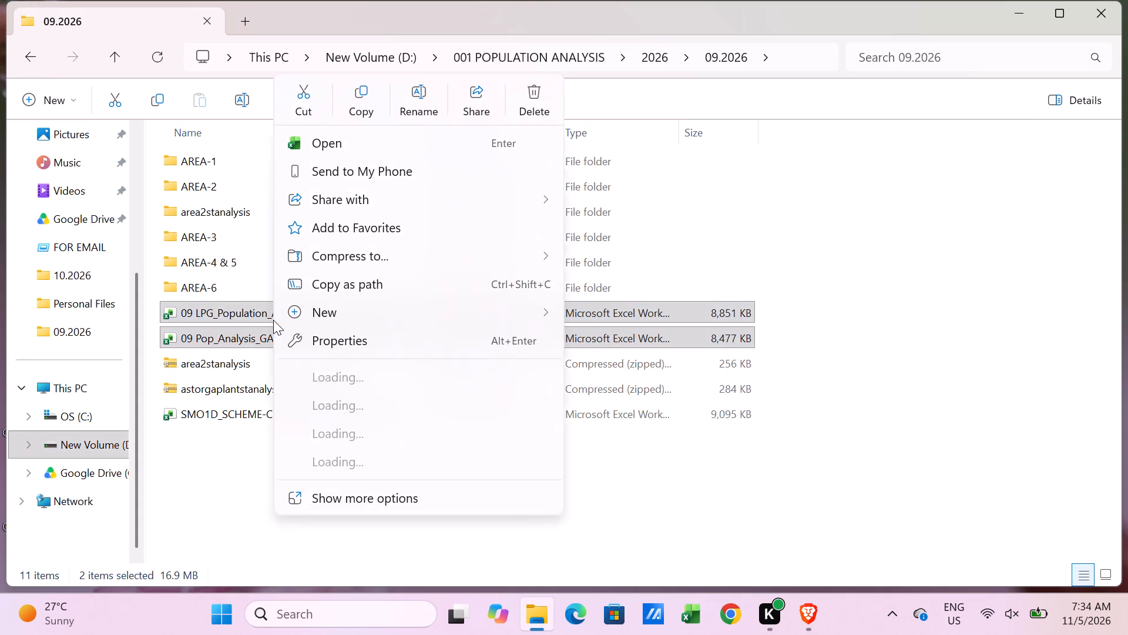
{"action": "left_click", "coordinate": [330, 142]}
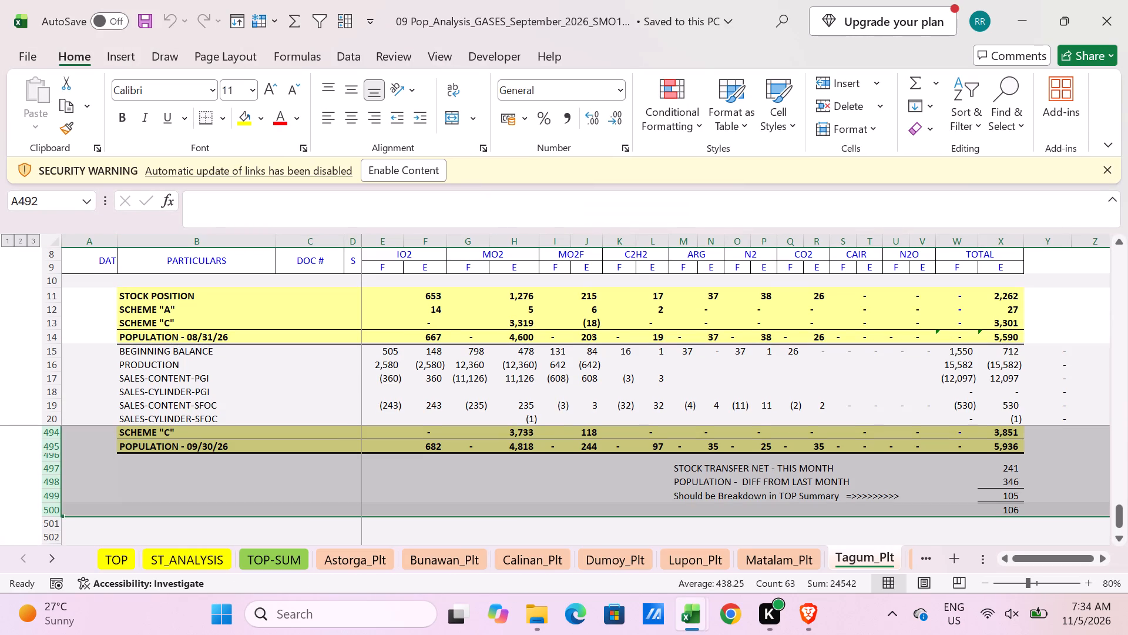
{"action": "key", "text": "alt+Tab"}
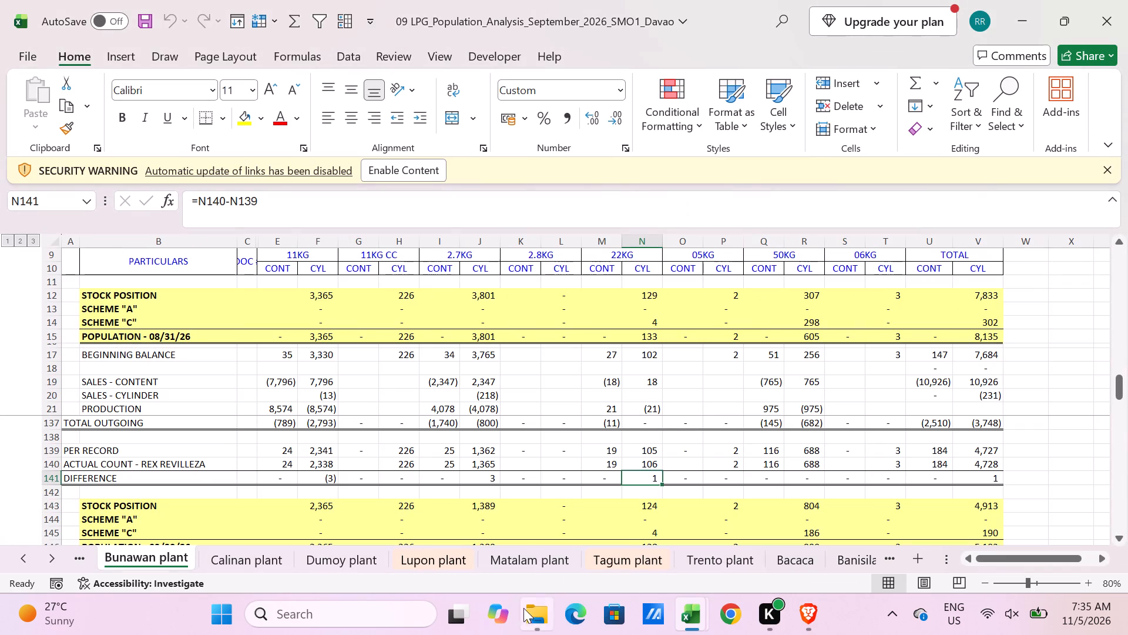
In File Explorer, go to the 10.2026 folder, open the 2026 10 CATEEL SC workbook for a look and close it.
{"action": "left_click", "coordinate": [543, 546]}
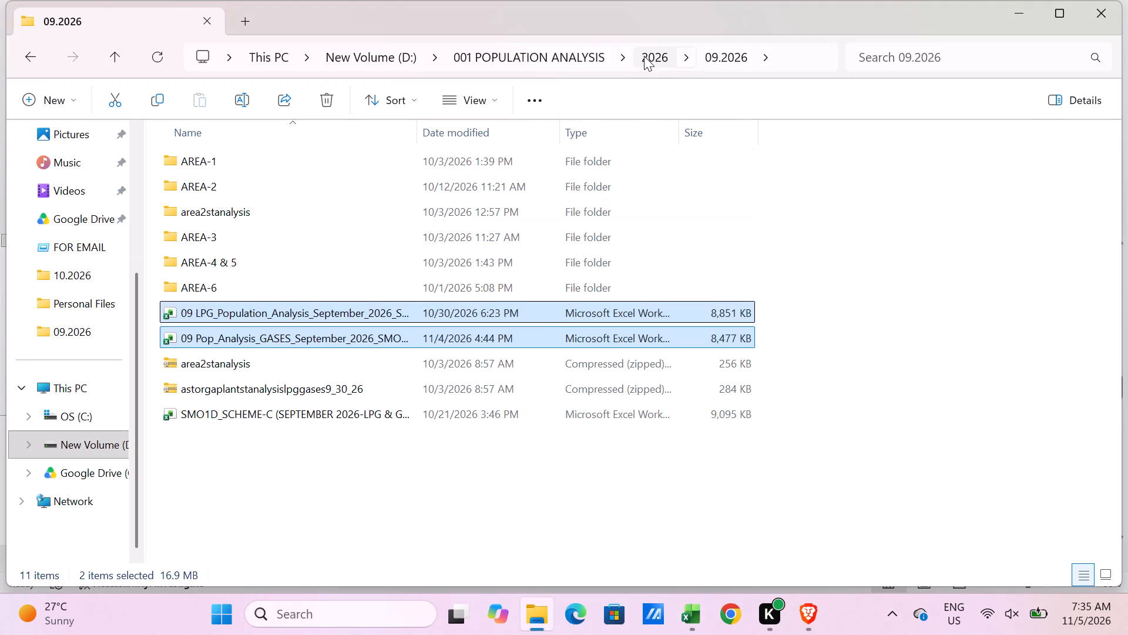
{"action": "left_click", "coordinate": [644, 56]}
{"action": "double_click", "coordinate": [262, 387]}
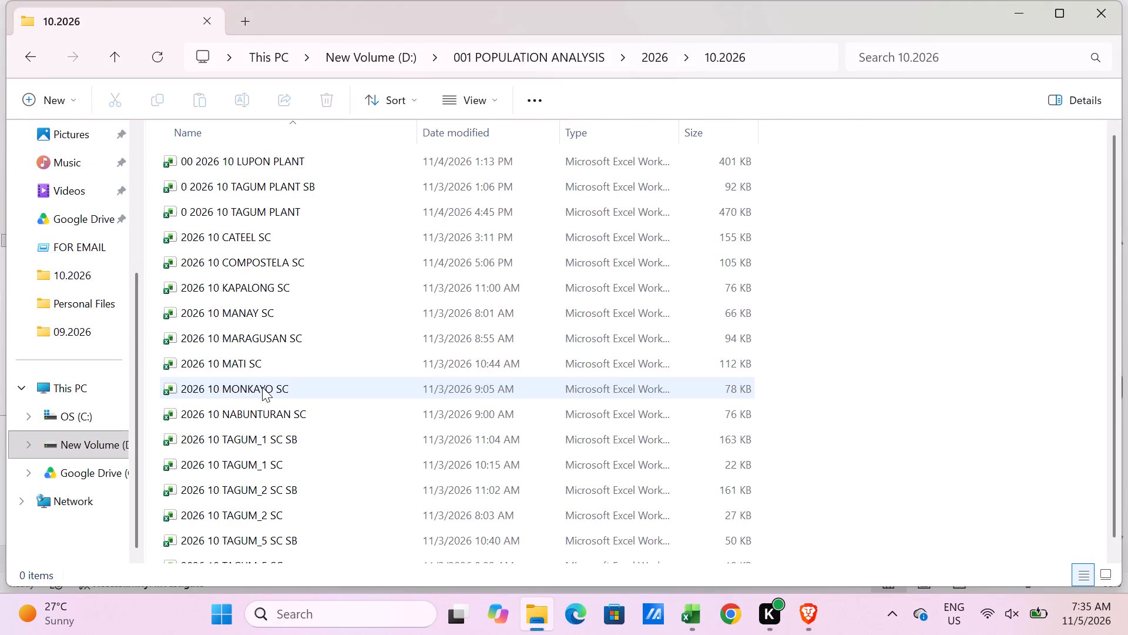
{"action": "double_click", "coordinate": [270, 236]}
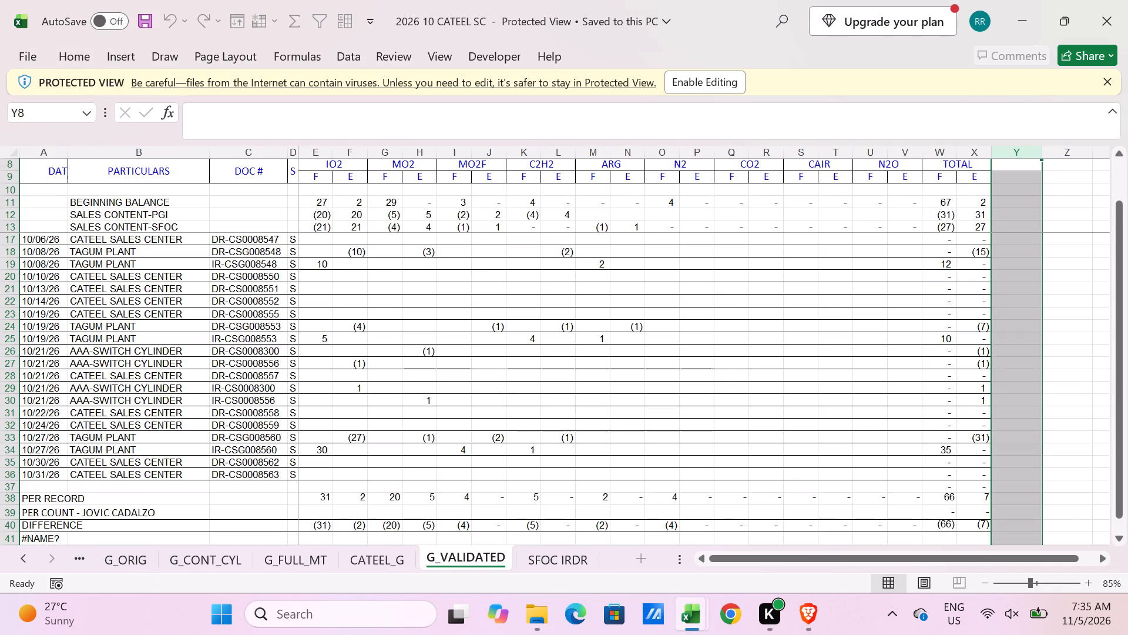
{"action": "left_click", "coordinate": [1119, 15]}
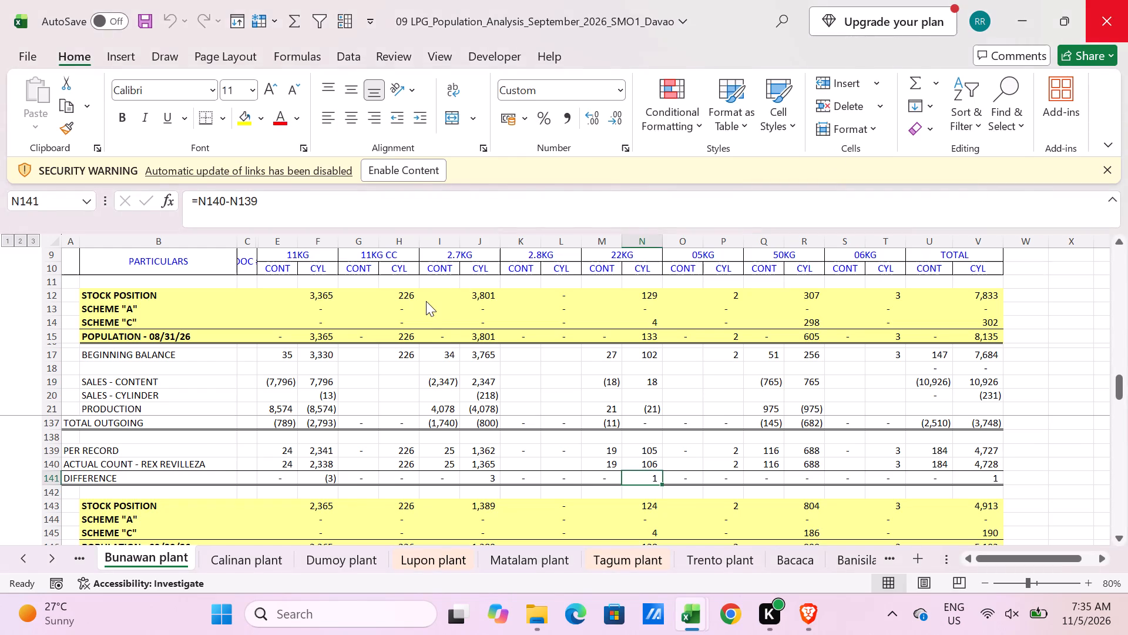
Switch back to File Explorer and open the 2026 10 COMPOSTELA SC workbook from the 10.2026 folder.
{"action": "key", "text": "alt+Tab"}
{"action": "double_click", "coordinate": [266, 262]}
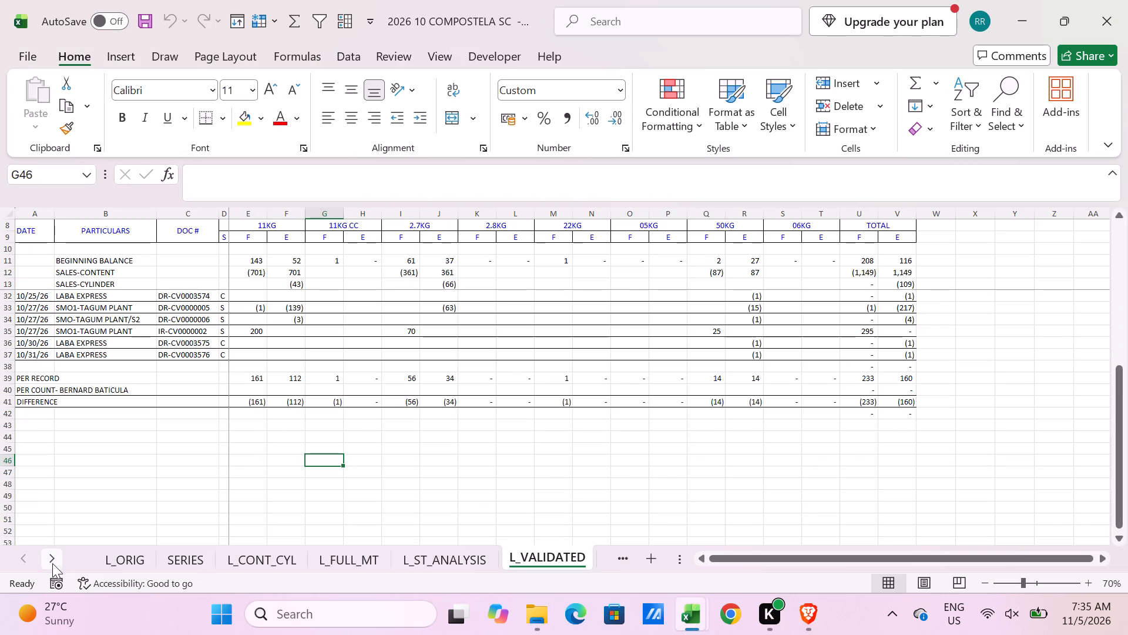
Look through the workbook's sheets and examine the document list on the SERIES sheet.
{"action": "triple_click", "coordinate": [52, 563]}
{"action": "left_click", "coordinate": [52, 563]}
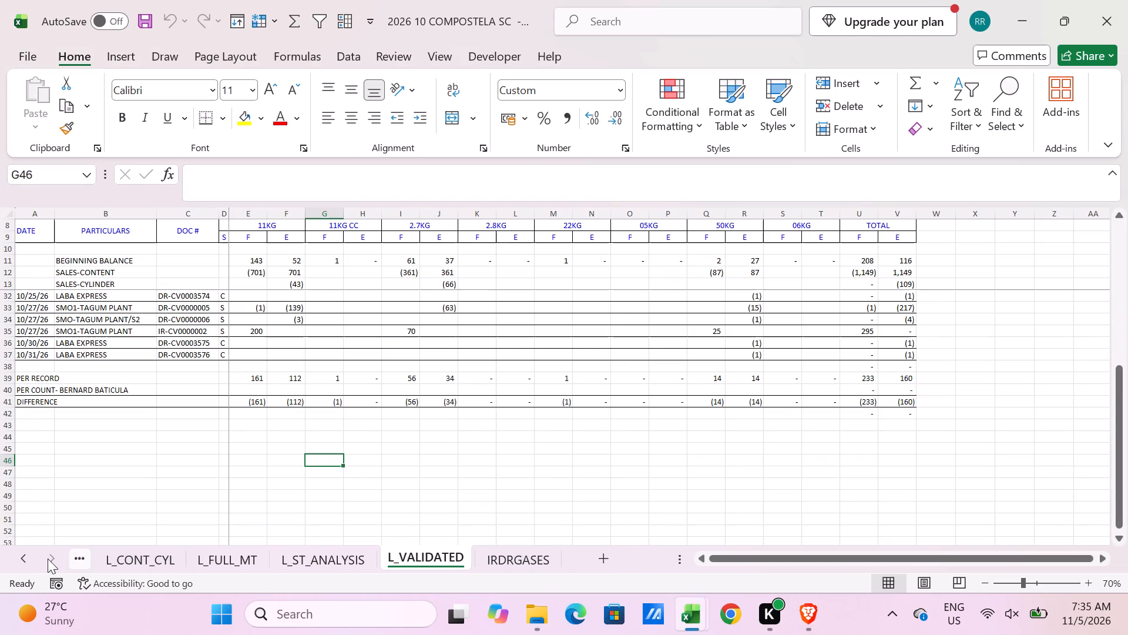
{"action": "double_click", "coordinate": [27, 559]}
{"action": "left_click", "coordinate": [194, 564]}
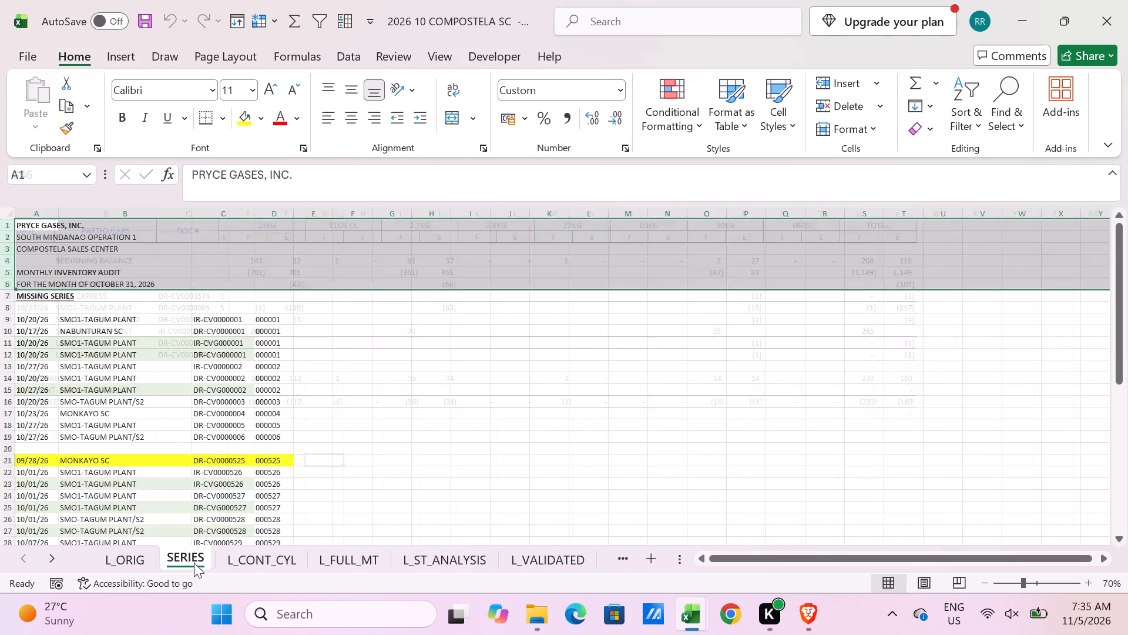
{"action": "scroll", "coordinate": [194, 557], "scroll_direction": "down", "scroll_amount": 9}
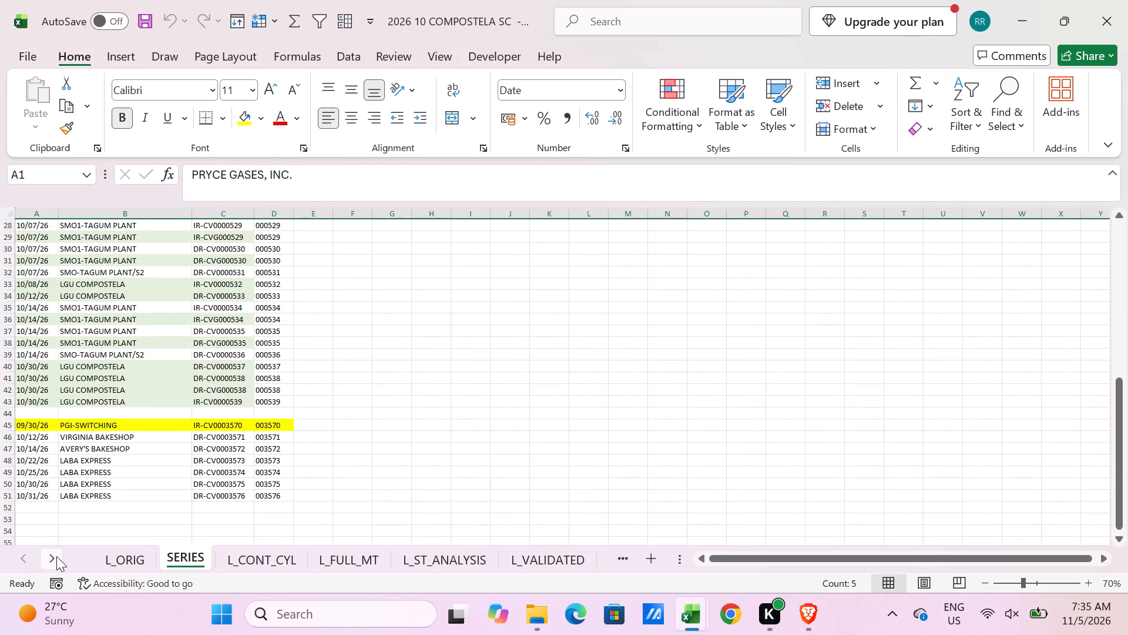
Rename the IRDRGASES sheet as G_ORIG.
{"action": "left_click", "coordinate": [56, 556]}
{"action": "left_click", "coordinate": [558, 554]}
{"action": "double_click", "coordinate": [532, 559]}
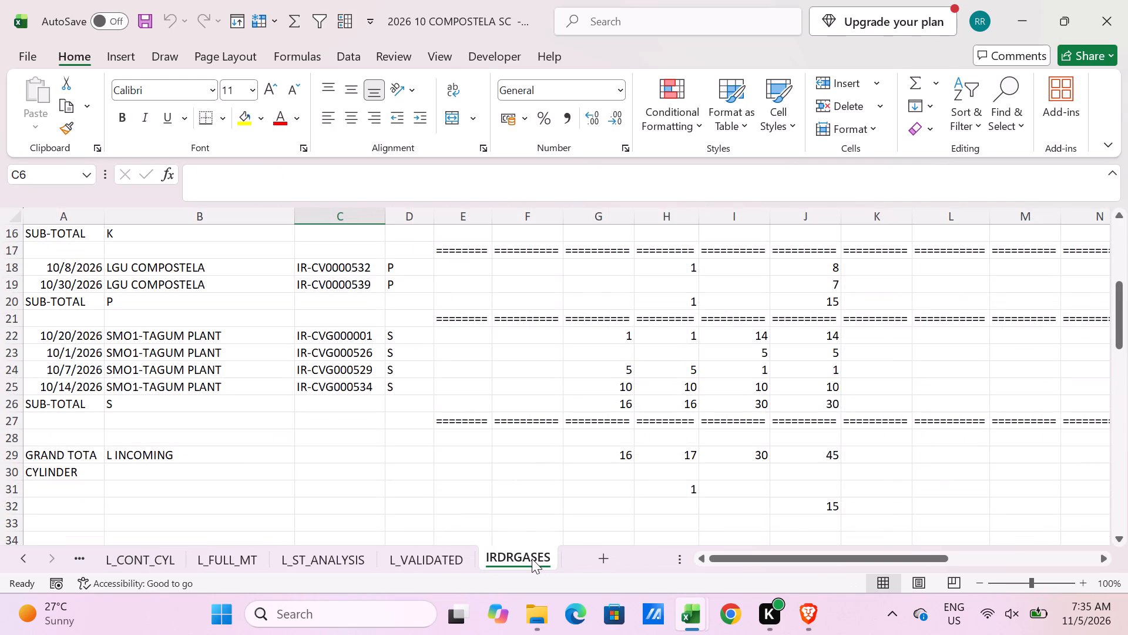
{"action": "key", "text": "g"}
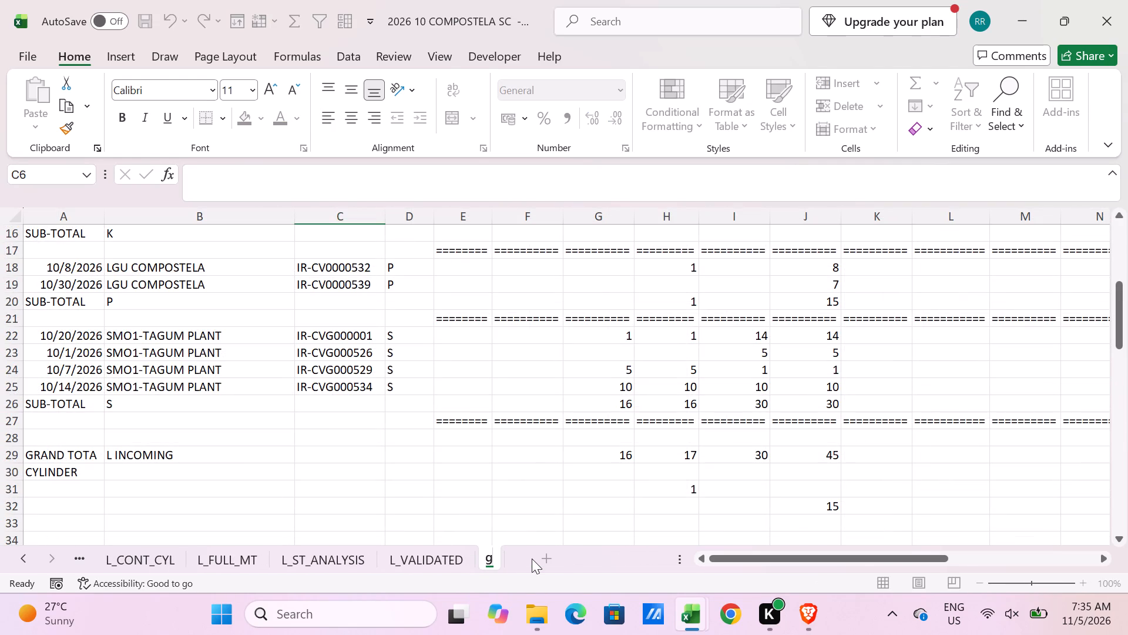
{"action": "key", "text": "g"}
{"action": "type", "text": "_ORIG"}
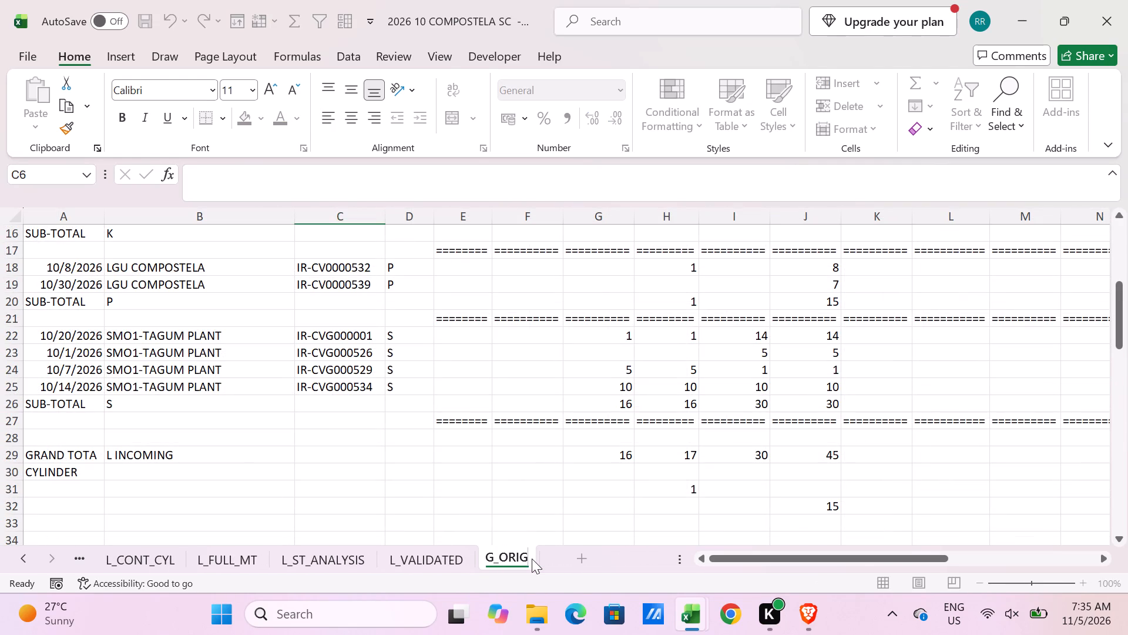
{"action": "key", "text": "Return"}
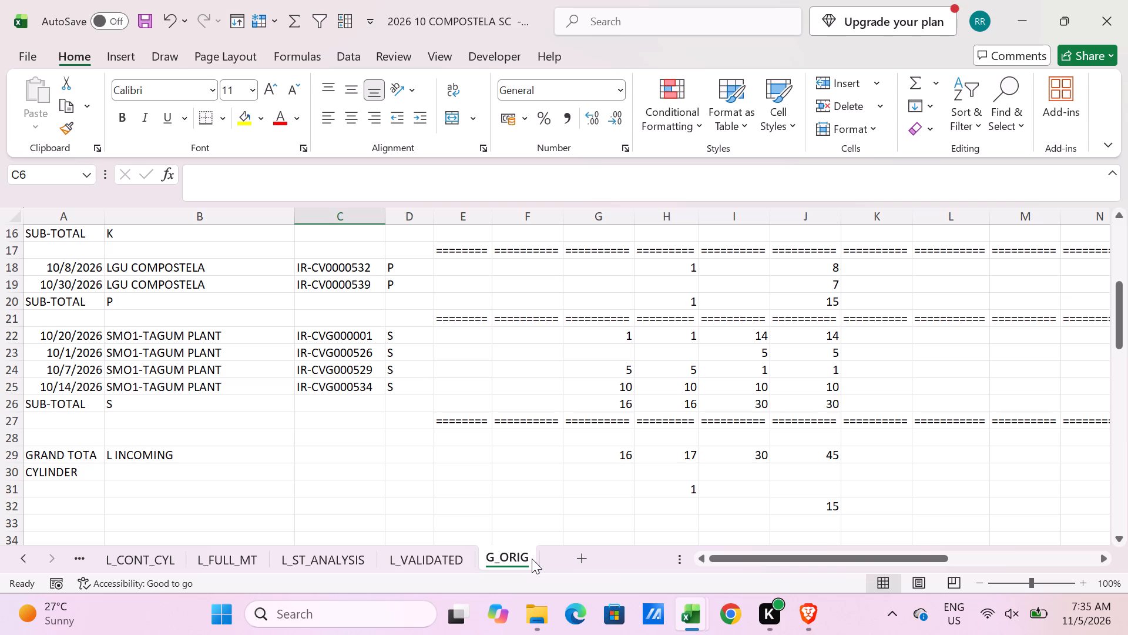
Duplicate the G_ORIG sheet at the end of the workbook and name the copy G_CONT_CYL.
{"action": "left_click_drag", "start_coordinate": [522, 560], "coordinate": [562, 560]}
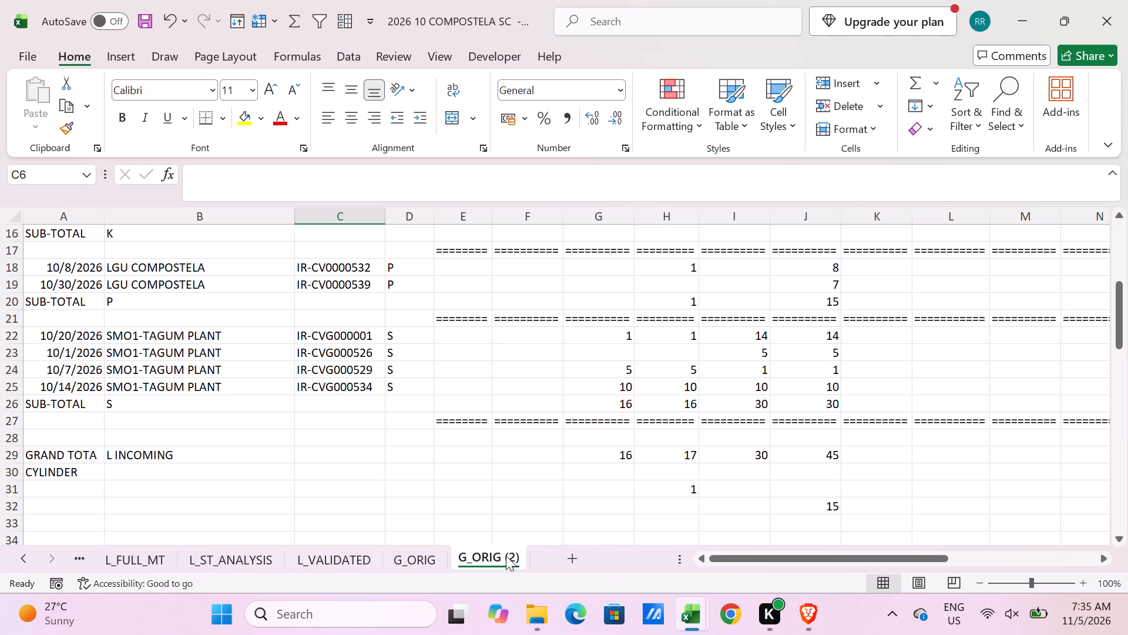
{"action": "double_click", "coordinate": [498, 556]}
{"action": "type", "text": "G_CONT_CYL"}
{"action": "key", "text": "Return"}
Freeze the header rows 1 to 7 on the SERIES sheet.
{"action": "triple_click", "coordinate": [16, 555]}
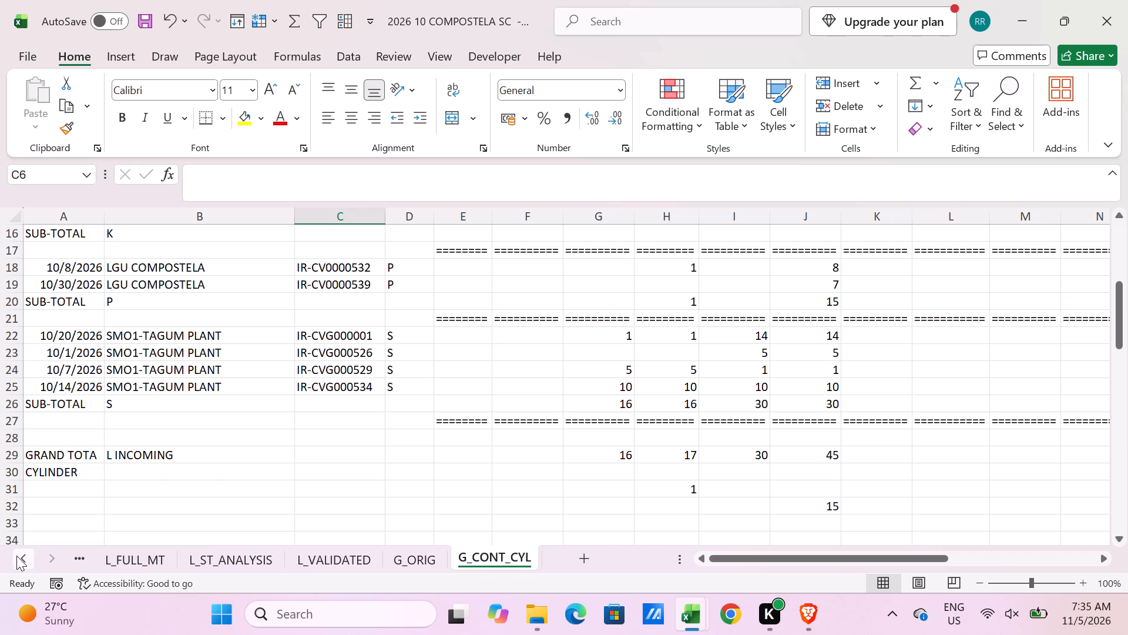
{"action": "left_click", "coordinate": [16, 556]}
{"action": "left_click", "coordinate": [170, 556]}
{"action": "scroll", "coordinate": [25, 318], "scroll_direction": "up", "scroll_amount": 14}
{"action": "left_click", "coordinate": [5, 306]}
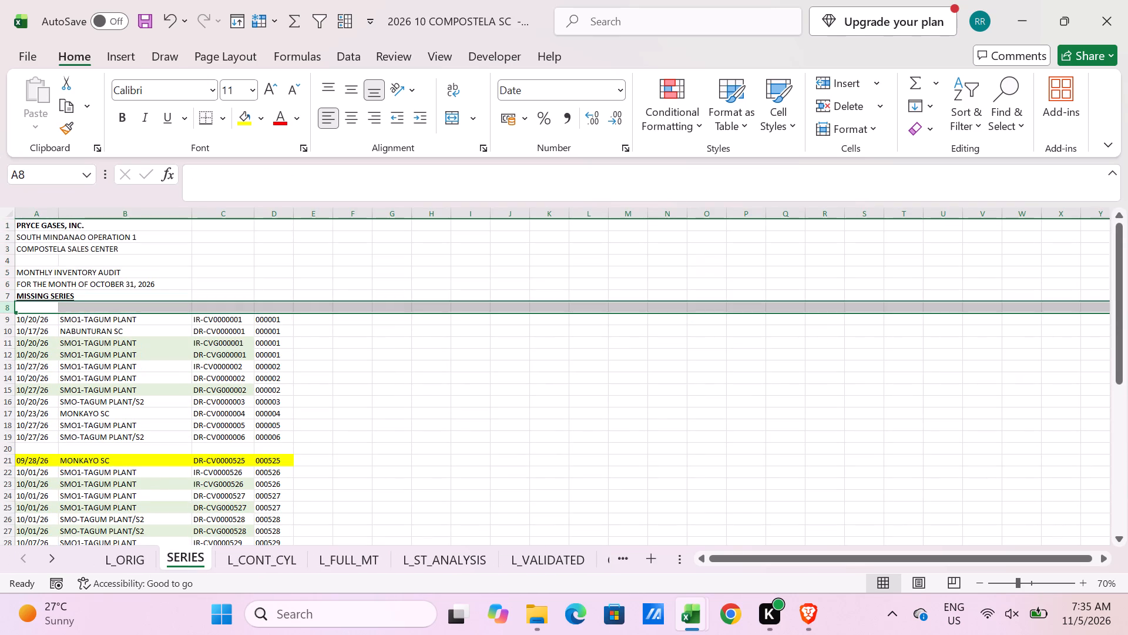
{"action": "left_click", "coordinate": [258, 19]}
{"action": "left_click", "coordinate": [263, 42]}
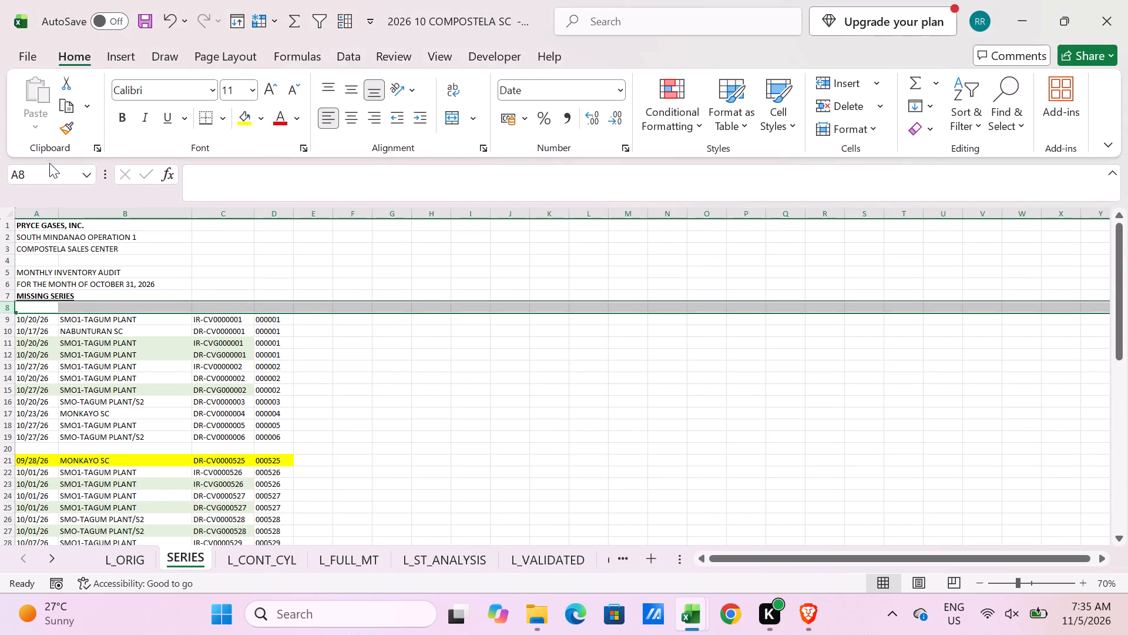
Copy title rows 1 to 6 of the SERIES sheet and insert them above row 1 of G_CONT_CYL.
{"action": "left_click_drag", "start_coordinate": [1, 226], "coordinate": [1, 281]}
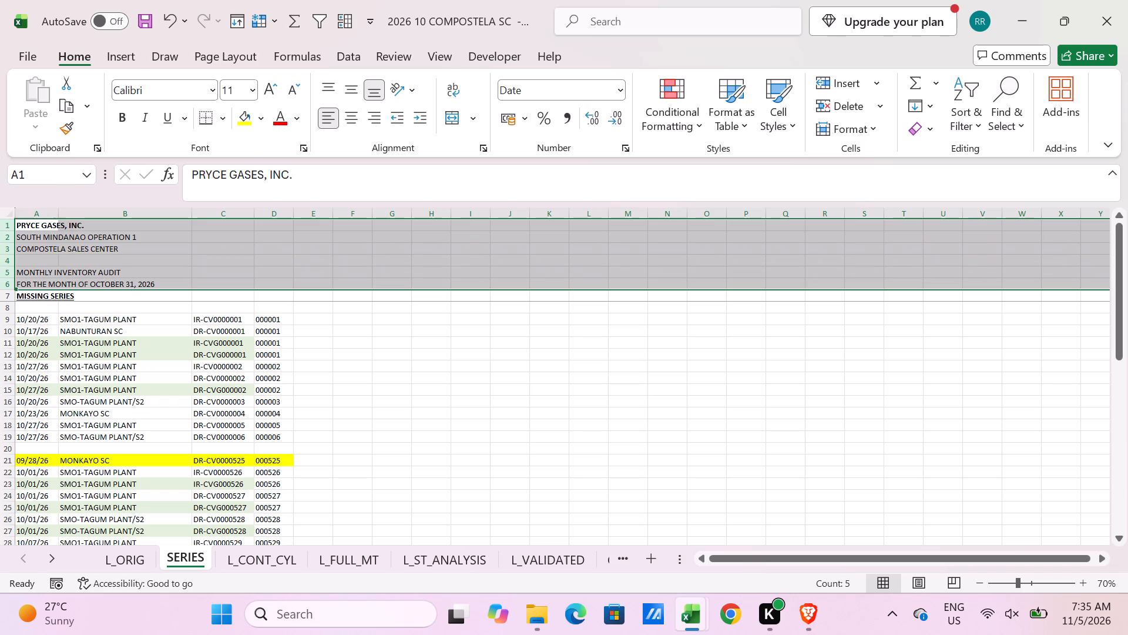
{"action": "key", "text": "ctrl+c"}
{"action": "scroll", "coordinate": [86, 281], "scroll_direction": "up", "scroll_amount": 1}
{"action": "scroll", "coordinate": [86, 281], "scroll_direction": "down", "scroll_amount": 4}
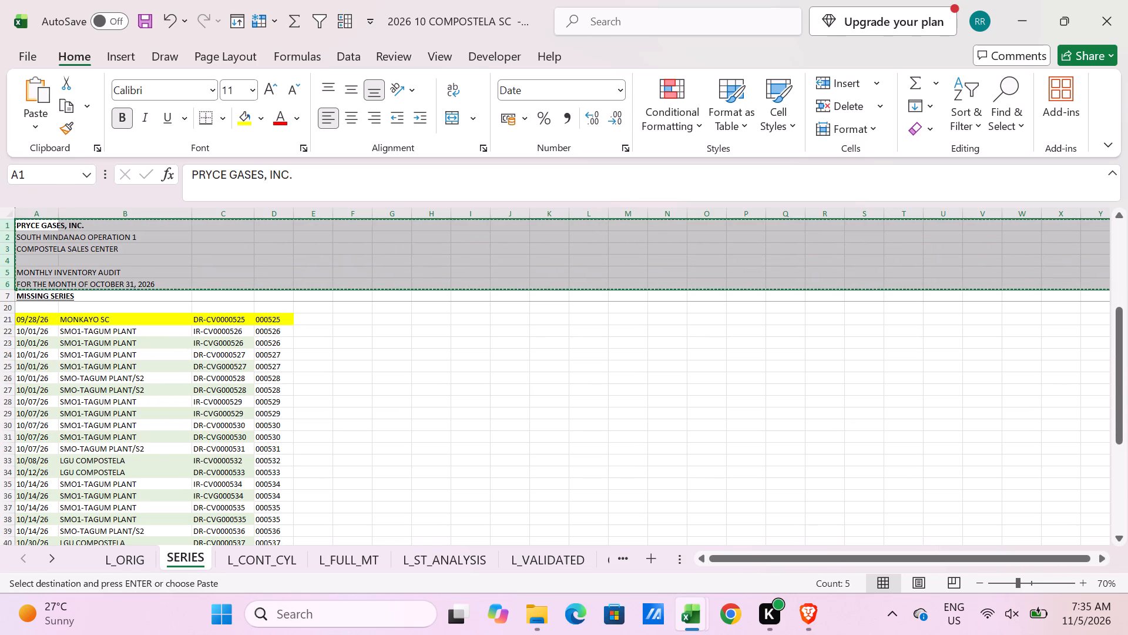
{"action": "left_click", "coordinate": [530, 553]}
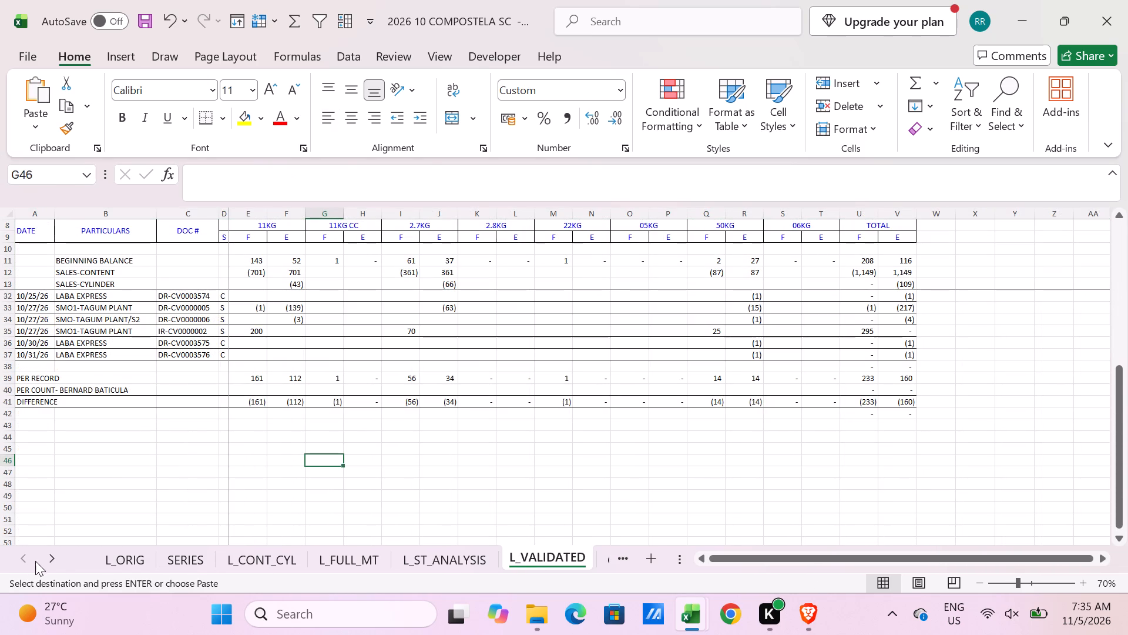
{"action": "triple_click", "coordinate": [48, 562]}
{"action": "left_click", "coordinate": [489, 554]}
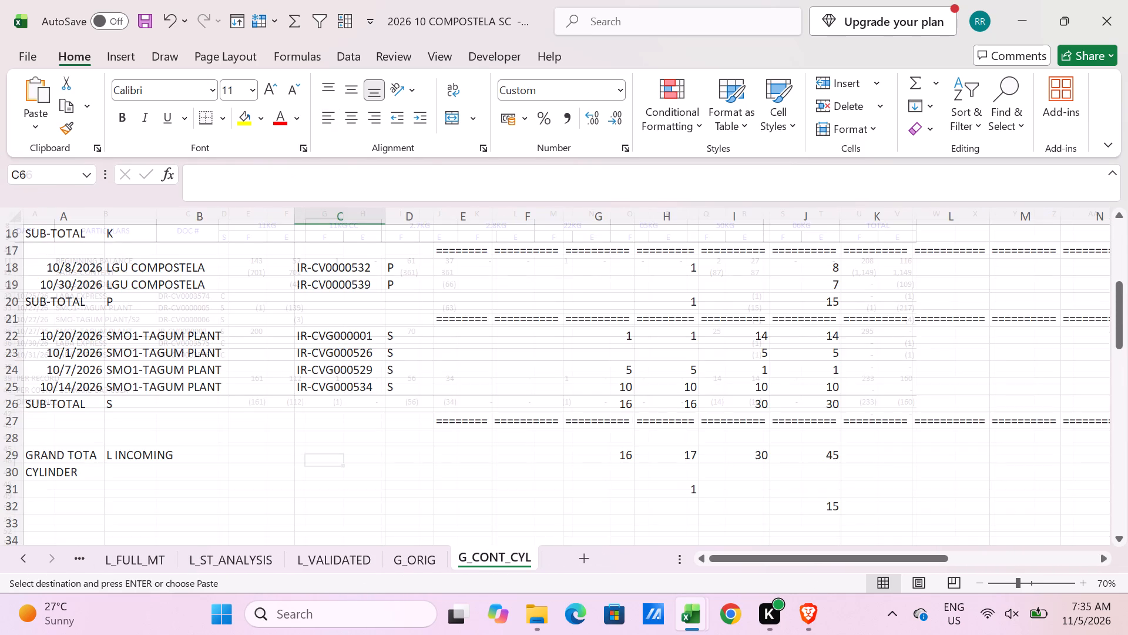
{"action": "scroll", "coordinate": [152, 349], "scroll_direction": "up", "scroll_amount": 14}
{"action": "left_click", "coordinate": [14, 235]}
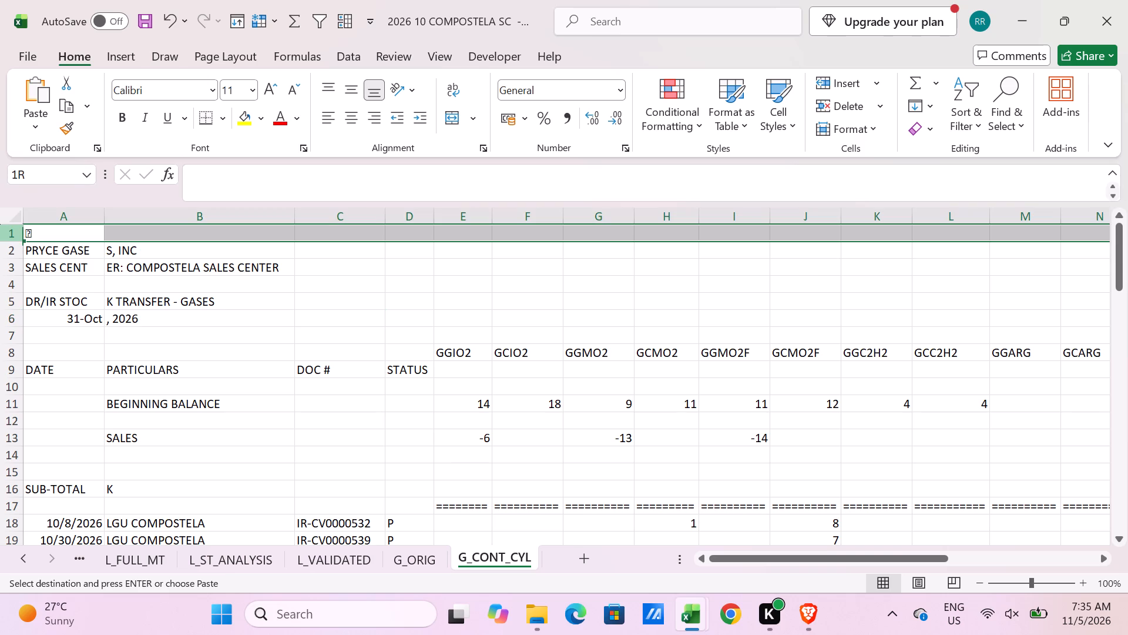
{"action": "key", "text": "ctrl+shift+equal"}
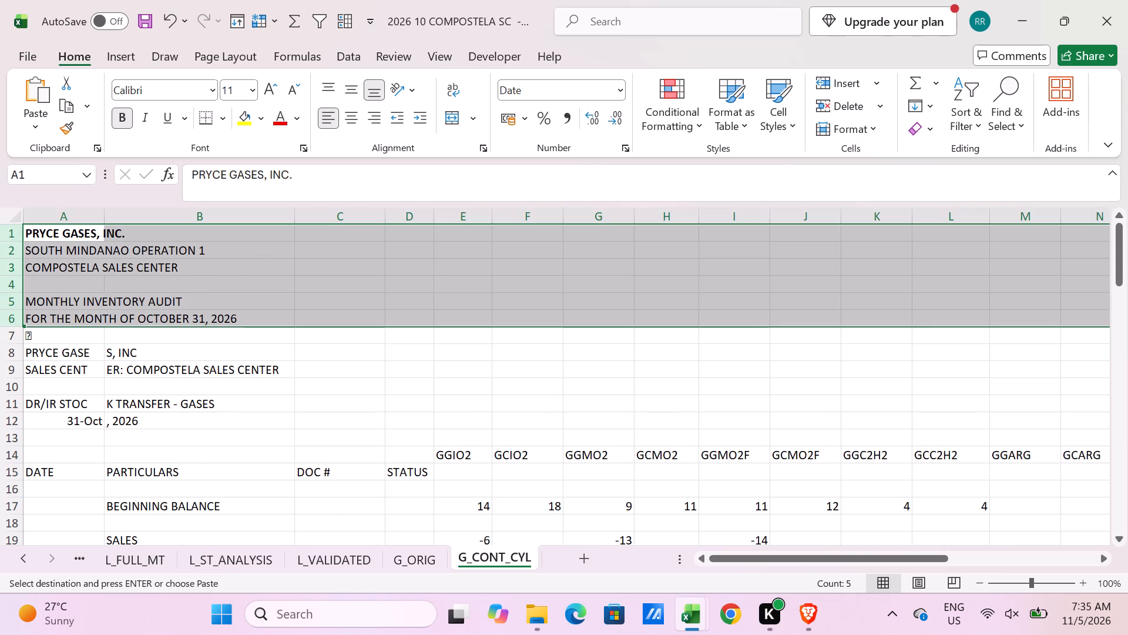
Delete the original report title rows 7 to 12 from the G_CONT_CYL sheet.
{"action": "left_click_drag", "start_coordinate": [11, 333], "coordinate": [18, 399]}
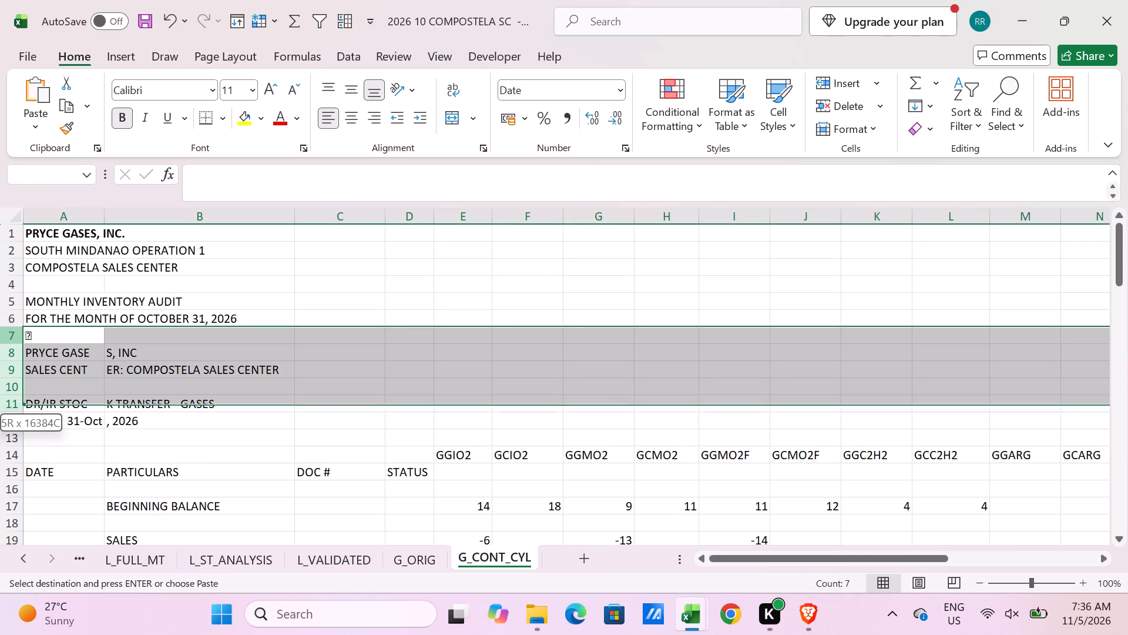
{"action": "left_click_drag", "start_coordinate": [18, 399], "coordinate": [19, 416]}
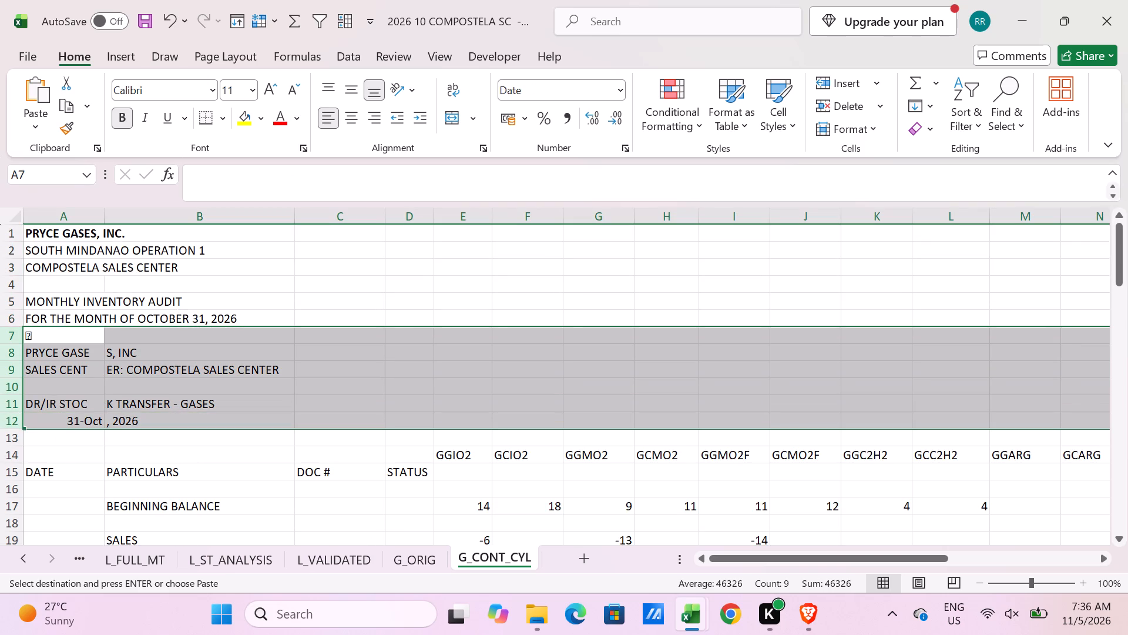
{"action": "key", "text": "ctrl+minus"}
Format column A of G_CONT_CYL with the 03/14/12 date type and left-align it.
{"action": "scroll", "coordinate": [317, 313], "scroll_direction": "down", "scroll_amount": 2}
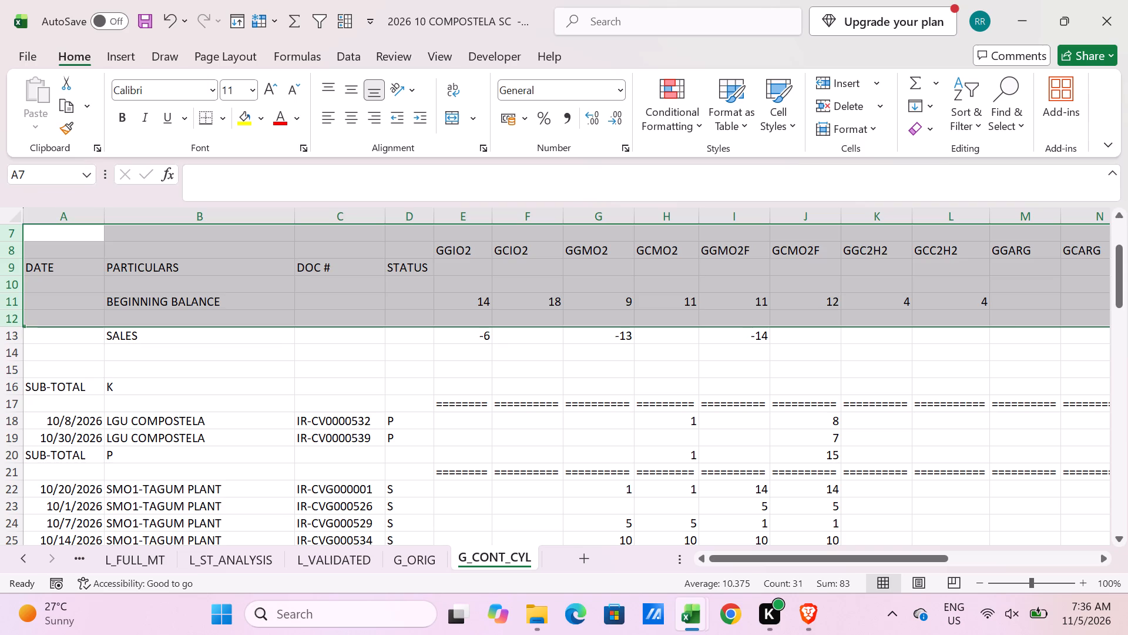
{"action": "left_click", "coordinate": [79, 216]}
{"action": "right_click", "coordinate": [79, 216]}
{"action": "left_click", "coordinate": [149, 467]}
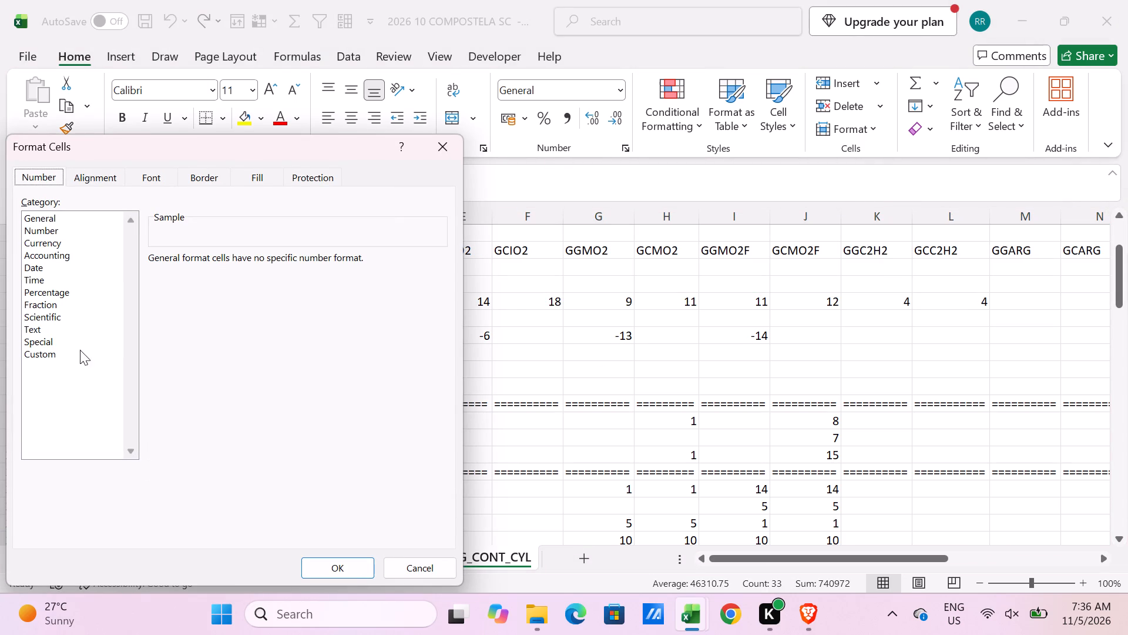
{"action": "left_click", "coordinate": [51, 272]}
{"action": "left_click", "coordinate": [189, 323]}
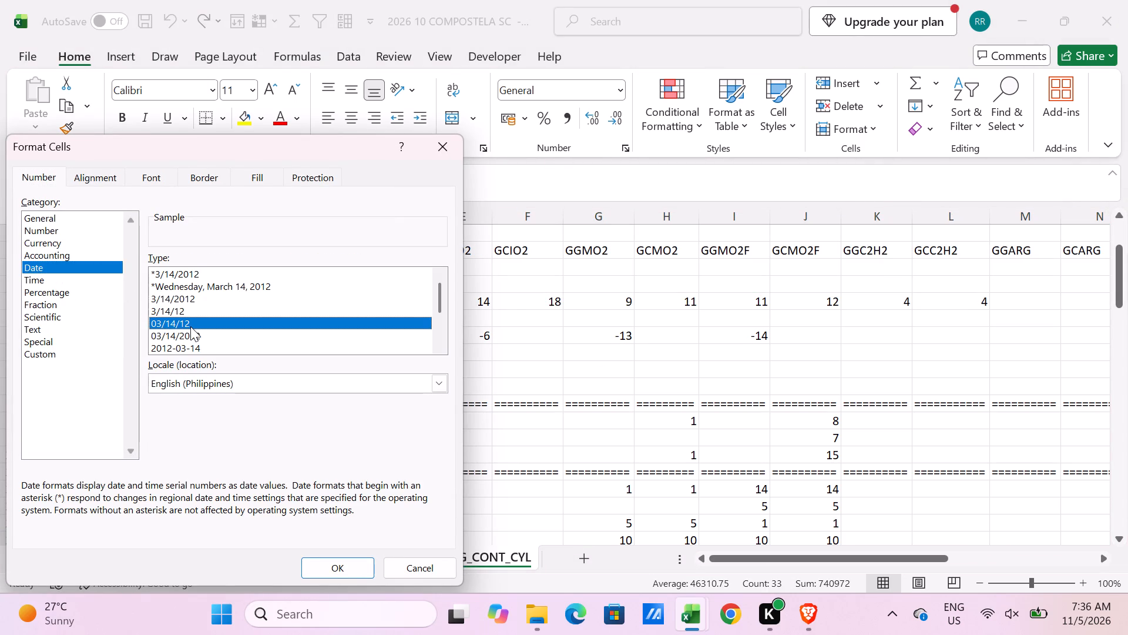
{"action": "left_click", "coordinate": [333, 567]}
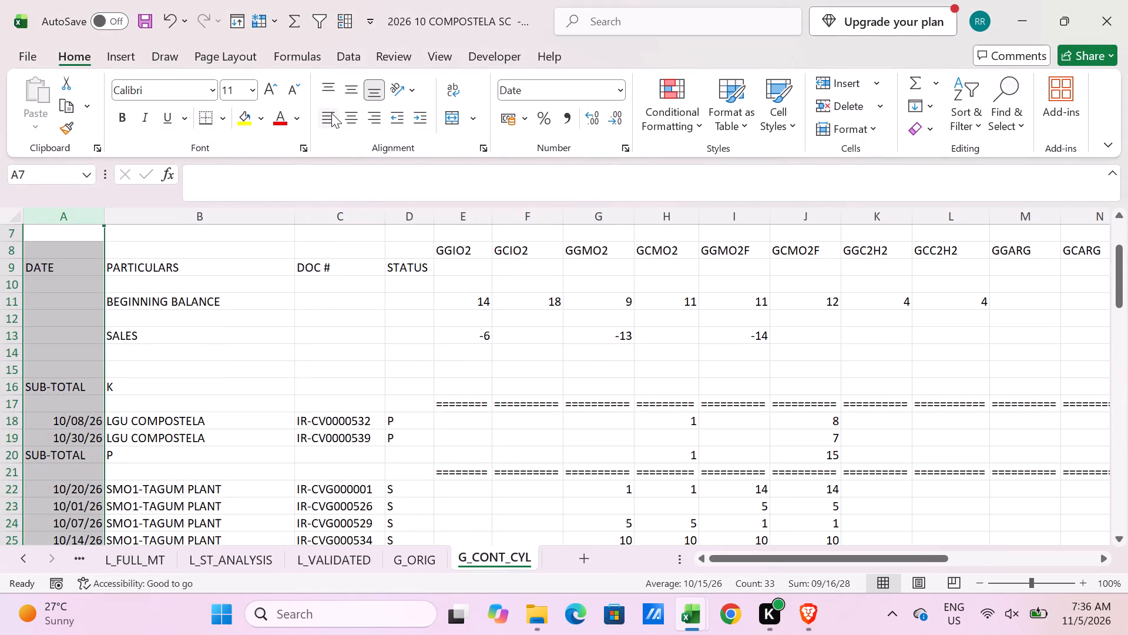
{"action": "left_click", "coordinate": [331, 113]}
Narrow column A to fit the dates and column B to fit the particulars text.
{"action": "left_click_drag", "start_coordinate": [111, 211], "coordinate": [88, 220]}
{"action": "scroll", "coordinate": [235, 258], "scroll_direction": "down", "scroll_amount": 4}
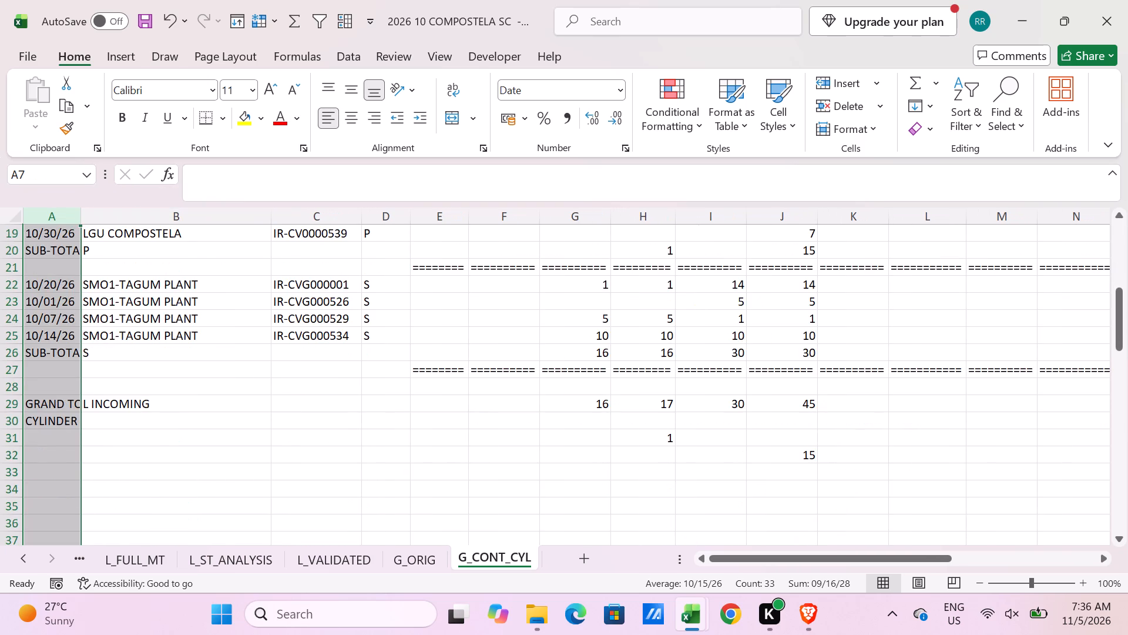
{"action": "scroll", "coordinate": [232, 273], "scroll_direction": "up", "scroll_amount": 3}
{"action": "left_click_drag", "start_coordinate": [268, 216], "coordinate": [200, 243]}
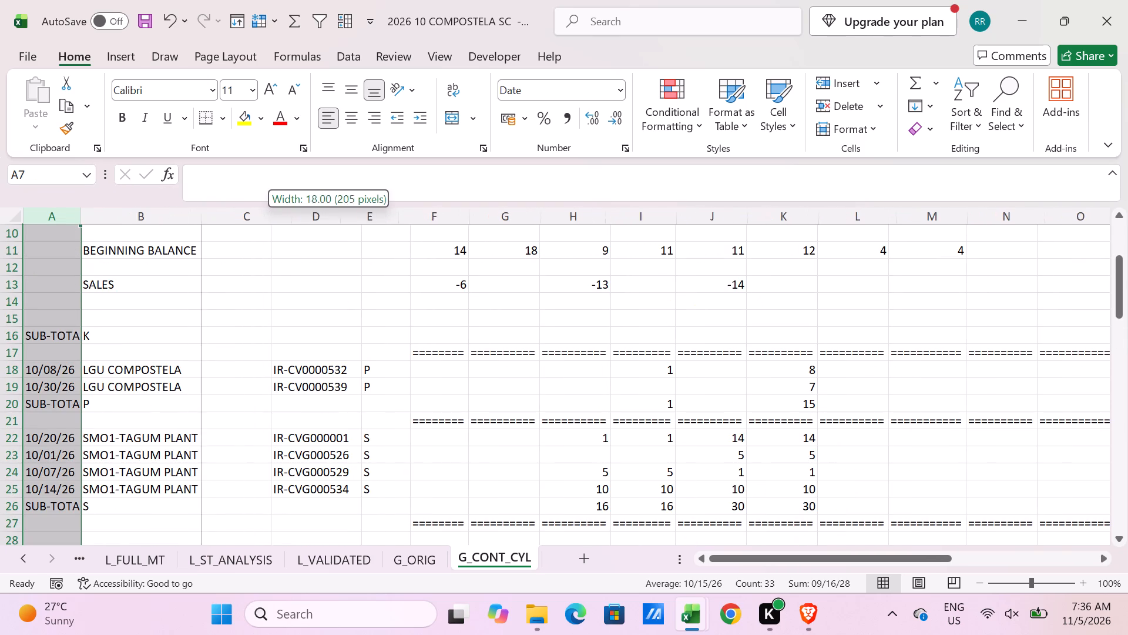
{"action": "left_click_drag", "start_coordinate": [200, 243], "coordinate": [207, 246]}
{"action": "scroll", "coordinate": [254, 293], "scroll_direction": "up", "scroll_amount": 7}
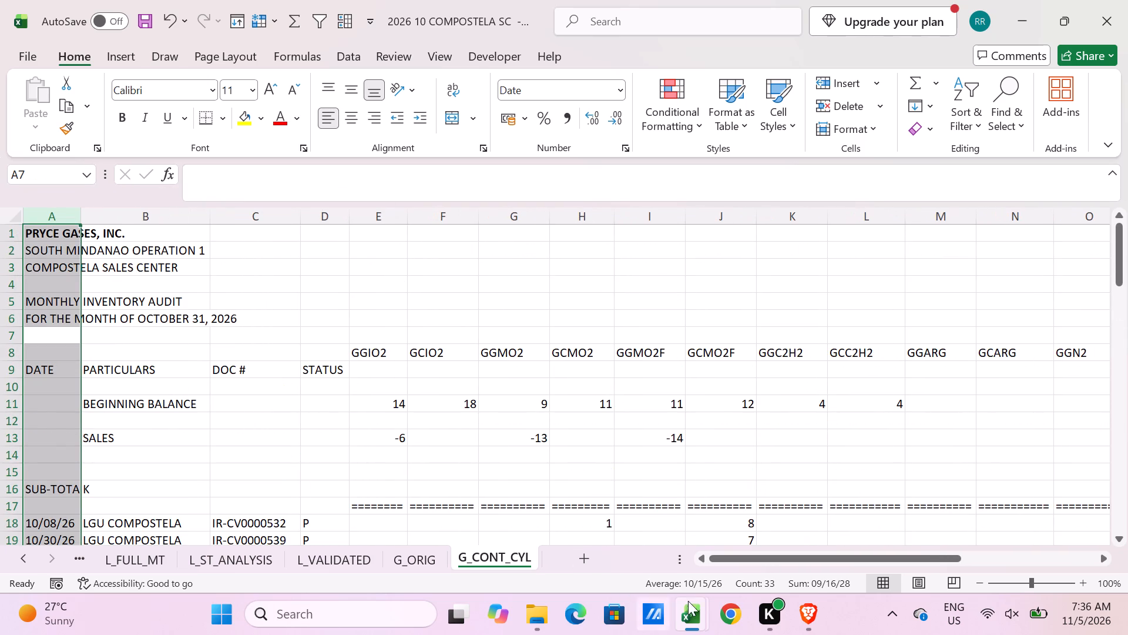
Copy header rows 8 and 9 from the Compostela sheet of the September 2026 gases population analysis workbook and insert them above row 8 of G_CONT_CYL.
{"action": "left_click", "coordinate": [692, 607]}
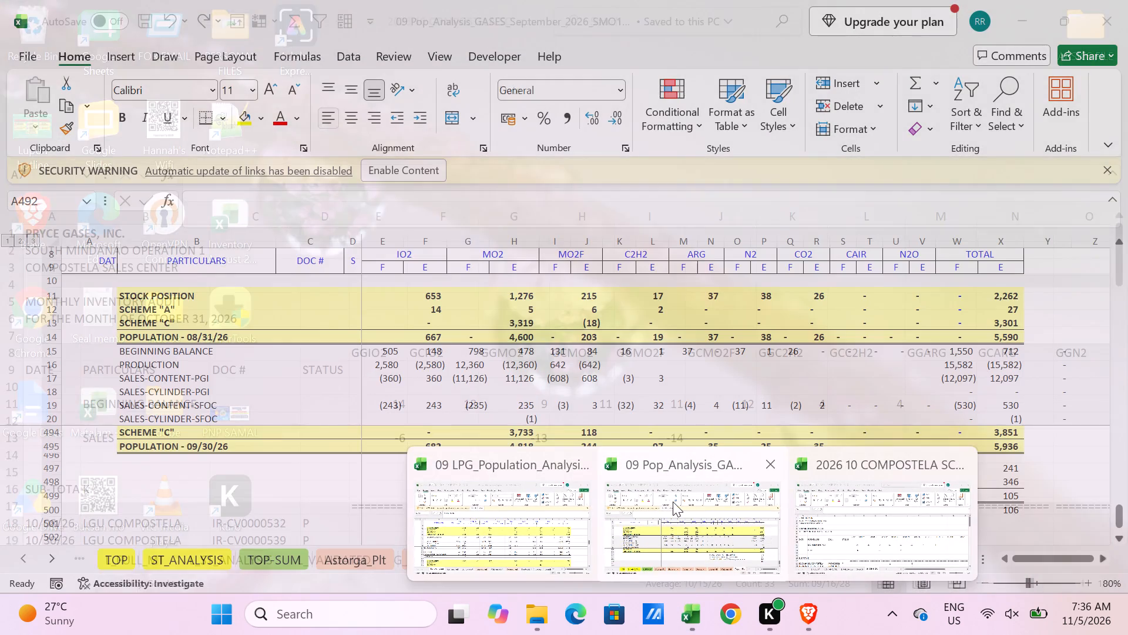
{"action": "left_click", "coordinate": [673, 502]}
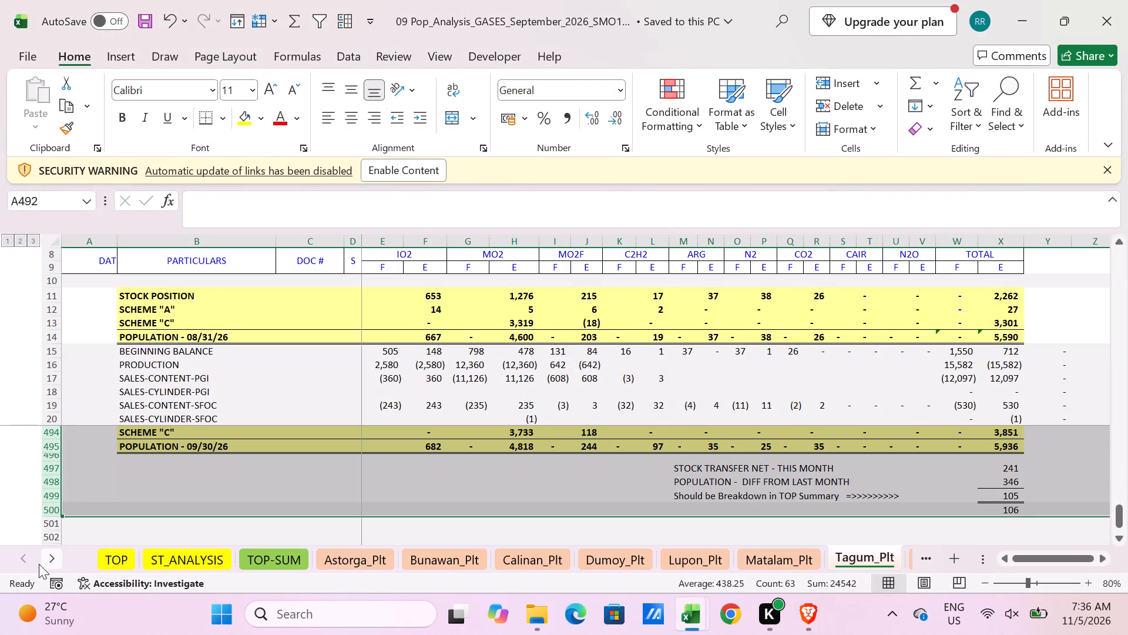
{"action": "right_click_drag", "start_coordinate": [39, 562], "coordinate": [41, 556]}
{"action": "scroll", "coordinate": [63, 481], "scroll_direction": "down", "scroll_amount": 5}
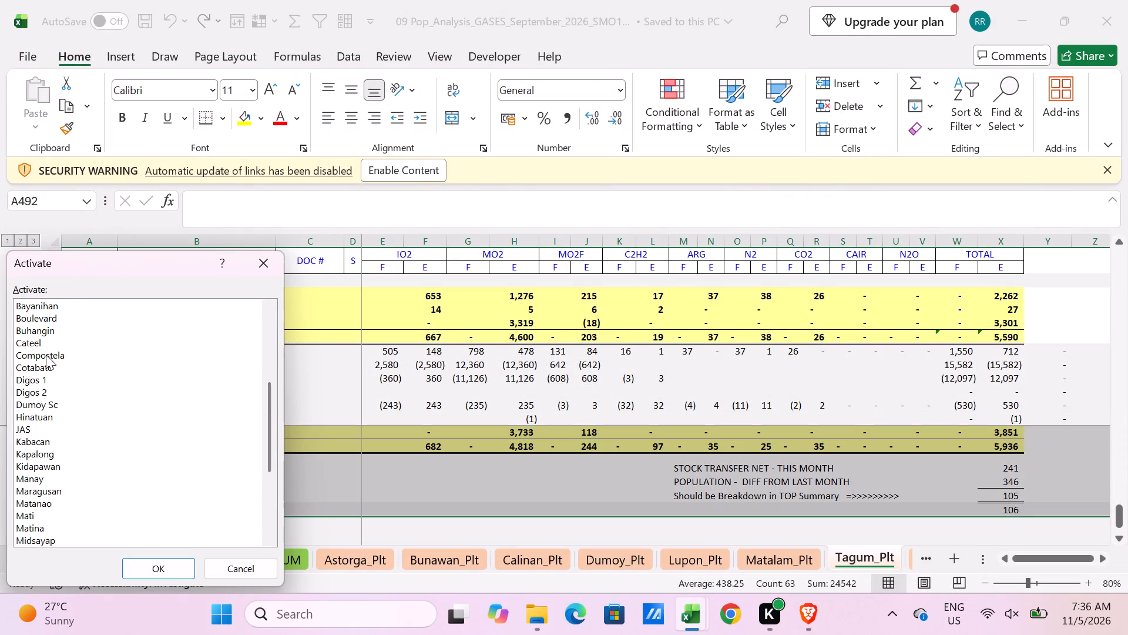
{"action": "left_click", "coordinate": [46, 353]}
{"action": "left_click", "coordinate": [156, 564]}
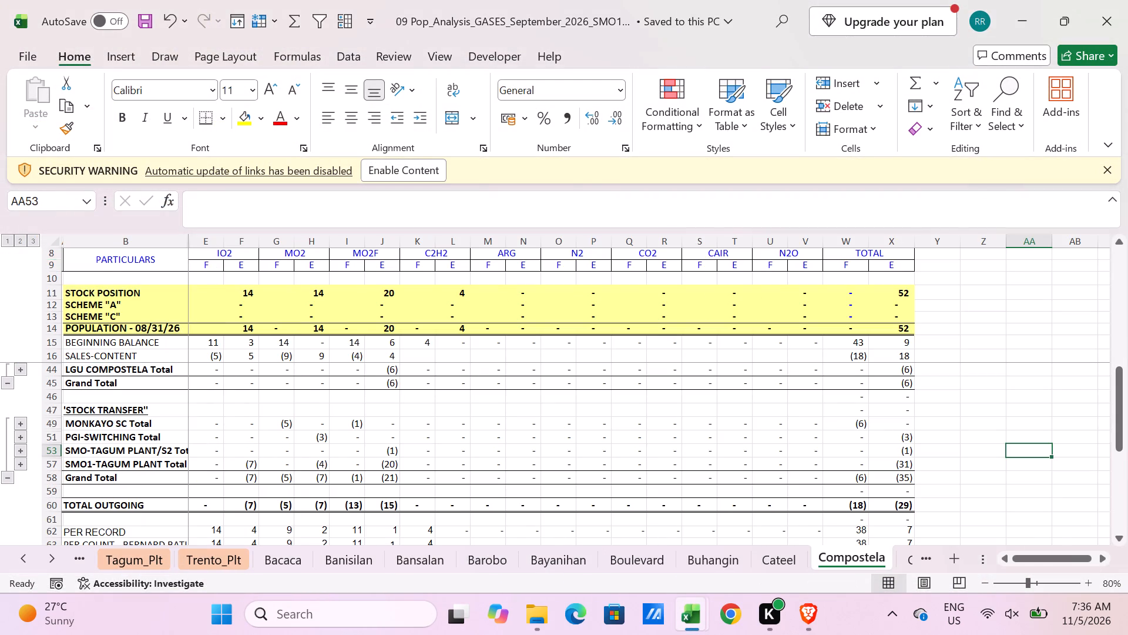
{"action": "left_click_drag", "start_coordinate": [55, 256], "coordinate": [57, 268]}
{"action": "key", "text": "ctrl+c"}
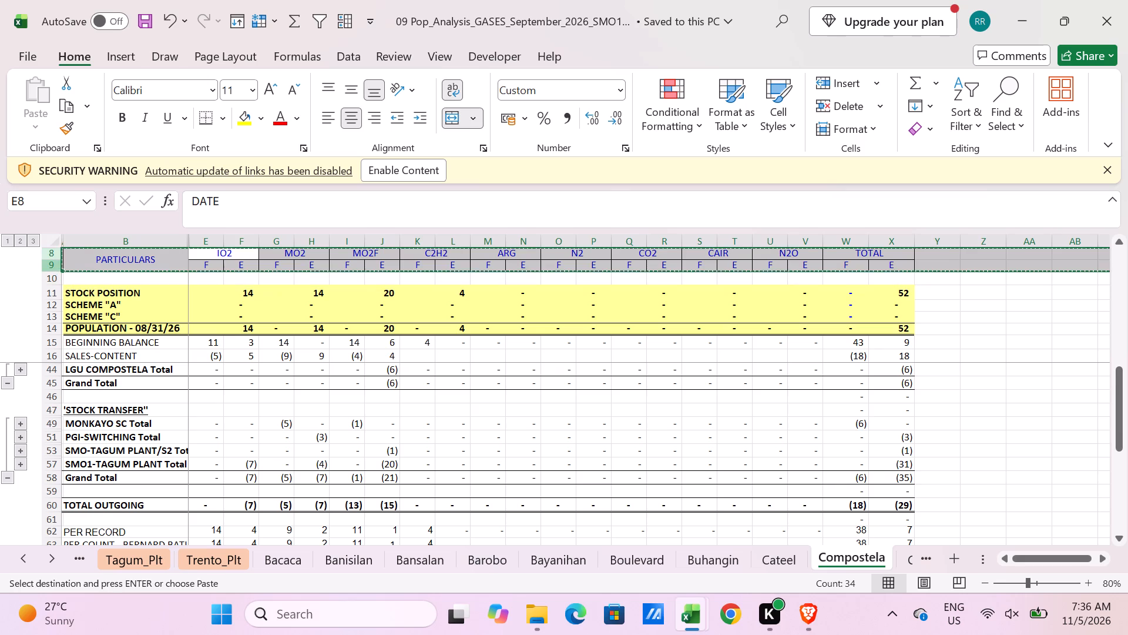
{"action": "key", "text": "alt+Tab"}
{"action": "left_click", "coordinate": [14, 349]}
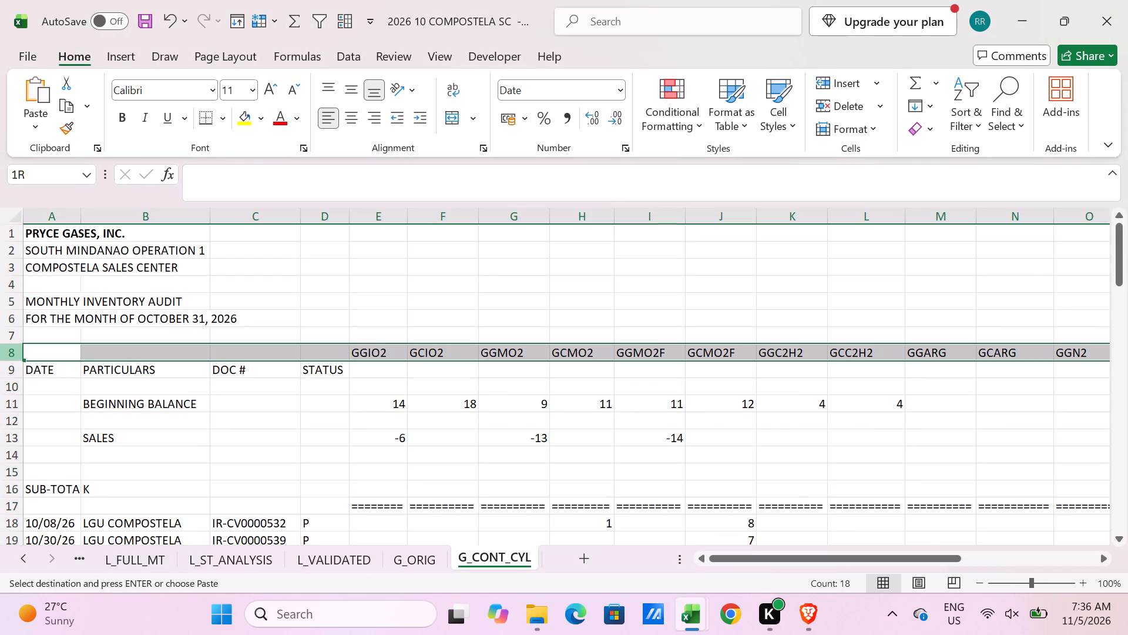
{"action": "key", "text": "ctrl+shift+equal"}
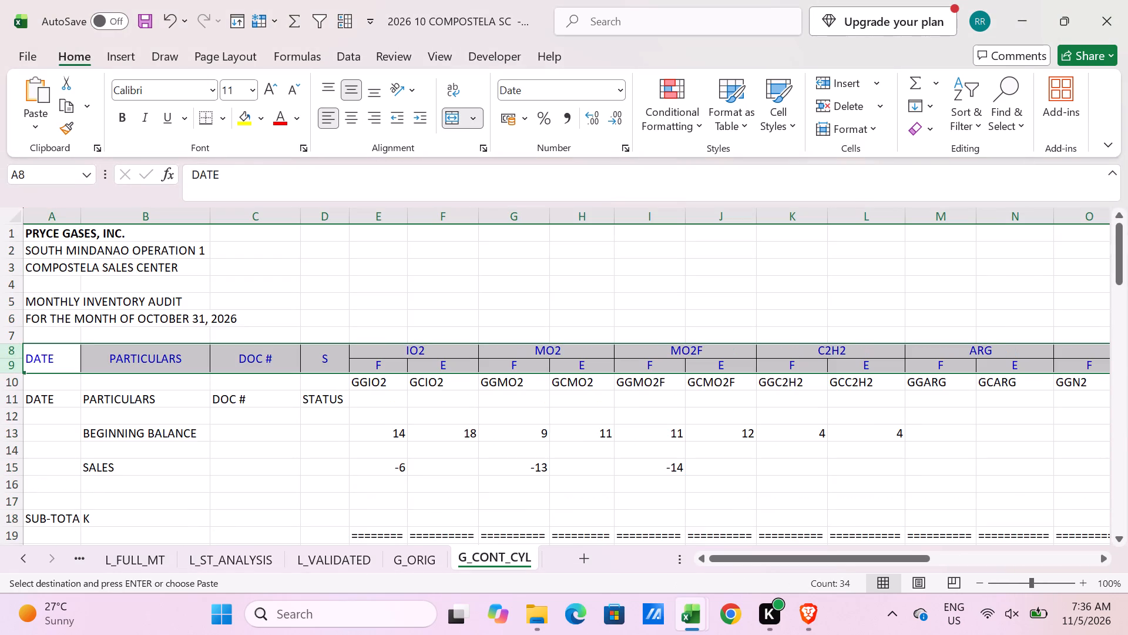
Narrow column D to fit its single-letter S header.
{"action": "left_click_drag", "start_coordinate": [345, 210], "coordinate": [316, 221]}
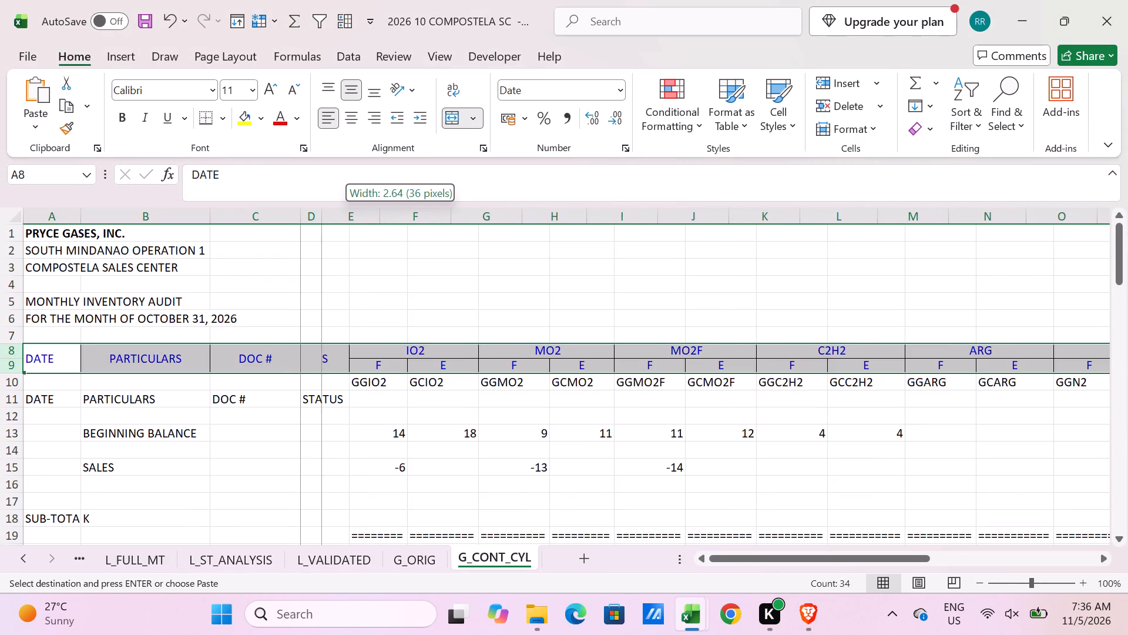
{"action": "left_click_drag", "start_coordinate": [316, 221], "coordinate": [313, 223]}
Narrow columns E to X to one uniform width so all gas and TOTAL columns fit on screen.
{"action": "scroll", "coordinate": [98, 376], "scroll_direction": "down", "scroll_amount": 1}
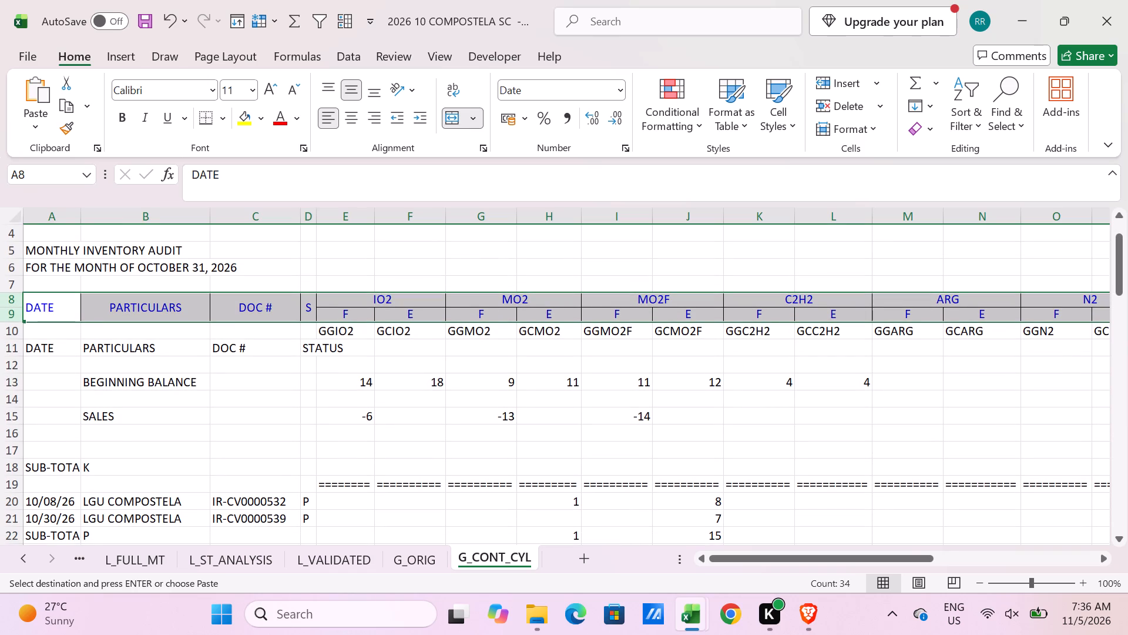
{"action": "left_click_drag", "start_coordinate": [337, 219], "coordinate": [460, 232]}
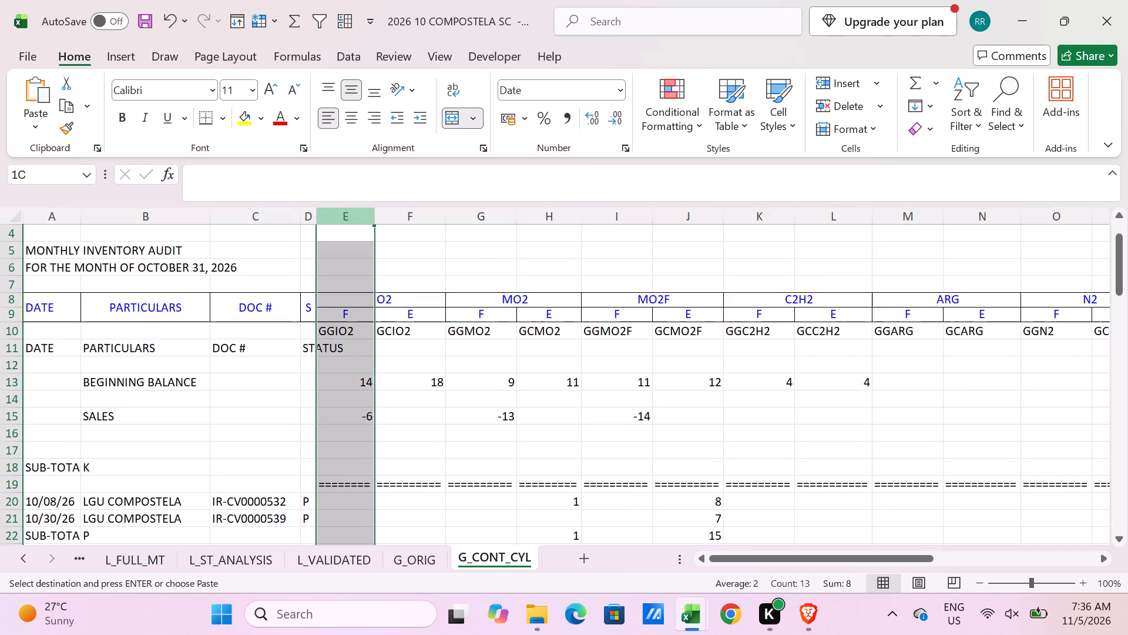
{"action": "left_click_drag", "start_coordinate": [460, 232], "coordinate": [1006, 240]}
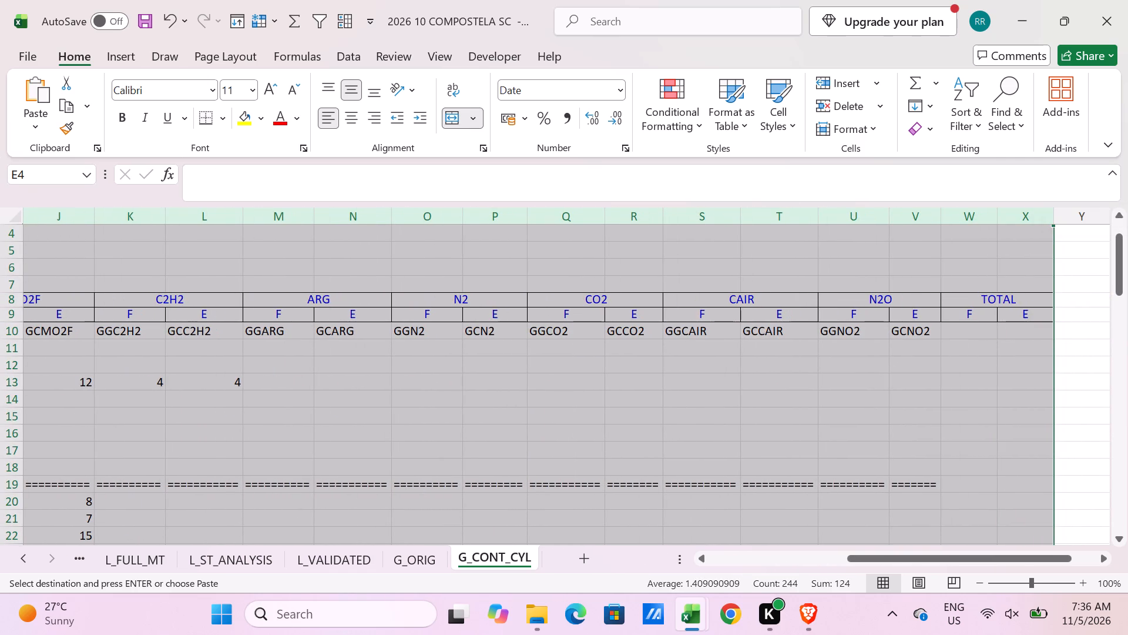
{"action": "left_click_drag", "start_coordinate": [914, 552], "coordinate": [314, 435]}
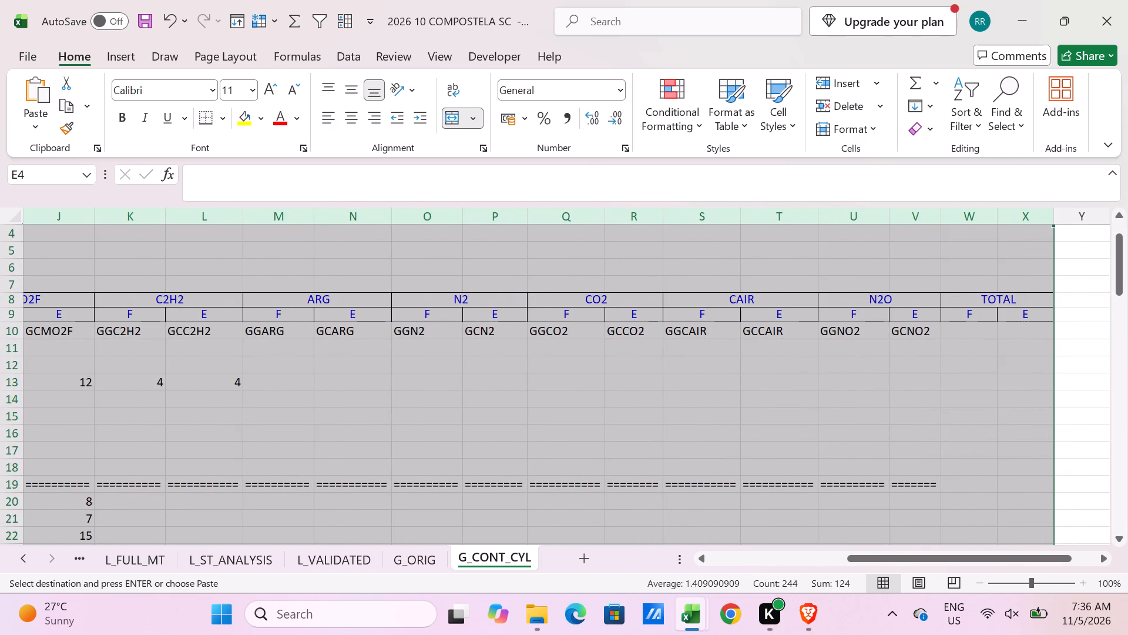
{"action": "left_click_drag", "start_coordinate": [891, 556], "coordinate": [461, 480]}
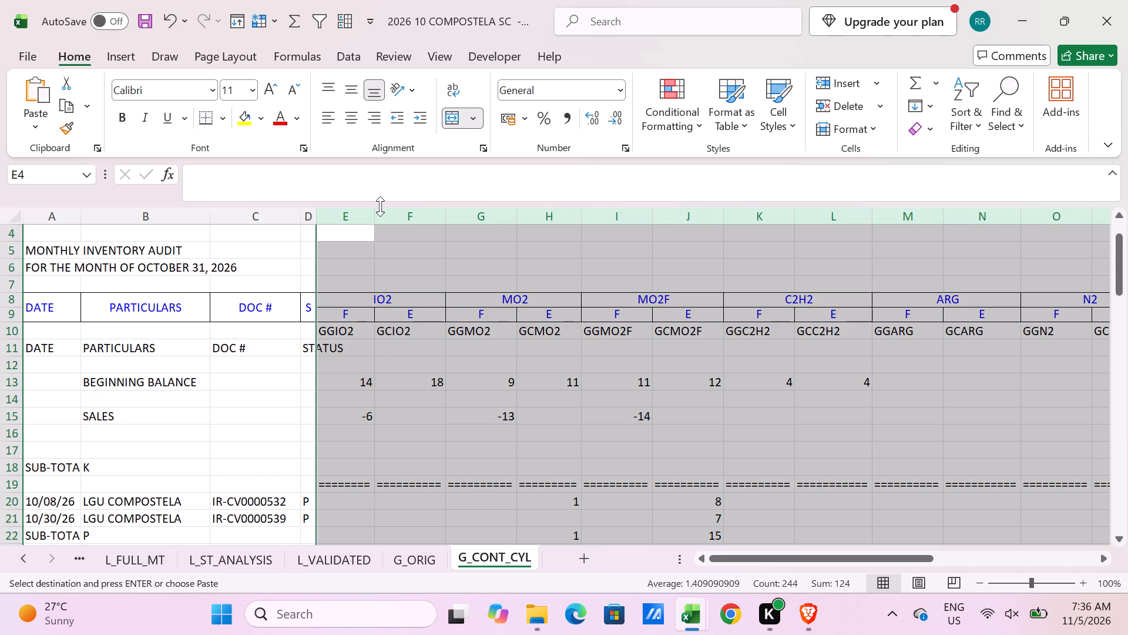
{"action": "left_click_drag", "start_coordinate": [380, 210], "coordinate": [372, 211]}
{"action": "left_click", "coordinate": [372, 211]}
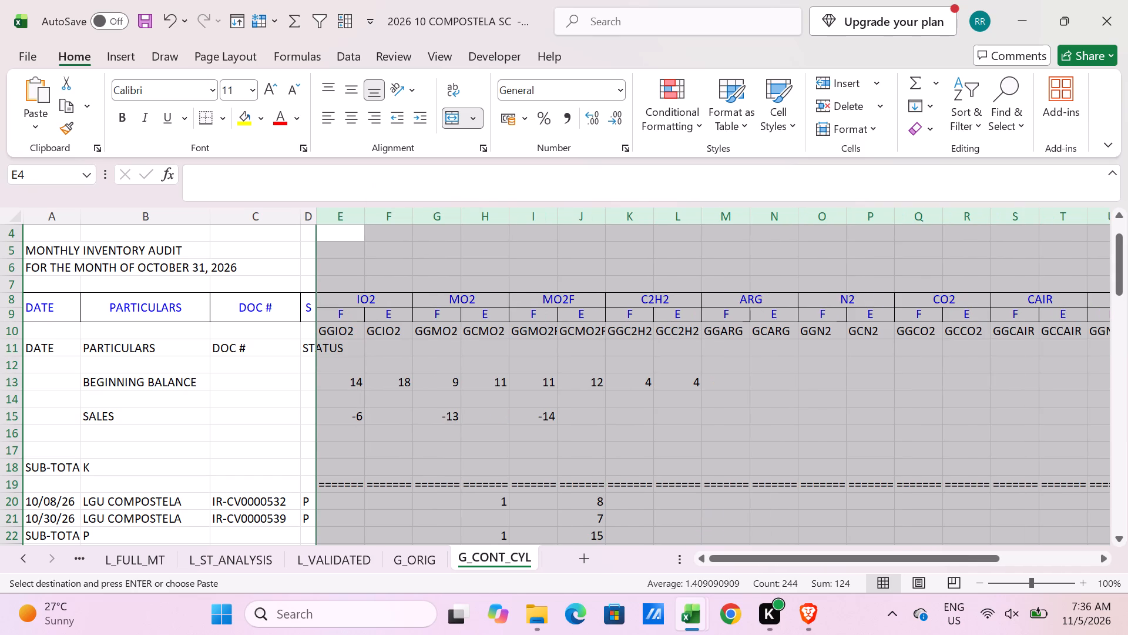
{"action": "left_click_drag", "start_coordinate": [370, 212], "coordinate": [362, 217]}
{"action": "left_click", "coordinate": [362, 217]}
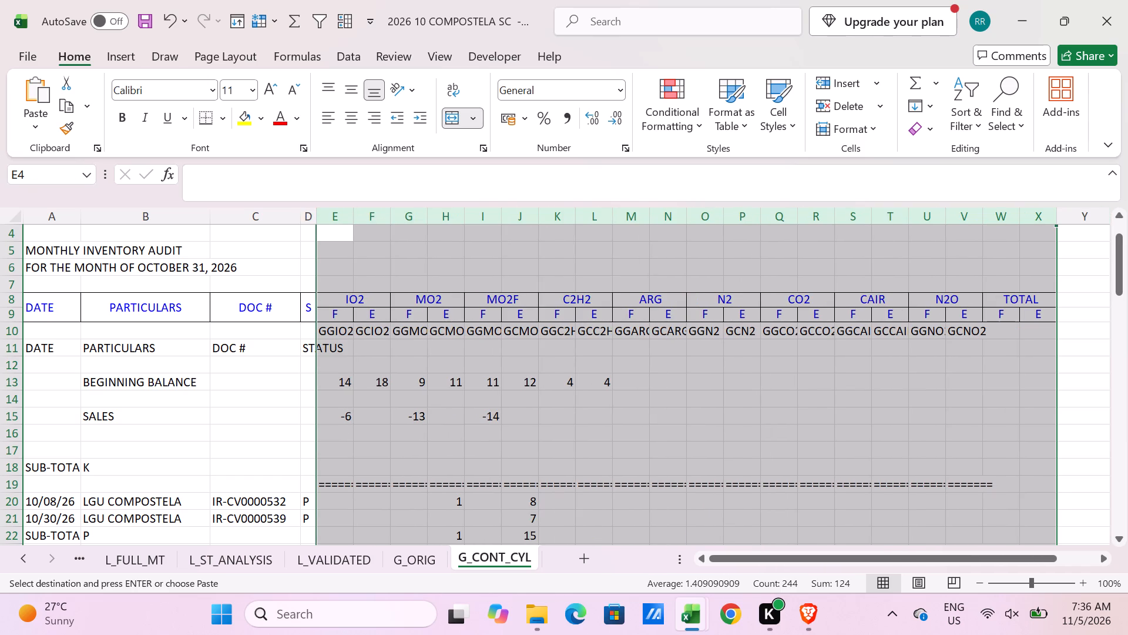
Apply the custom number format _(* #,##0_);_(* (#,##0);_(* "-"_);_(@_) to columns E to X.
{"action": "right_click", "coordinate": [344, 218]}
{"action": "left_click", "coordinate": [417, 476]}
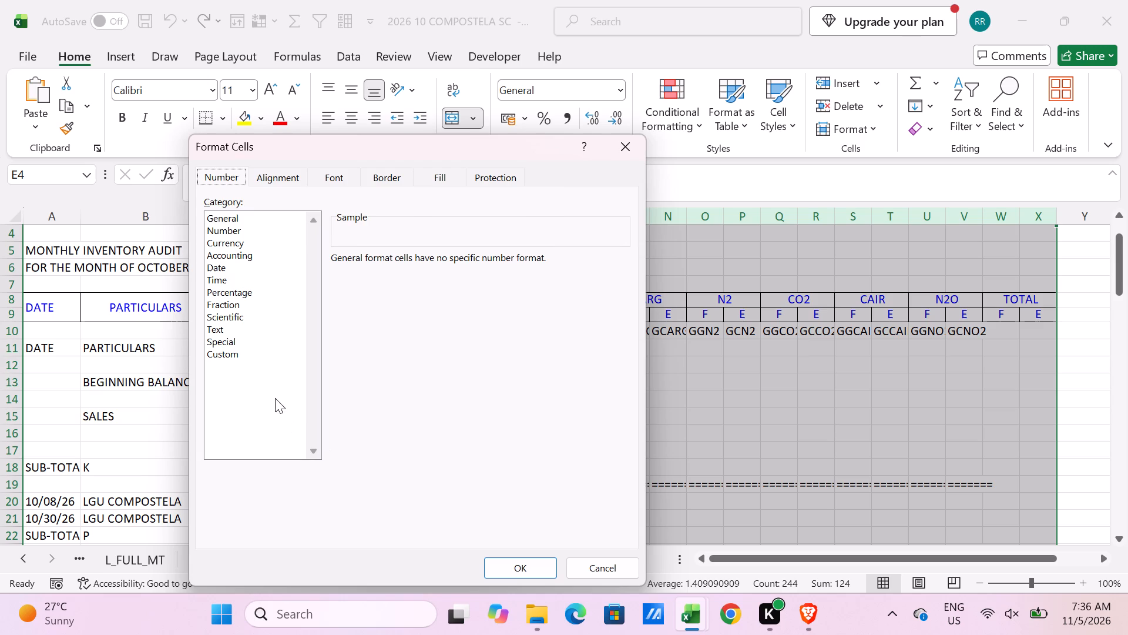
{"action": "left_click", "coordinate": [235, 360]}
{"action": "left_click", "coordinate": [234, 353]}
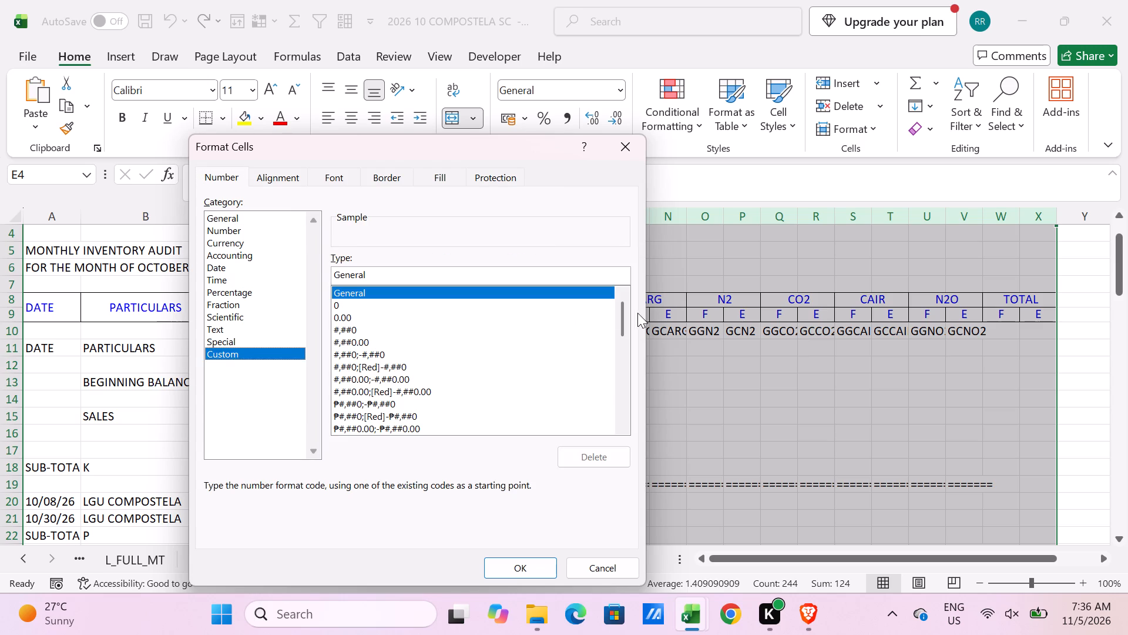
{"action": "left_click_drag", "start_coordinate": [625, 319], "coordinate": [620, 444]}
{"action": "left_click", "coordinate": [461, 396]}
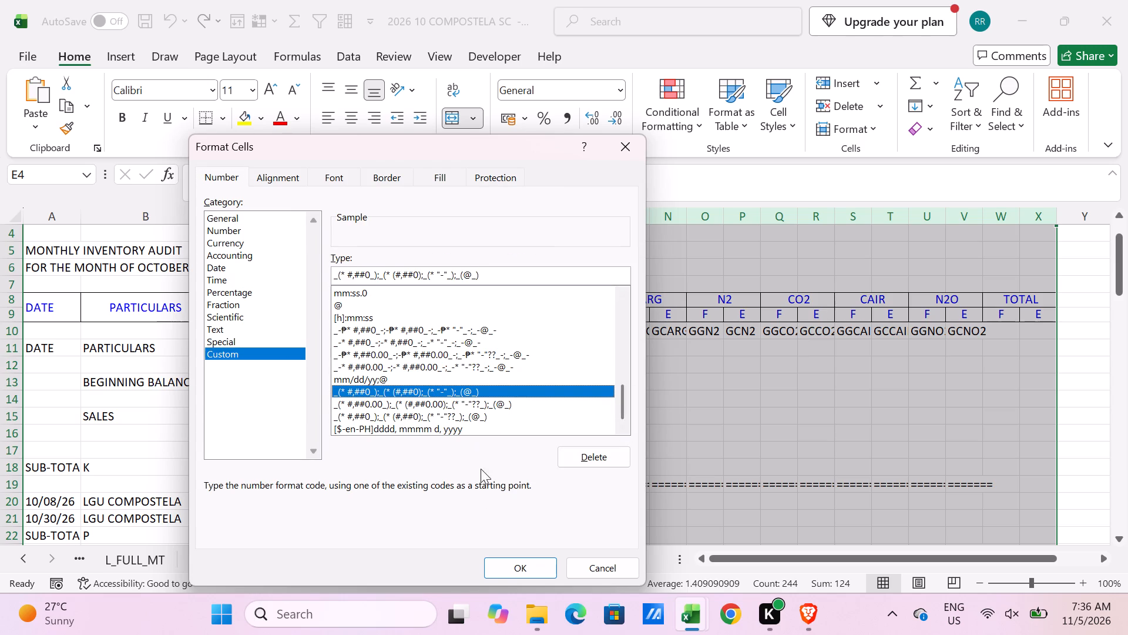
{"action": "left_click", "coordinate": [526, 565]}
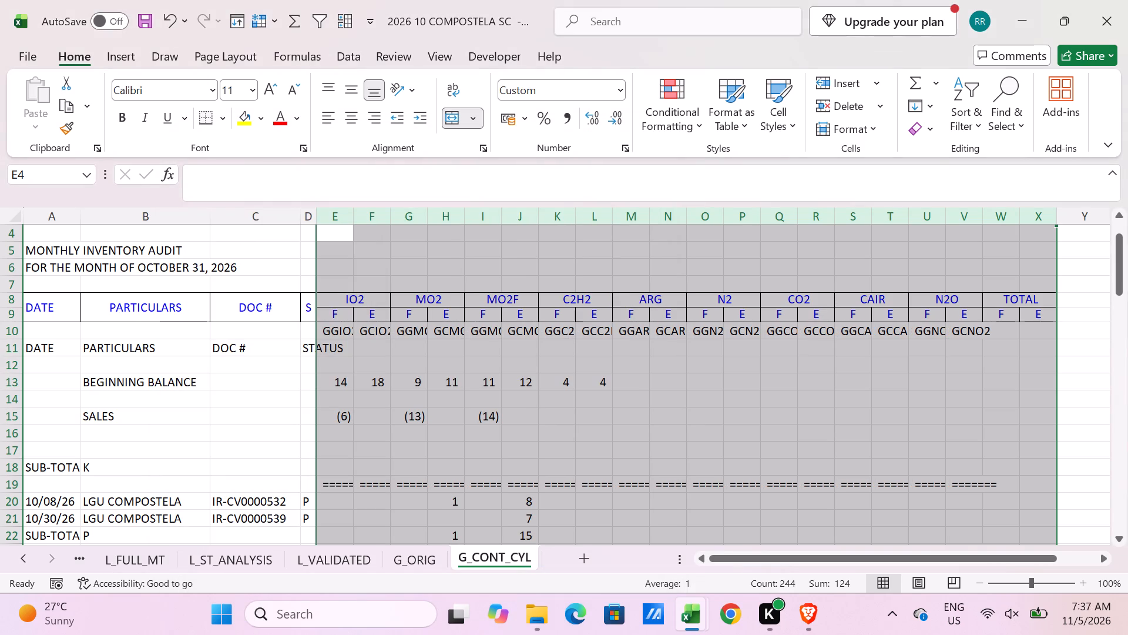
Clear the old column labels from A10:V11 and dismiss the software update notification.
{"action": "left_click_drag", "start_coordinate": [64, 325], "coordinate": [951, 345]}
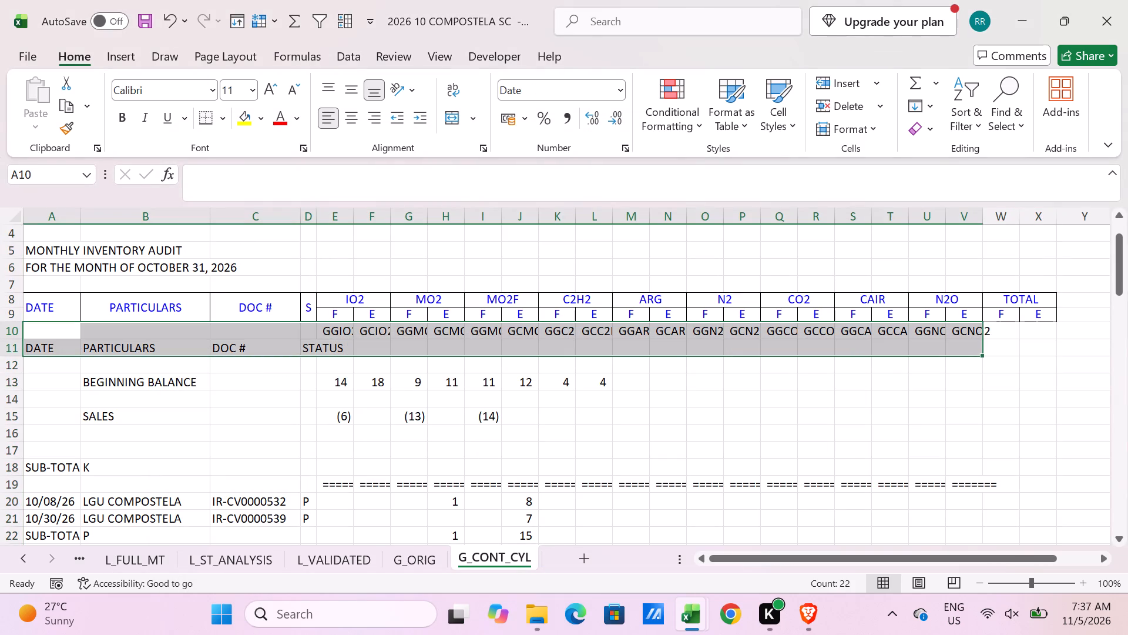
{"action": "key", "text": "Delete"}
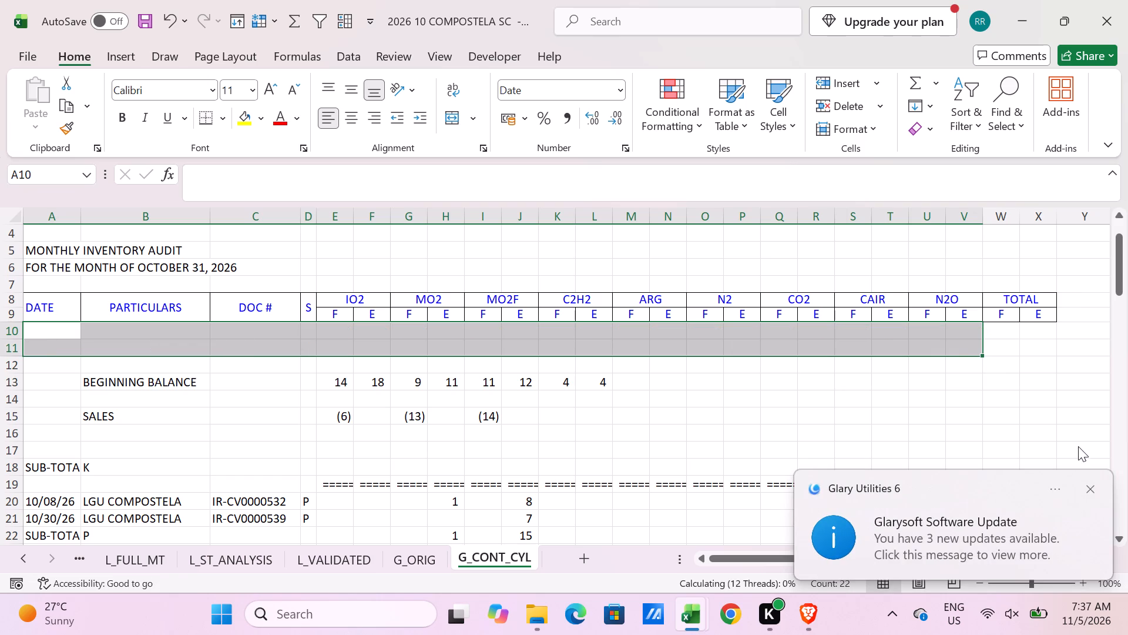
{"action": "left_click", "coordinate": [1090, 489]}
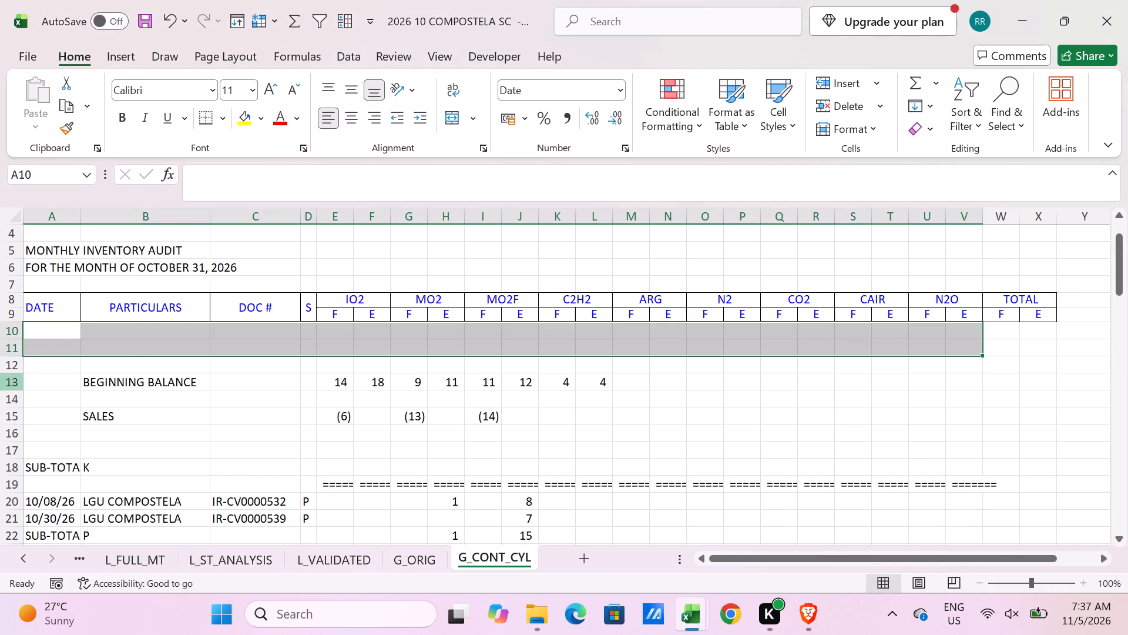
Copy the F and E TOTAL formulas from the Compostela sheet's BEGINNING BALANCE row and paste only the formulas into W13:X13 of G_CONT_CYL.
{"action": "key", "text": "alt+Tab"}
{"action": "left_click_drag", "start_coordinate": [857, 343], "coordinate": [885, 348]}
{"action": "key", "text": "ctrl+c"}
{"action": "key", "text": "alt+Tab"}
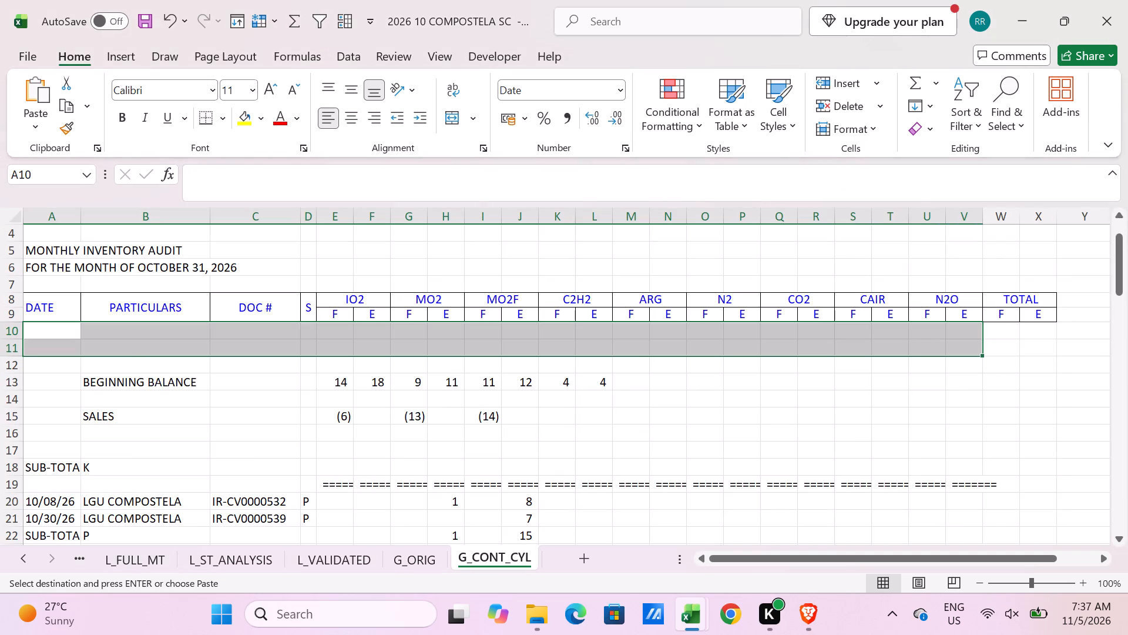
{"action": "left_click", "coordinate": [1012, 348]}
{"action": "left_click", "coordinate": [1000, 389]}
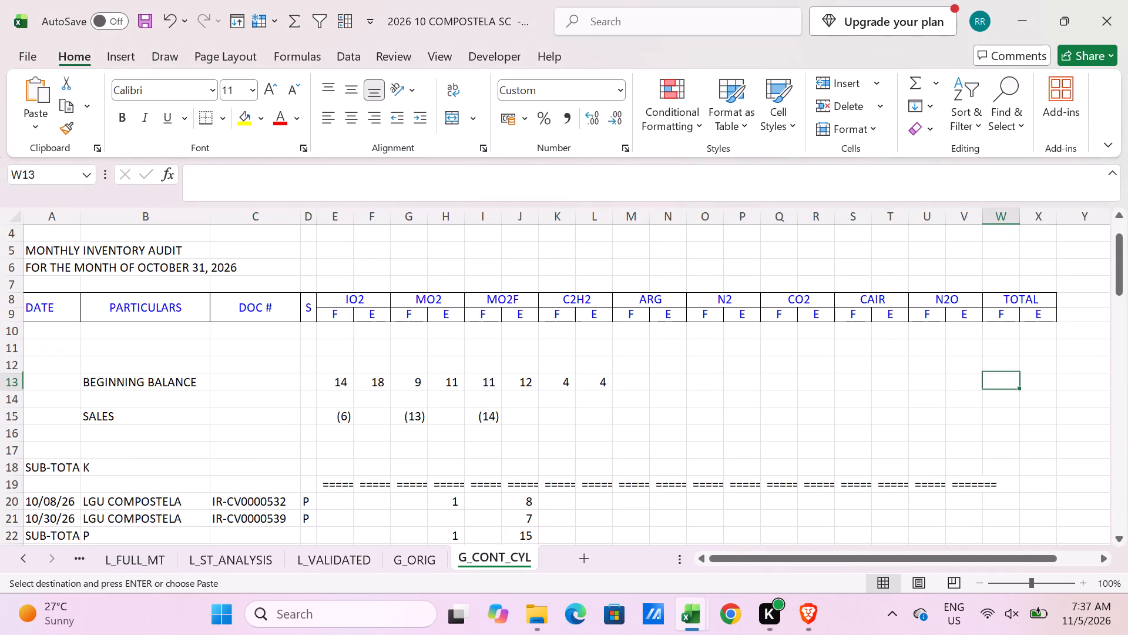
{"action": "key", "text": "alt+e"}
{"action": "type", "text": "SF"}
{"action": "key", "text": "Return"}
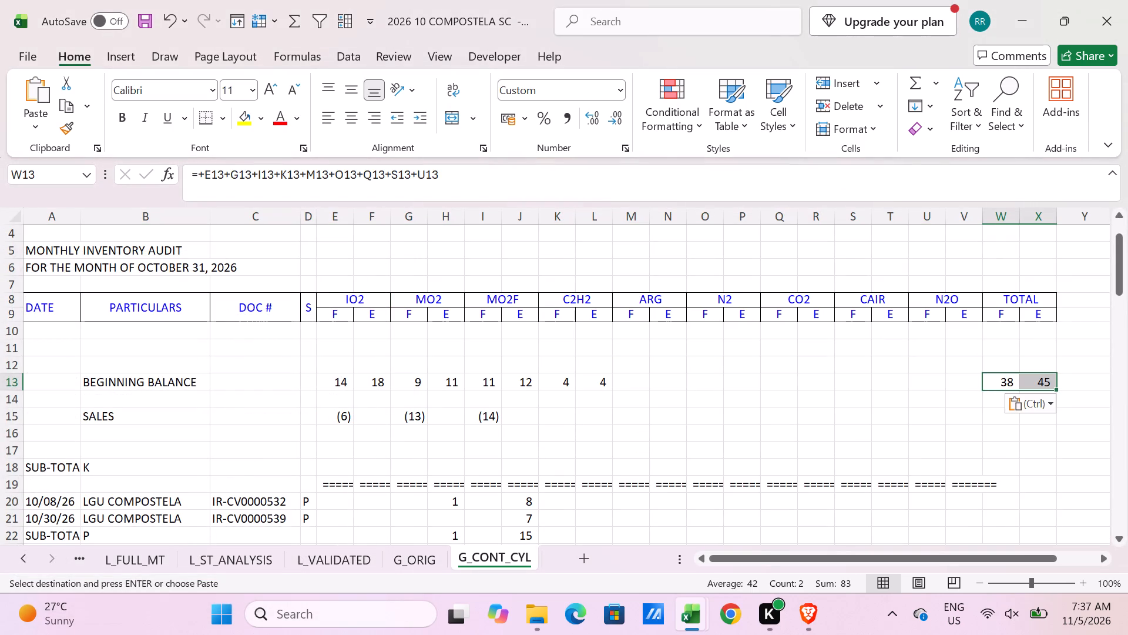
Fill the TOTAL formulas in W13:X13 down to row 82.
{"action": "left_click", "coordinate": [1052, 389]}
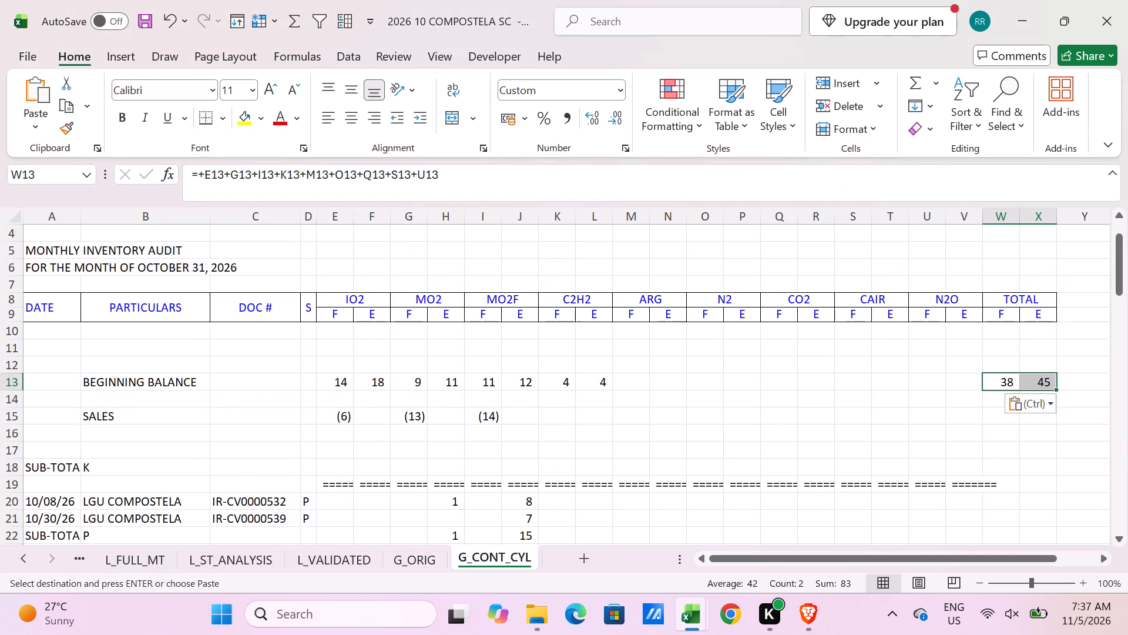
{"action": "left_click_drag", "start_coordinate": [1057, 390], "coordinate": [1020, 445]}
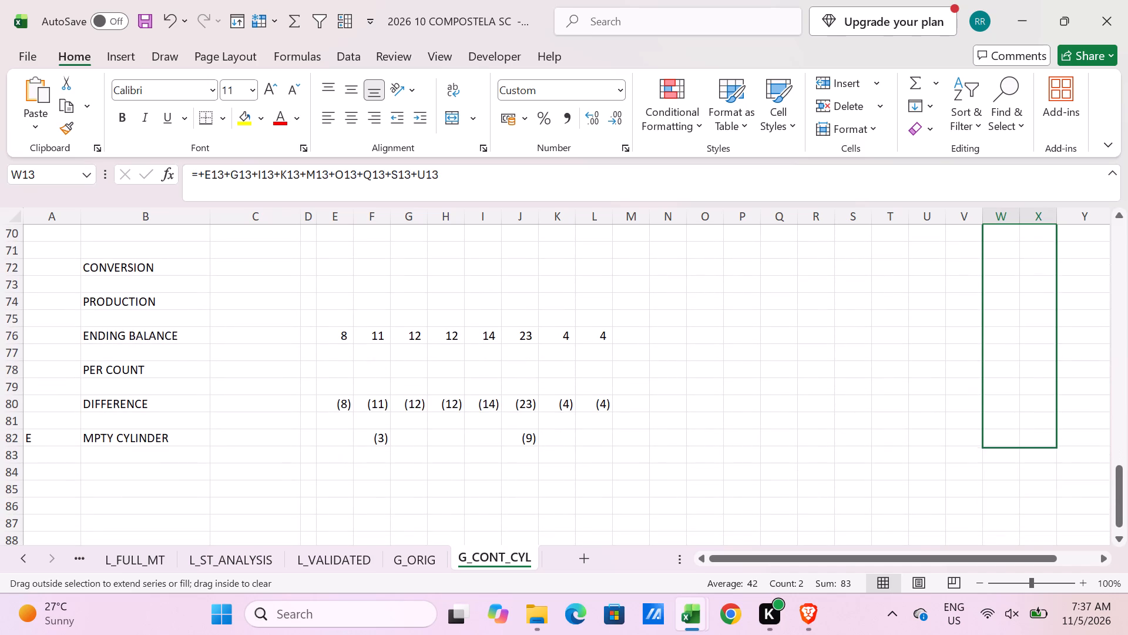
{"action": "left_click_drag", "start_coordinate": [1020, 445], "coordinate": [1020, 444]}
{"action": "left_click_drag", "start_coordinate": [1118, 487], "coordinate": [1107, 283]}
{"action": "scroll", "coordinate": [890, 292], "scroll_direction": "up", "scroll_amount": 2}
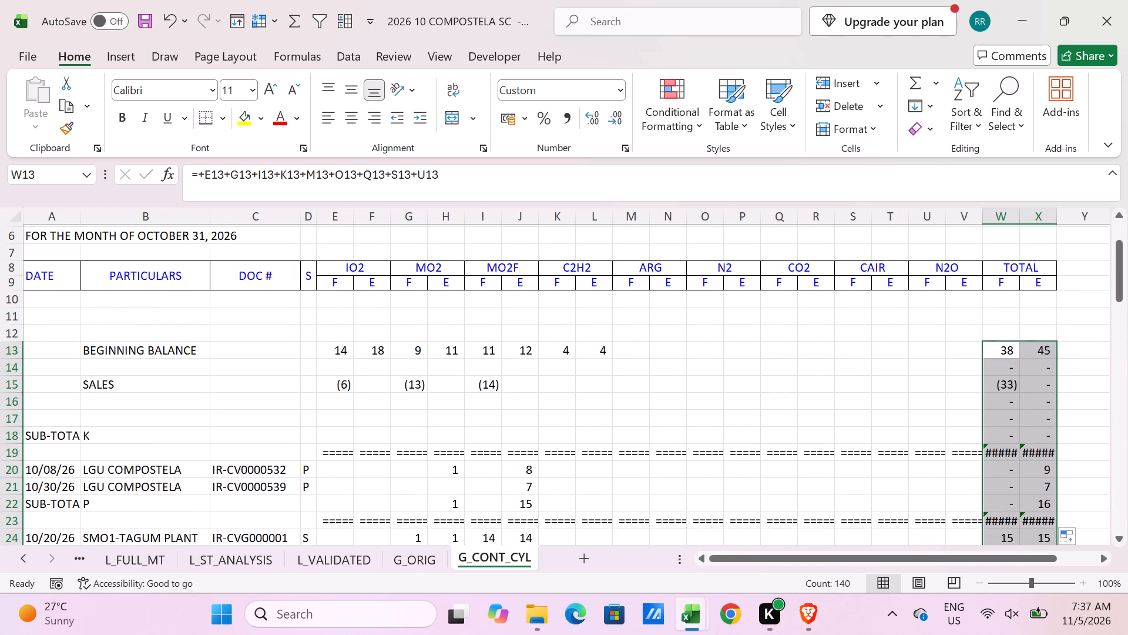
Delete the empty rows 11 and 12 above BEGINNING BALANCE in G_CONT_CYL.
{"action": "left_click_drag", "start_coordinate": [13, 316], "coordinate": [13, 332]}
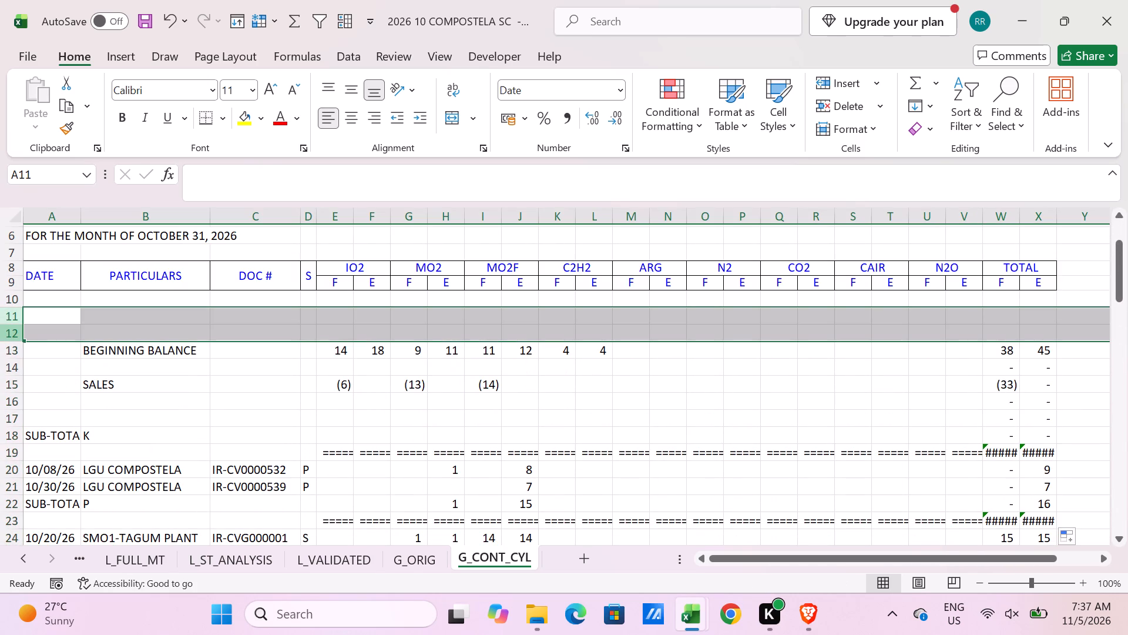
{"action": "key", "text": "ctrl+minus"}
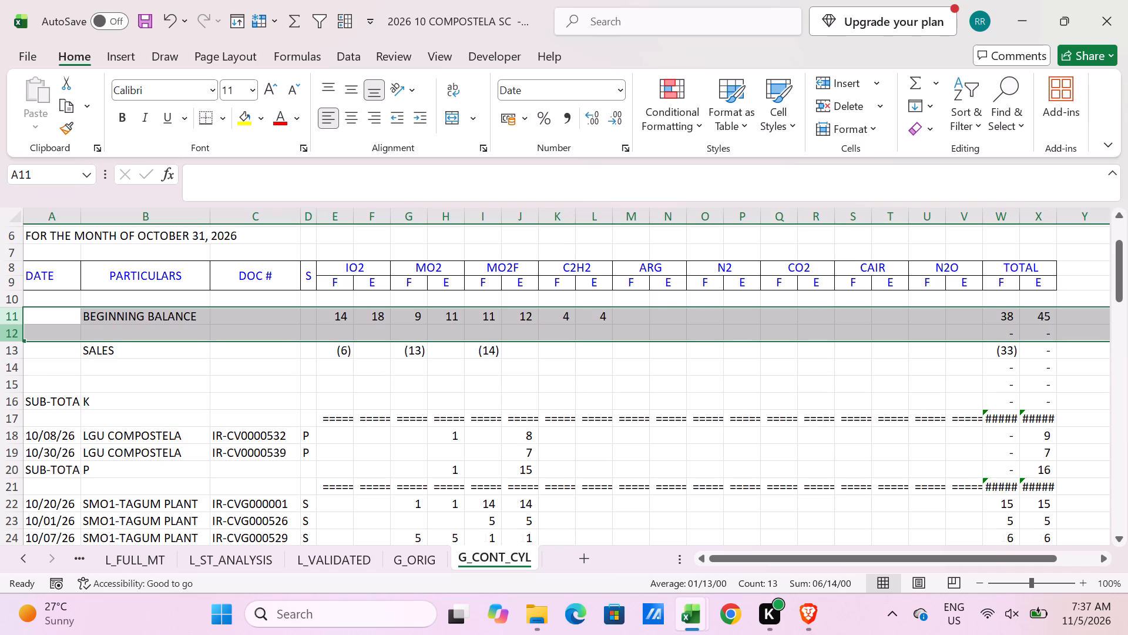
Move the blank row 12 below the SALES row and insert one more blank row there.
{"action": "left_click", "coordinate": [13, 332]}
{"action": "key", "text": "ctrl+x"}
{"action": "left_click", "coordinate": [18, 366]}
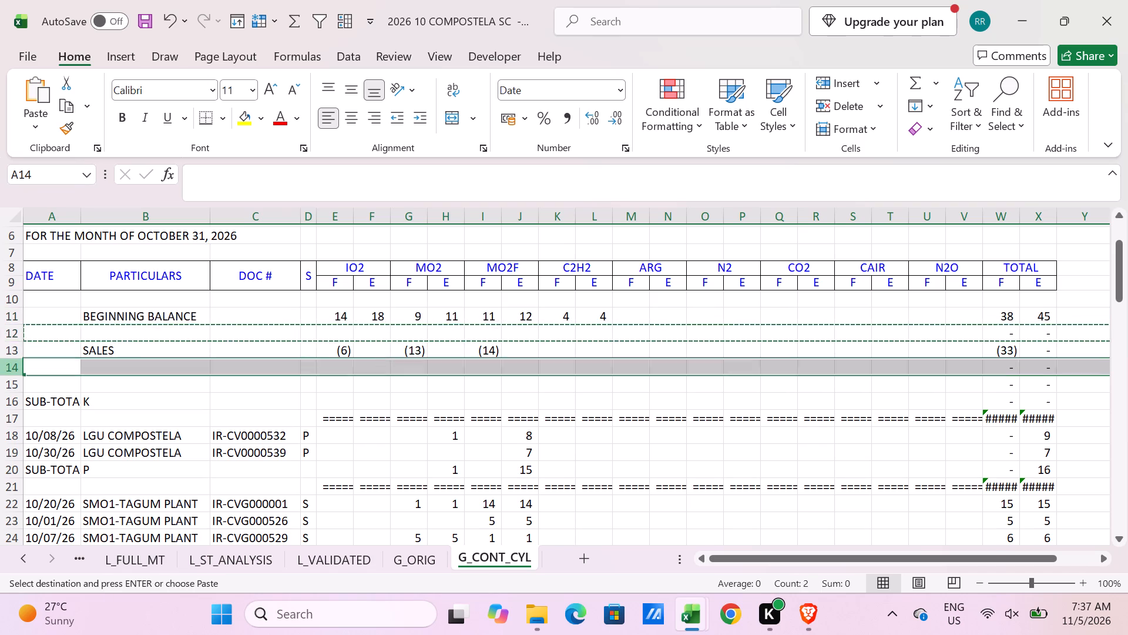
{"action": "key", "text": "ctrl+shift+equal"}
{"action": "key", "text": "ctrl+shift+equal"}
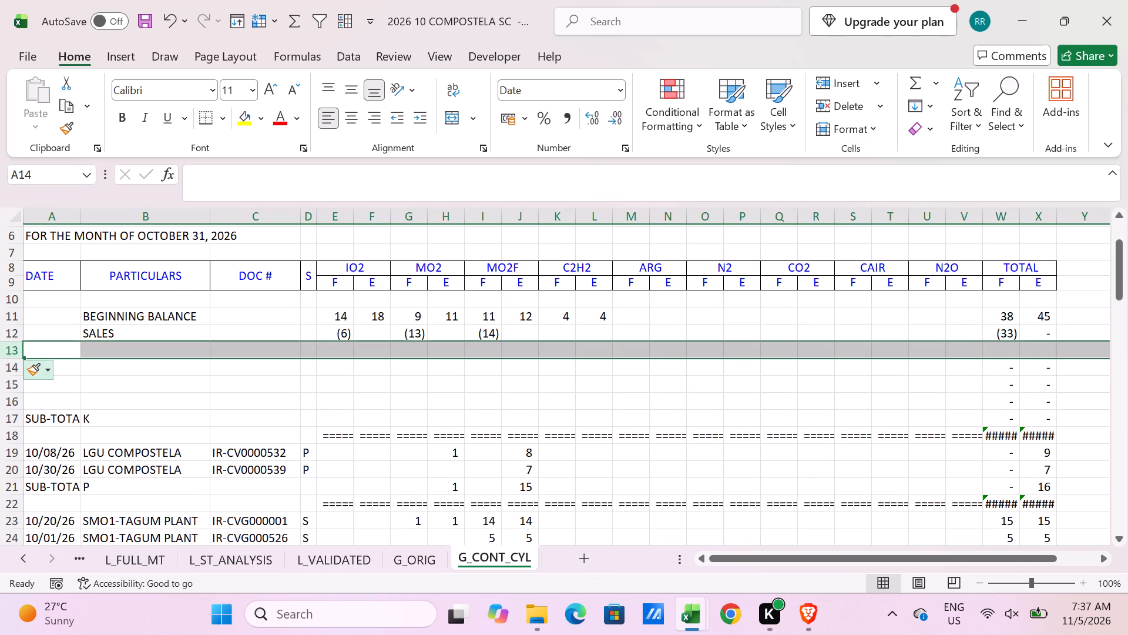
Paste the Compostela sheet's SALES-CONTENT label as a value into B12 of G_CONT_CYL and extend it to SALES-CONTENT-PGI.
{"action": "key", "text": "alt+Tab"}
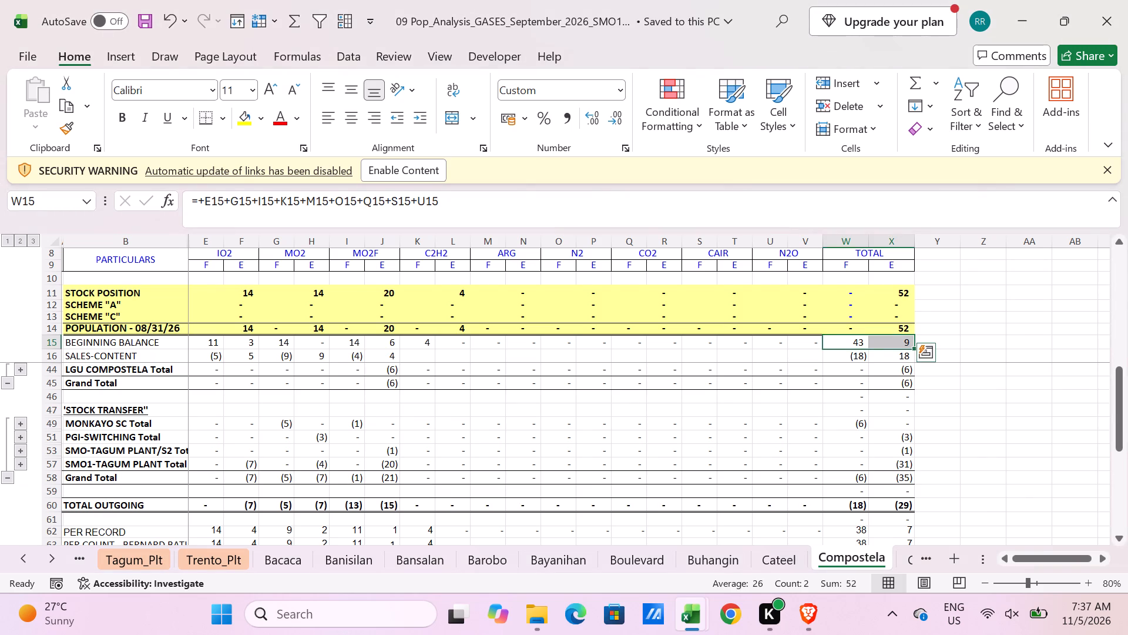
{"action": "left_click", "coordinate": [92, 355]}
{"action": "key", "text": "ctrl+c"}
{"action": "key", "text": "alt+Tab"}
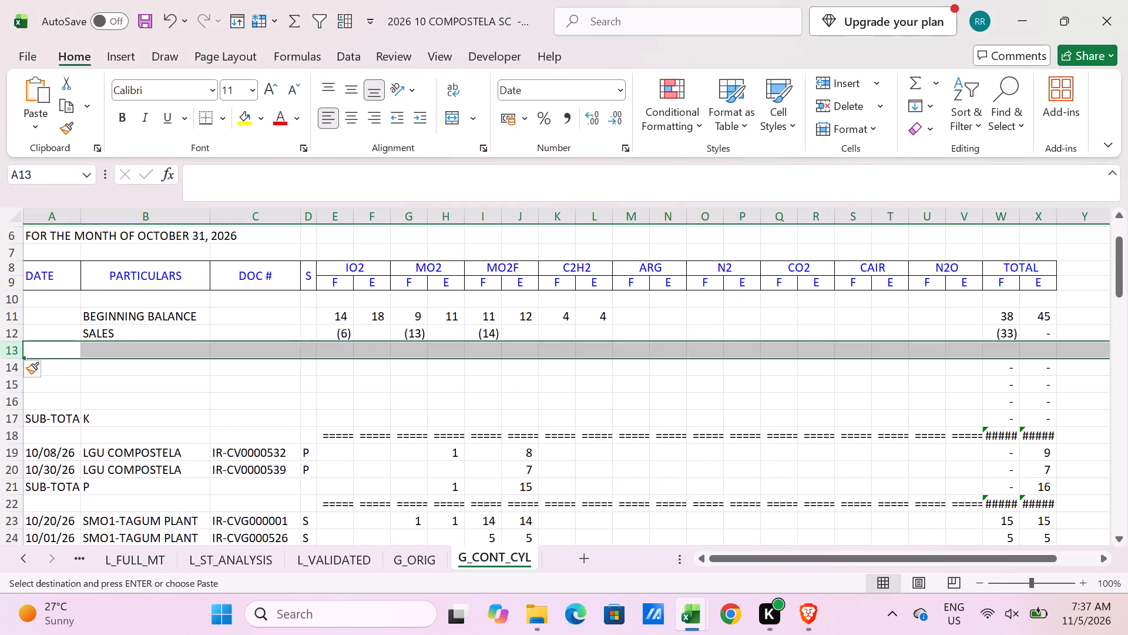
{"action": "left_click", "coordinate": [126, 330]}
{"action": "key", "text": "alt+e"}
{"action": "type", "text": "SV"}
{"action": "key", "text": "Return"}
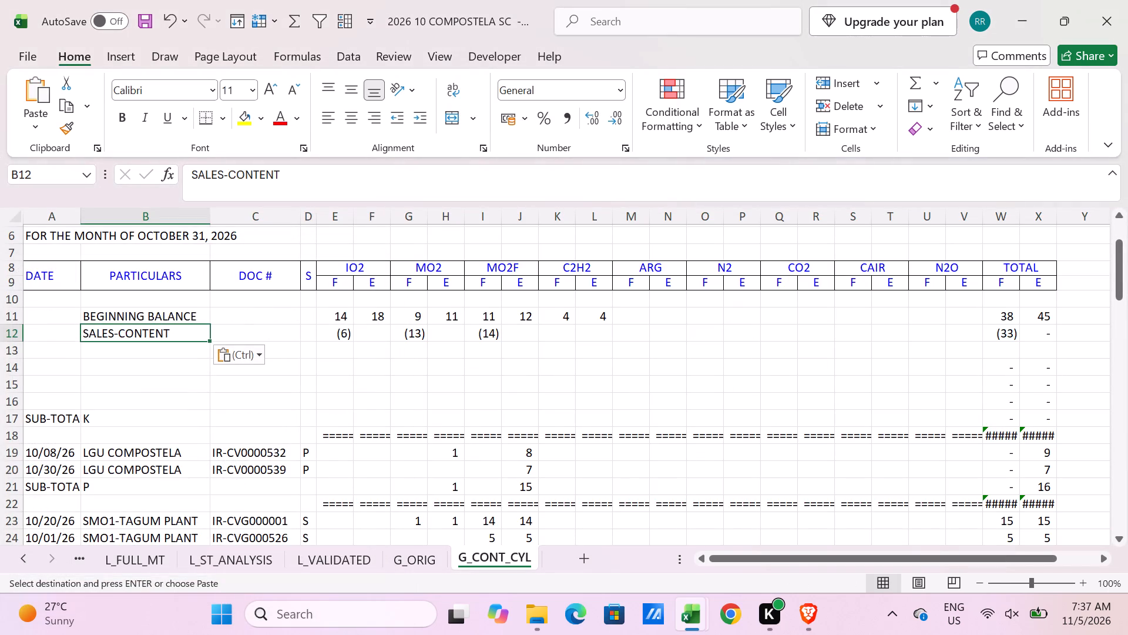
{"action": "left_click", "coordinate": [321, 178]}
{"action": "type", "text": "-PGI"}
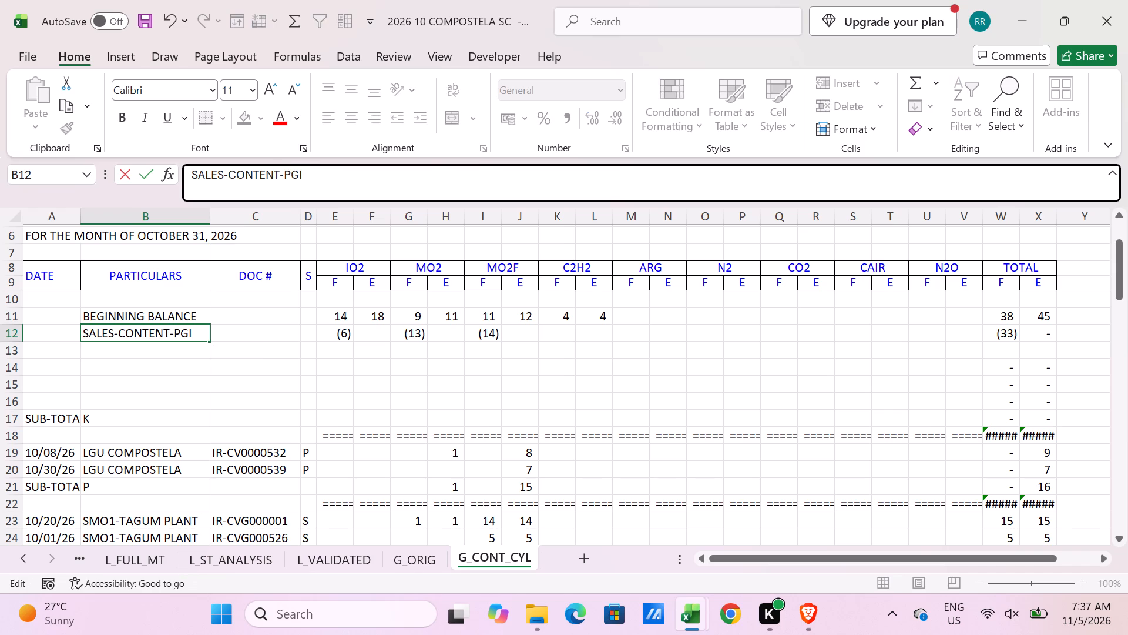
{"action": "key", "text": "Return"}
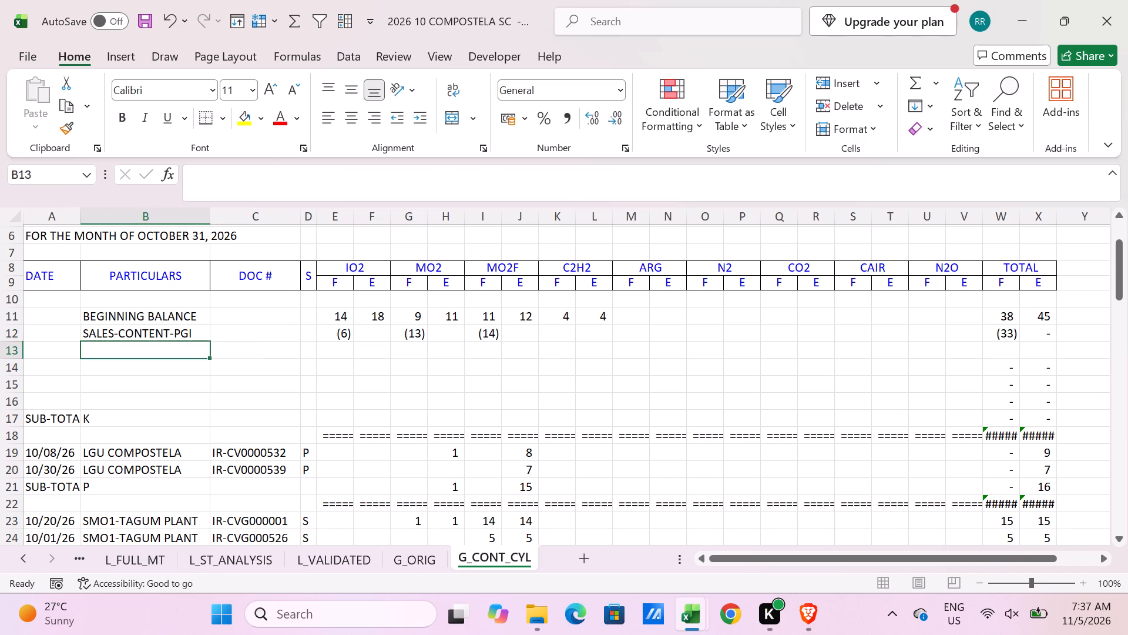
Clear the SUB-TOTAL K row and the separator line below it in A16:V18.
{"action": "left_click", "coordinate": [56, 395]}
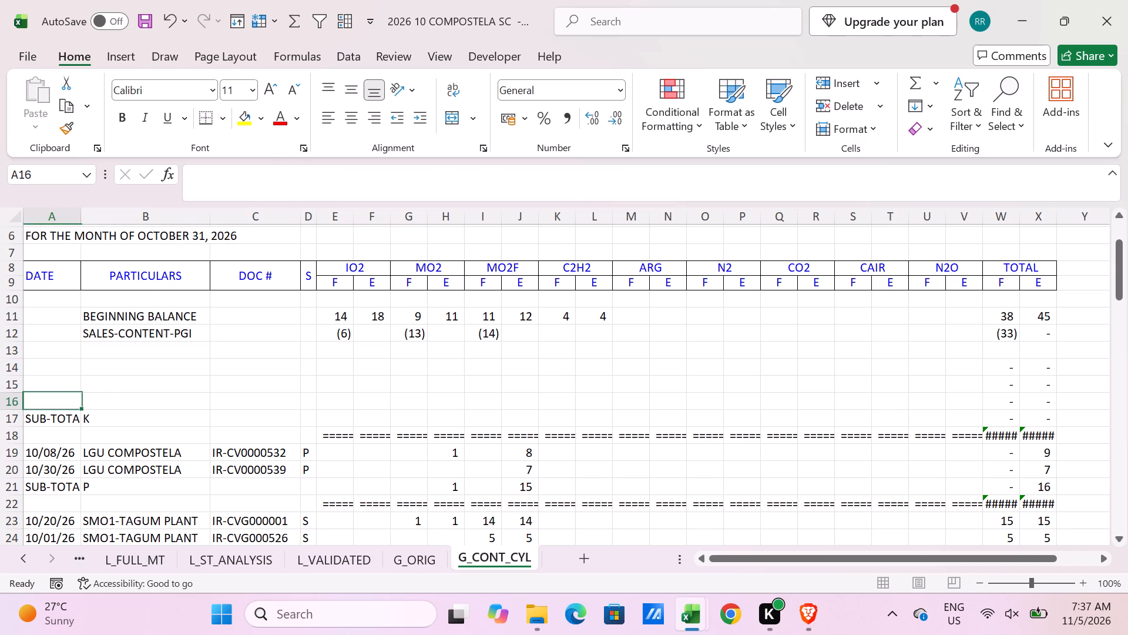
{"action": "left_click", "coordinate": [962, 434], "text": "shift"}
{"action": "key", "text": "Delete"}
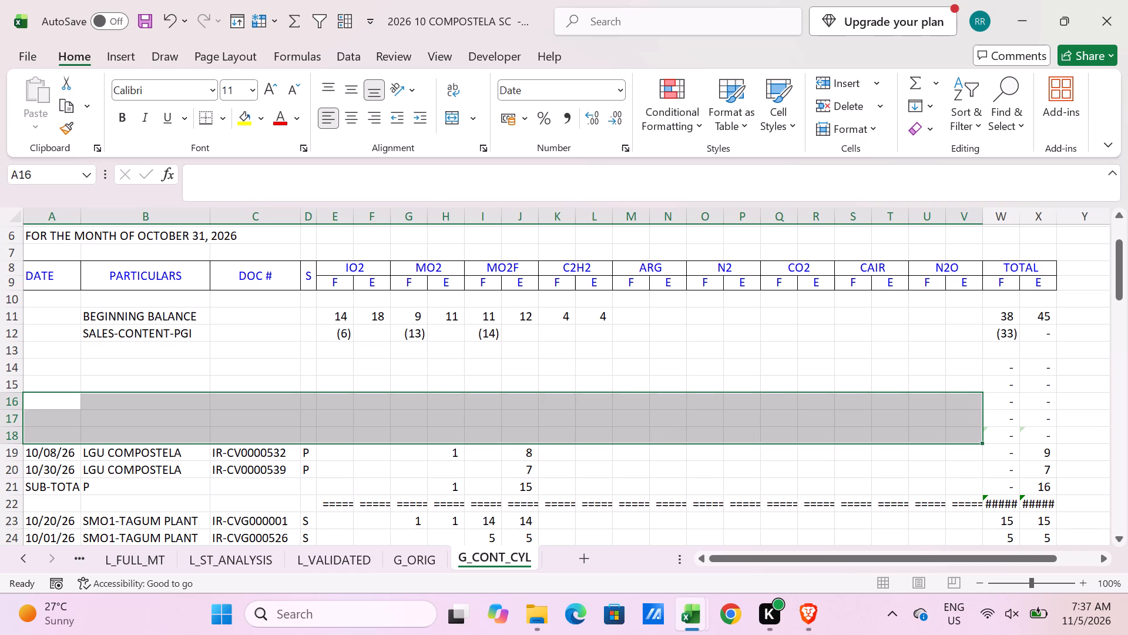
Start a Subtotal on A18:X20, using the first row as labels and grouping at each change in Column B.
{"action": "left_click", "coordinate": [51, 426]}
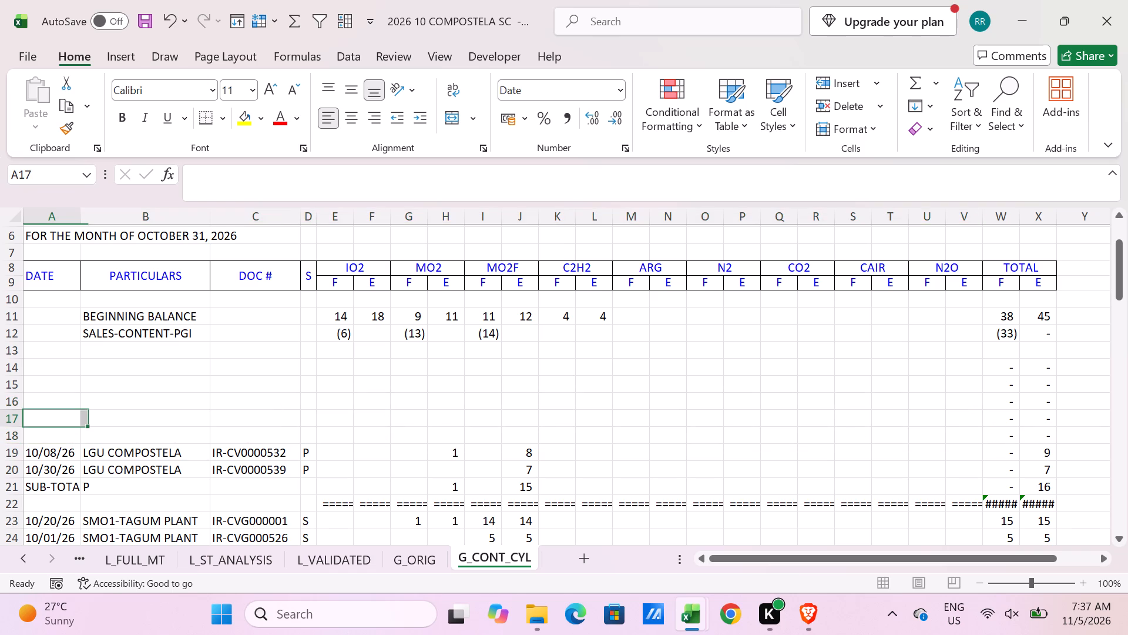
{"action": "left_click", "coordinate": [46, 439]}
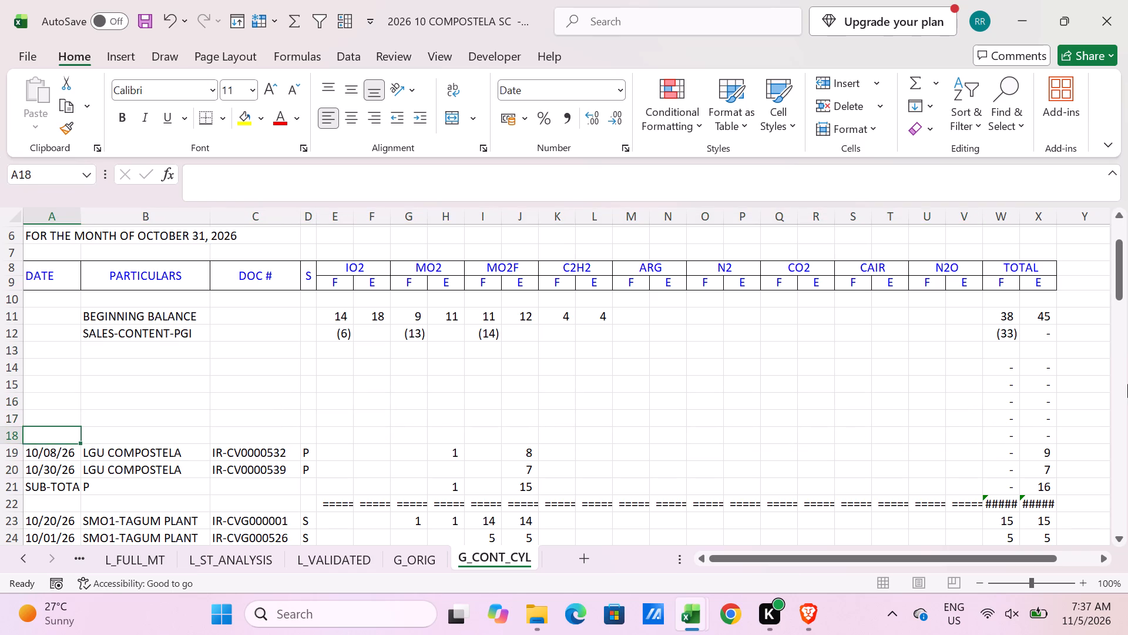
{"action": "left_click", "coordinate": [1047, 467], "text": "shift"}
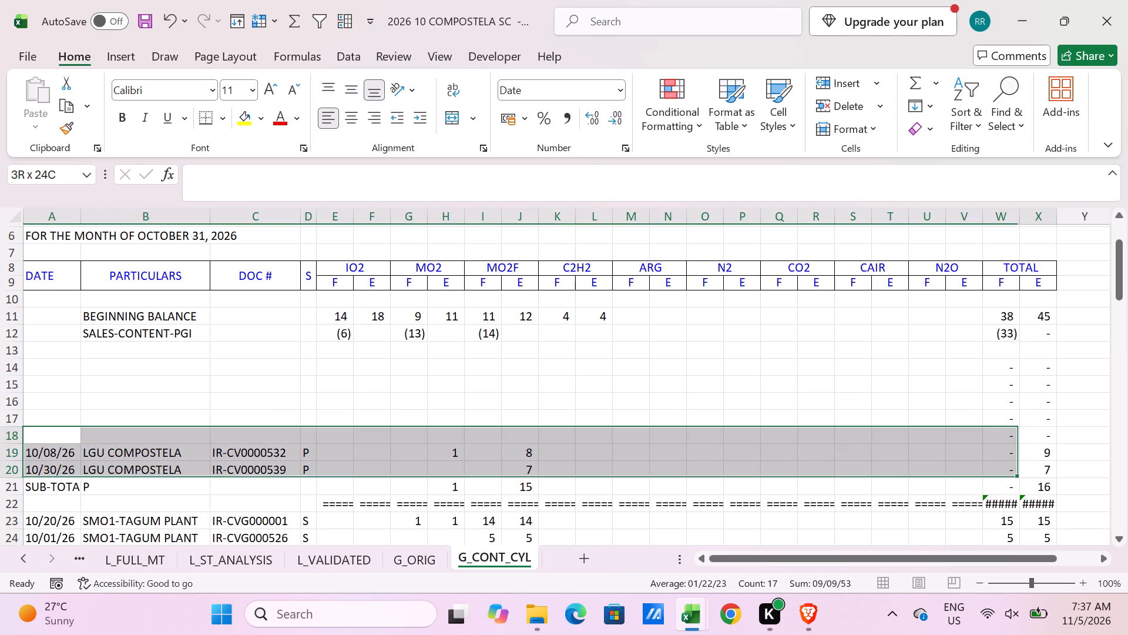
{"action": "left_click", "coordinate": [355, 18]}
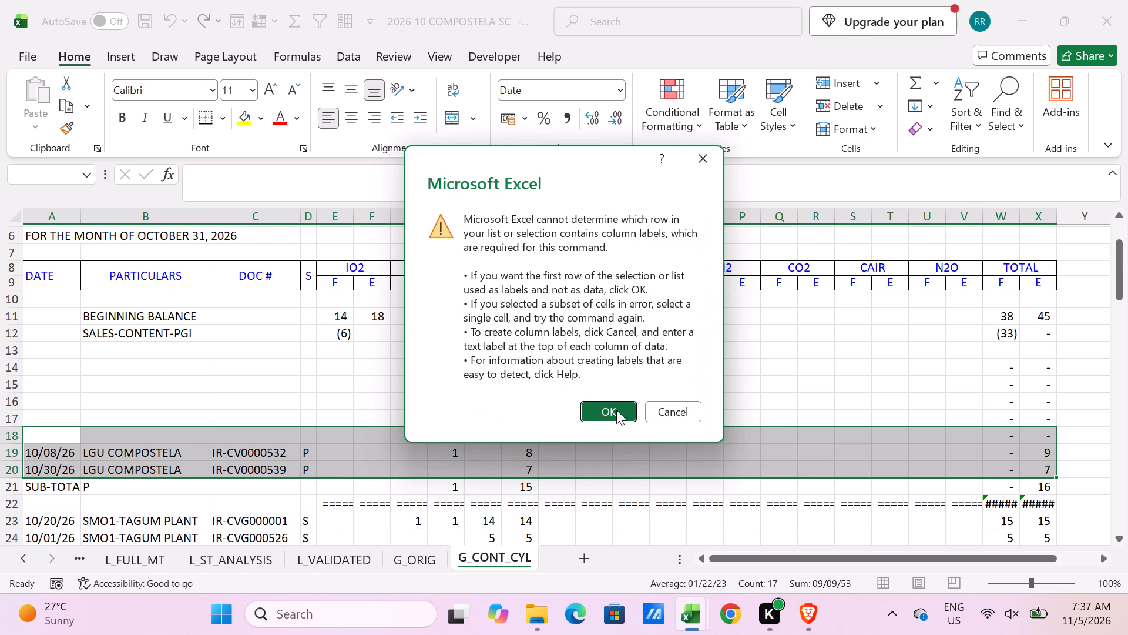
{"action": "left_click", "coordinate": [619, 414]}
{"action": "left_click", "coordinate": [198, 288]}
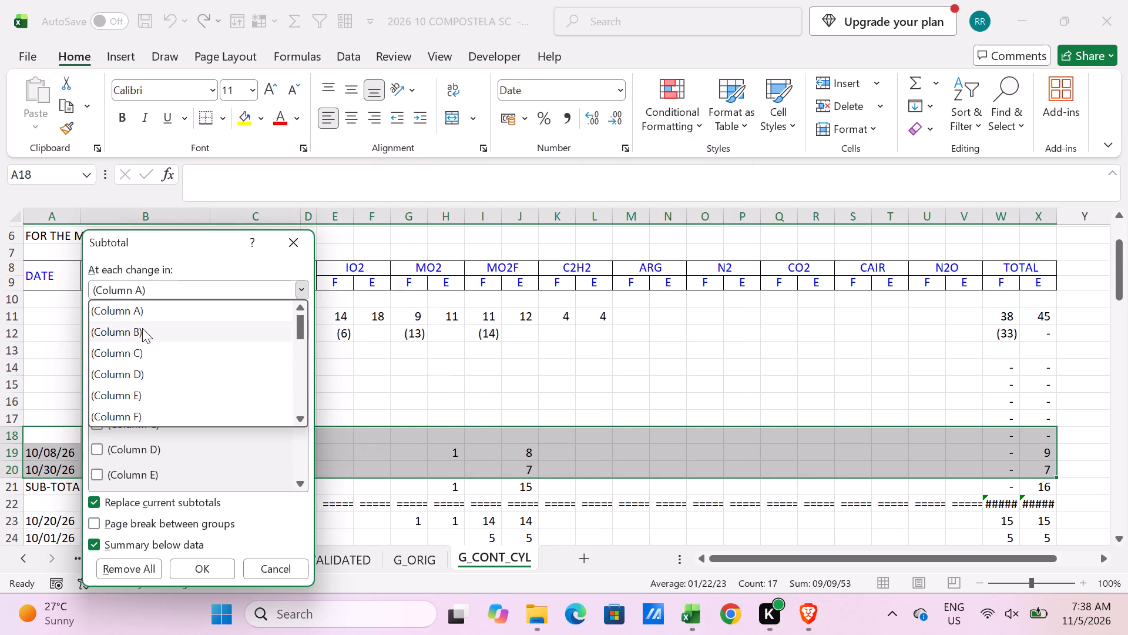
{"action": "left_click", "coordinate": [142, 328]}
Include columns E through O in the Sum subtotal.
{"action": "scroll", "coordinate": [120, 427], "scroll_direction": "down", "scroll_amount": 2}
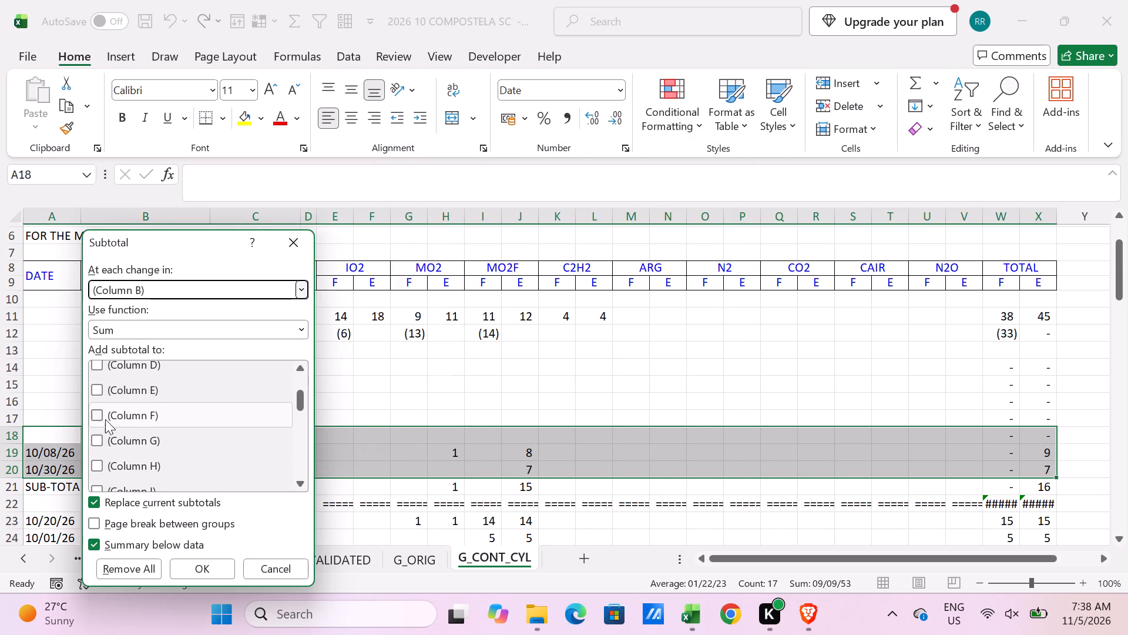
{"action": "left_click", "coordinate": [92, 389]}
{"action": "left_click", "coordinate": [94, 411]}
{"action": "left_click", "coordinate": [96, 440]}
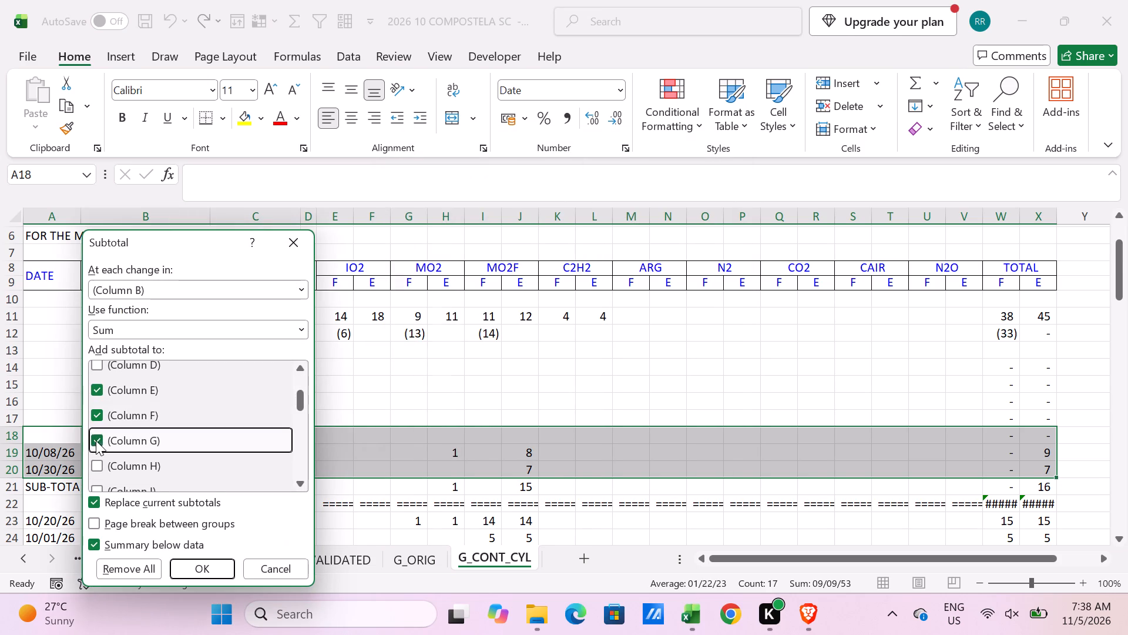
{"action": "left_click", "coordinate": [99, 464]}
{"action": "scroll", "coordinate": [99, 464], "scroll_direction": "down", "scroll_amount": 1}
{"action": "left_click", "coordinate": [98, 450]}
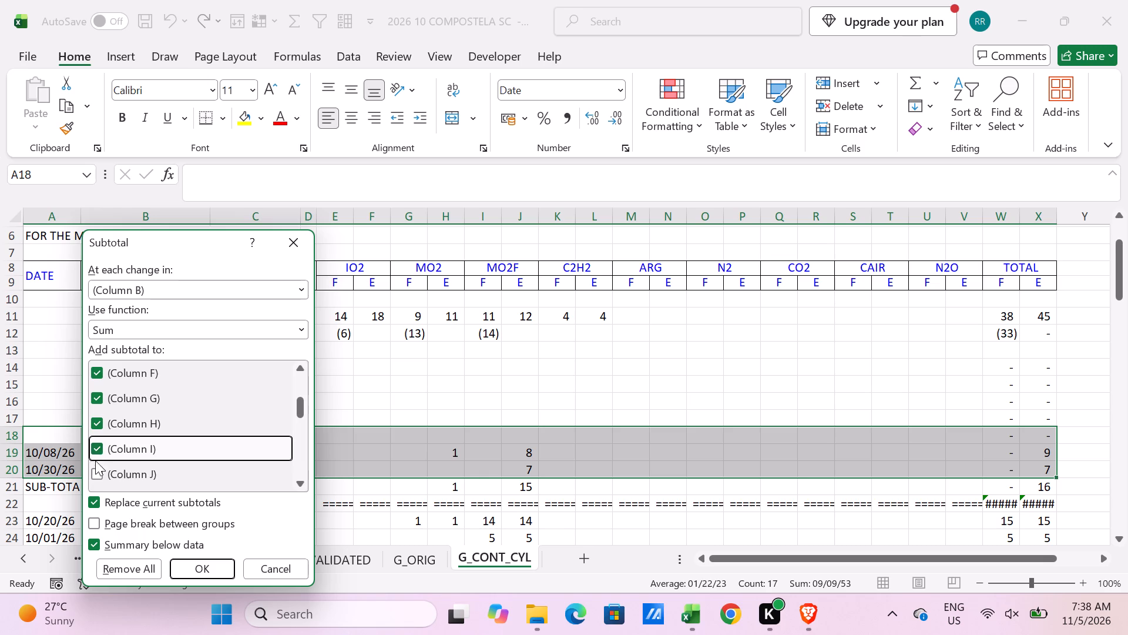
{"action": "left_click", "coordinate": [95, 474]}
{"action": "scroll", "coordinate": [95, 468], "scroll_direction": "down", "scroll_amount": 3}
{"action": "left_click", "coordinate": [102, 373]}
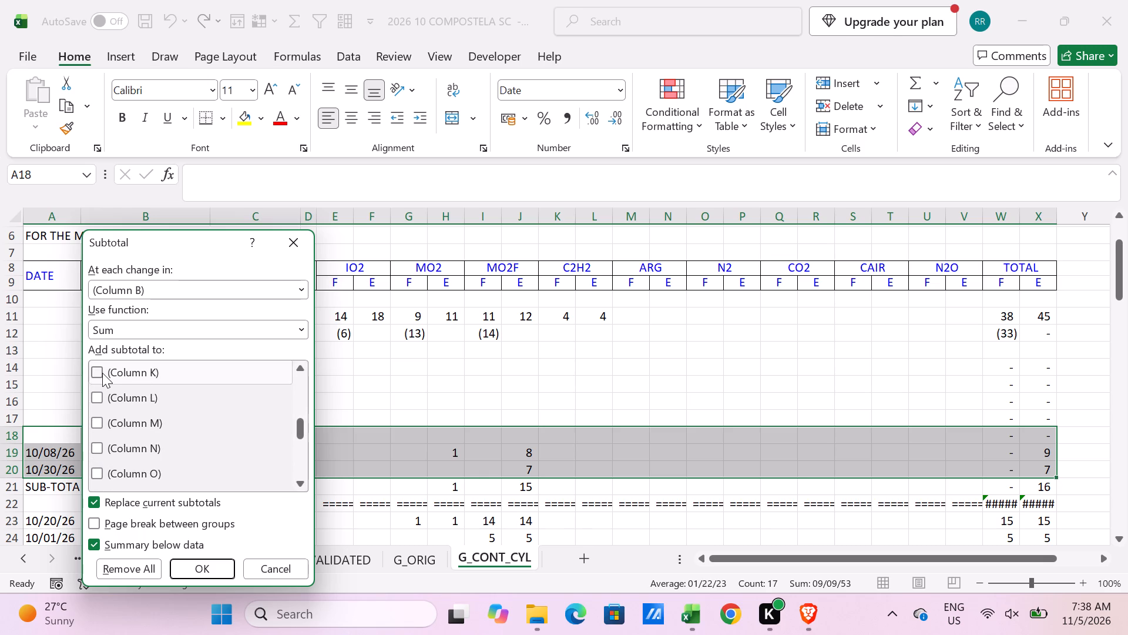
{"action": "left_click", "coordinate": [98, 396]}
{"action": "left_click", "coordinate": [98, 422]}
{"action": "left_click", "coordinate": [98, 447]}
{"action": "left_click", "coordinate": [94, 470]}
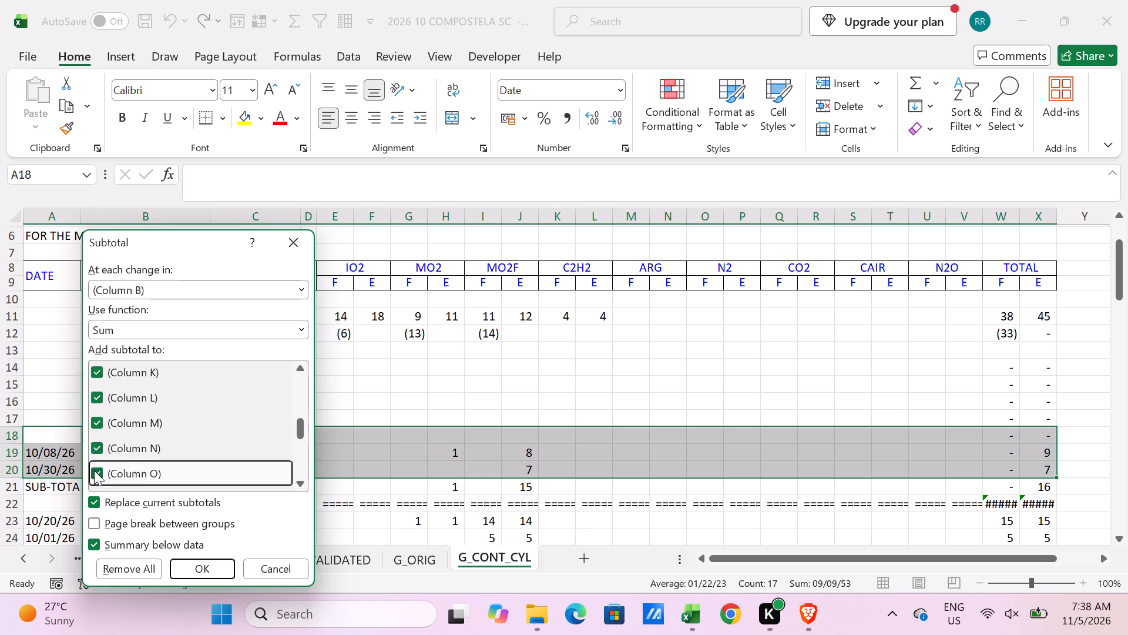
Add columns P through W to the Sum subtotal, check the column selection, and apply the subtotal.
{"action": "scroll", "coordinate": [96, 462], "scroll_direction": "down", "scroll_amount": 3}
{"action": "left_click", "coordinate": [106, 382]}
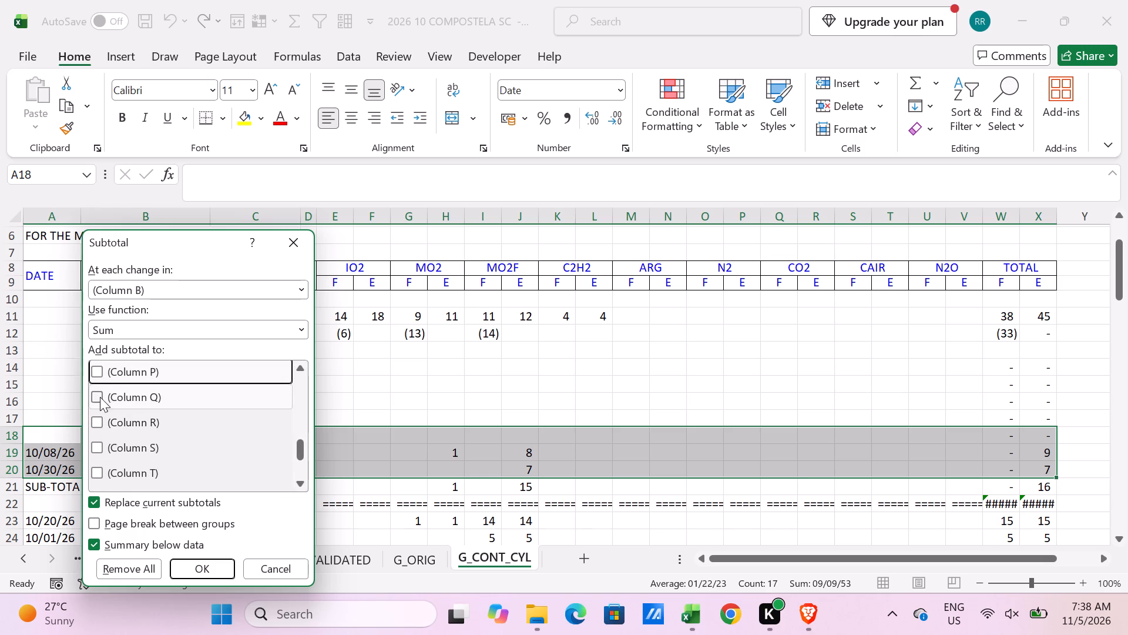
{"action": "left_click", "coordinate": [100, 377]}
{"action": "left_click", "coordinate": [100, 396]}
{"action": "left_click", "coordinate": [96, 417]}
{"action": "left_click", "coordinate": [98, 442]}
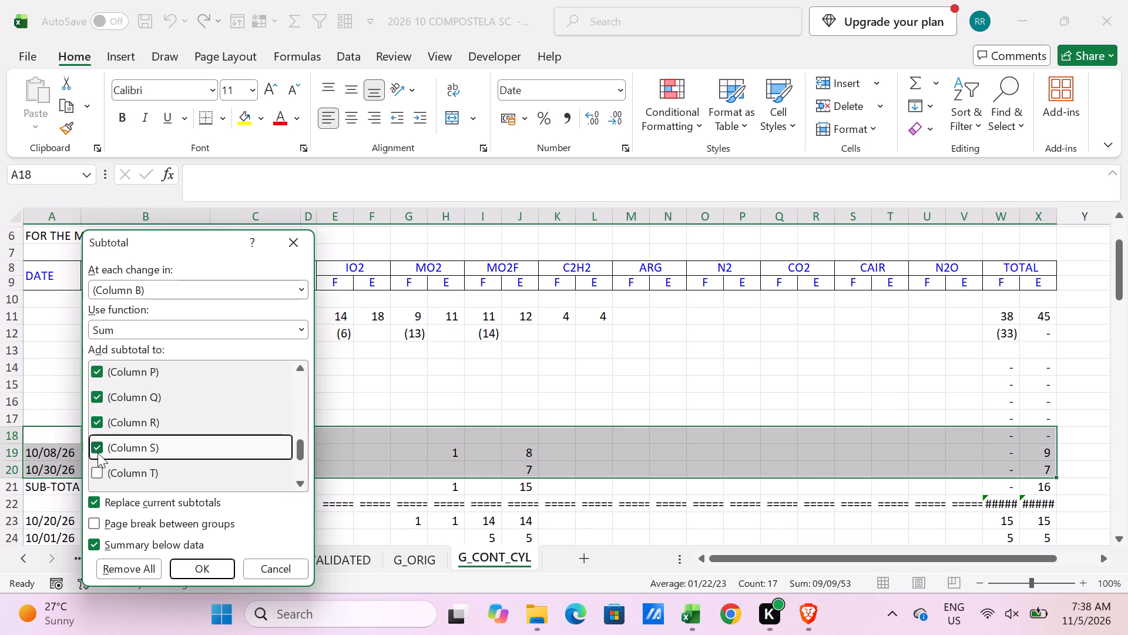
{"action": "left_click", "coordinate": [98, 468]}
{"action": "scroll", "coordinate": [98, 465], "scroll_direction": "down", "scroll_amount": 2}
{"action": "left_click", "coordinate": [104, 411]}
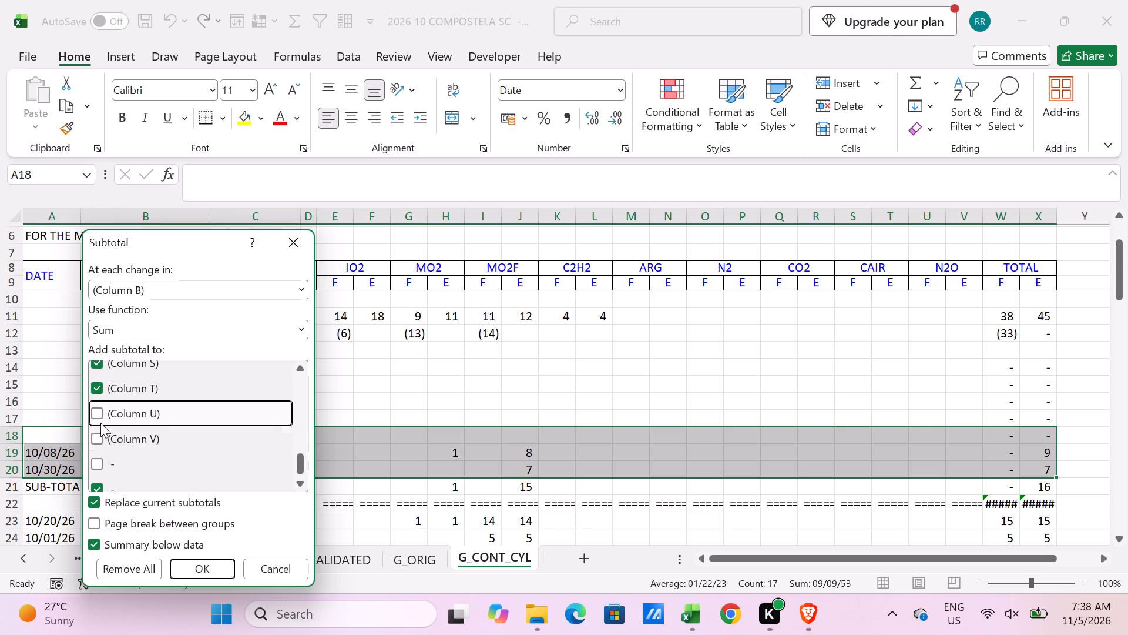
{"action": "left_click", "coordinate": [100, 418]}
{"action": "left_click", "coordinate": [102, 440]}
{"action": "left_click", "coordinate": [98, 458]}
{"action": "scroll", "coordinate": [98, 456], "scroll_direction": "down", "scroll_amount": 3}
{"action": "scroll", "coordinate": [102, 455], "scroll_direction": "up", "scroll_amount": 11}
{"action": "scroll", "coordinate": [102, 455], "scroll_direction": "down", "scroll_amount": 1}
{"action": "scroll", "coordinate": [110, 460], "scroll_direction": "up", "scroll_amount": 4}
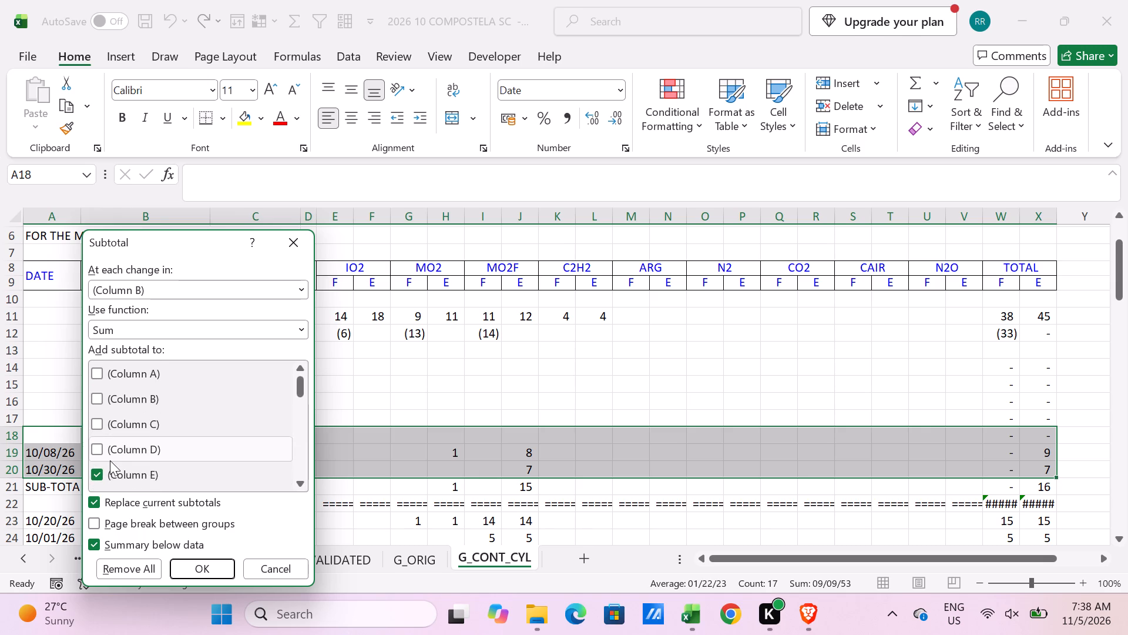
{"action": "scroll", "coordinate": [110, 460], "scroll_direction": "up", "scroll_amount": 5}
{"action": "scroll", "coordinate": [238, 470], "scroll_direction": "down", "scroll_amount": 4}
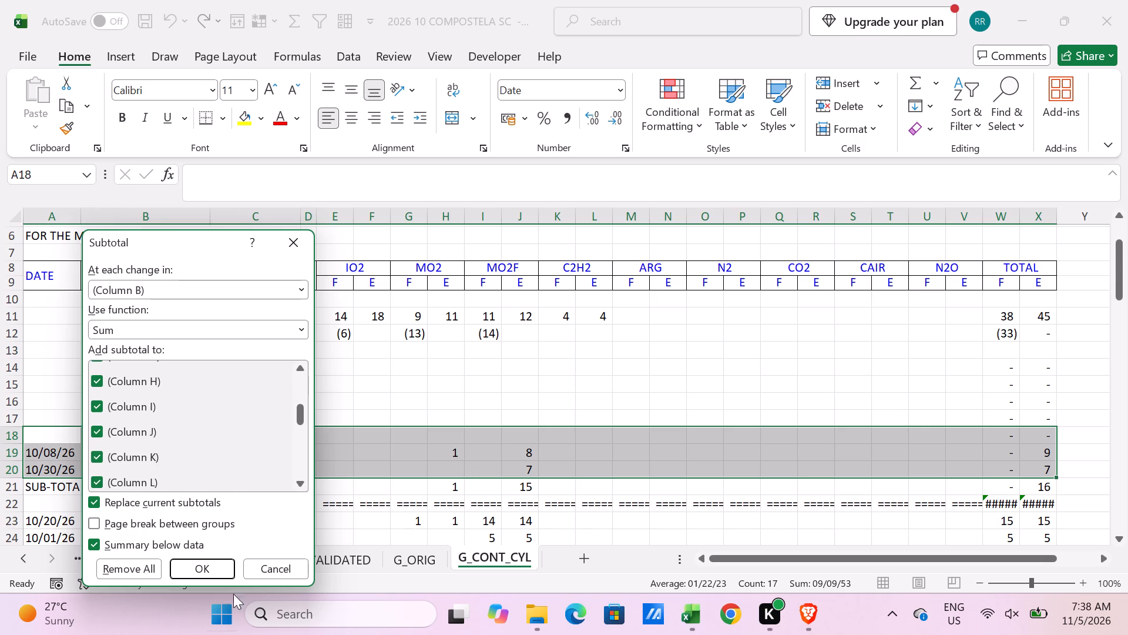
{"action": "left_click", "coordinate": [214, 562]}
Apply a top and bottom border to the Grand Total row, A22:X22.
{"action": "scroll", "coordinate": [250, 483], "scroll_direction": "down", "scroll_amount": 1}
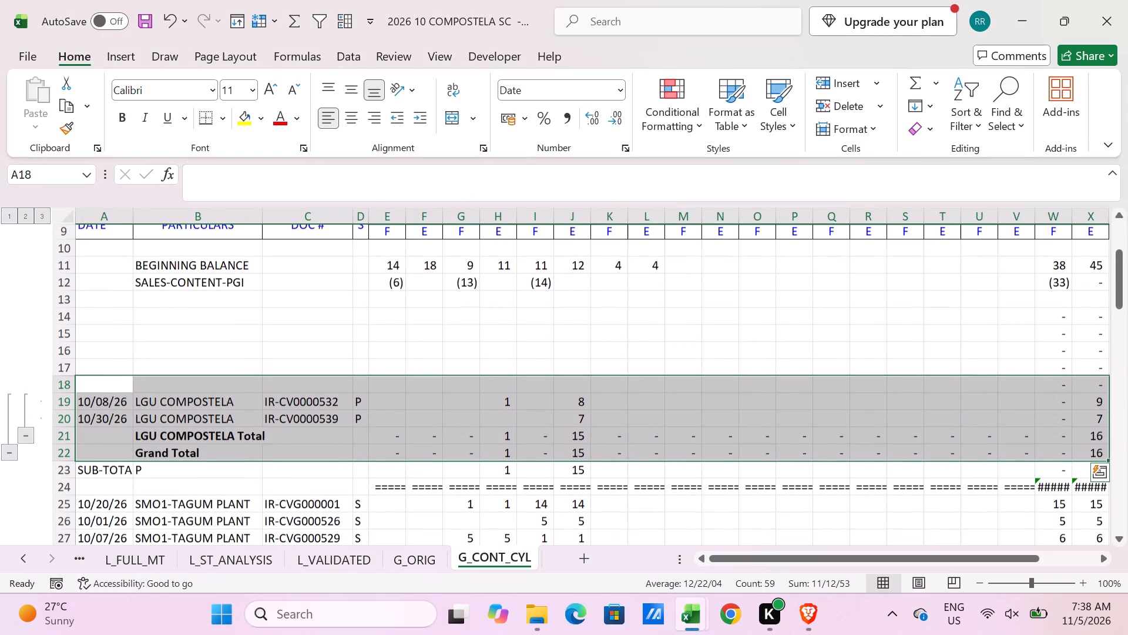
{"action": "scroll", "coordinate": [234, 457], "scroll_direction": "down", "scroll_amount": 1, "text": "ctrl"}
{"action": "left_click_drag", "start_coordinate": [93, 444], "coordinate": [921, 447]}
{"action": "key", "text": "alt+h"}
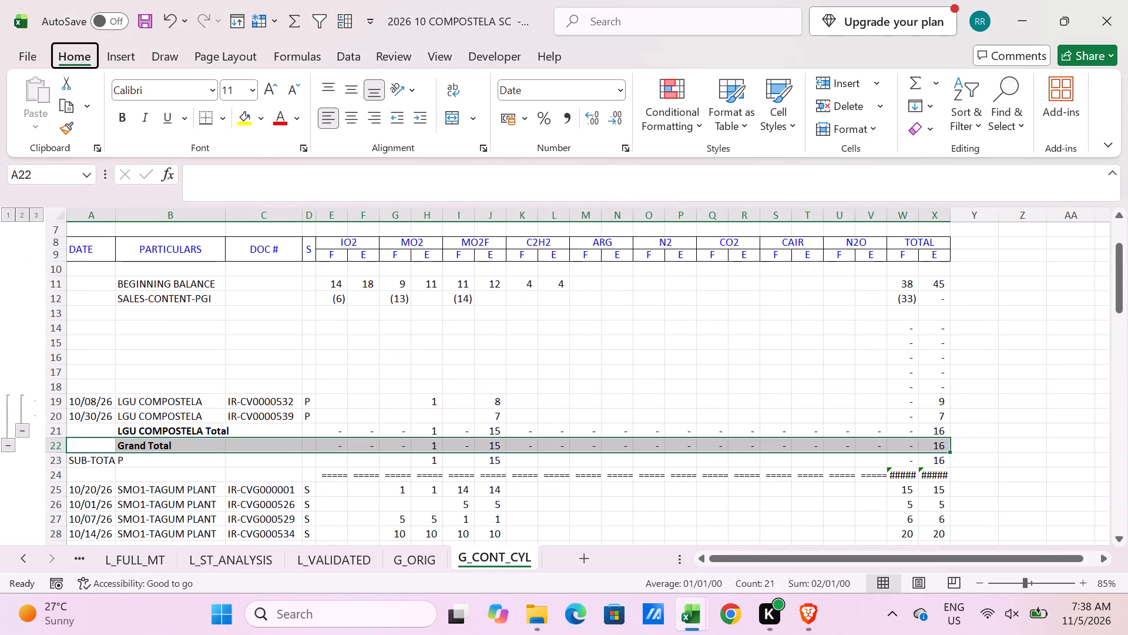
{"action": "key", "text": "alt+b"}
{"action": "key", "text": "d"}
Copy the "PROPERTY" heading from the Compostela sheet and paste it into A18 of G_CONT_CYL above the LGU COMPOSTELA entries.
{"action": "key", "text": "alt+Tab"}
{"action": "scroll", "coordinate": [82, 419], "scroll_direction": "up", "scroll_amount": 4}
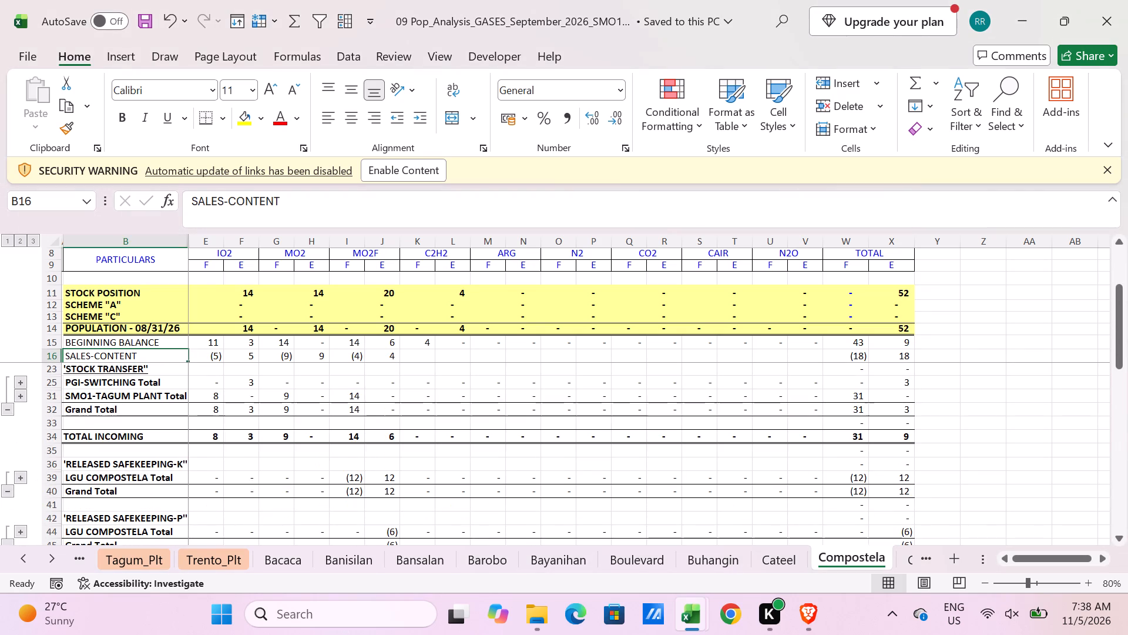
{"action": "scroll", "coordinate": [82, 419], "scroll_direction": "up", "scroll_amount": 4}
{"action": "left_click", "coordinate": [89, 385]}
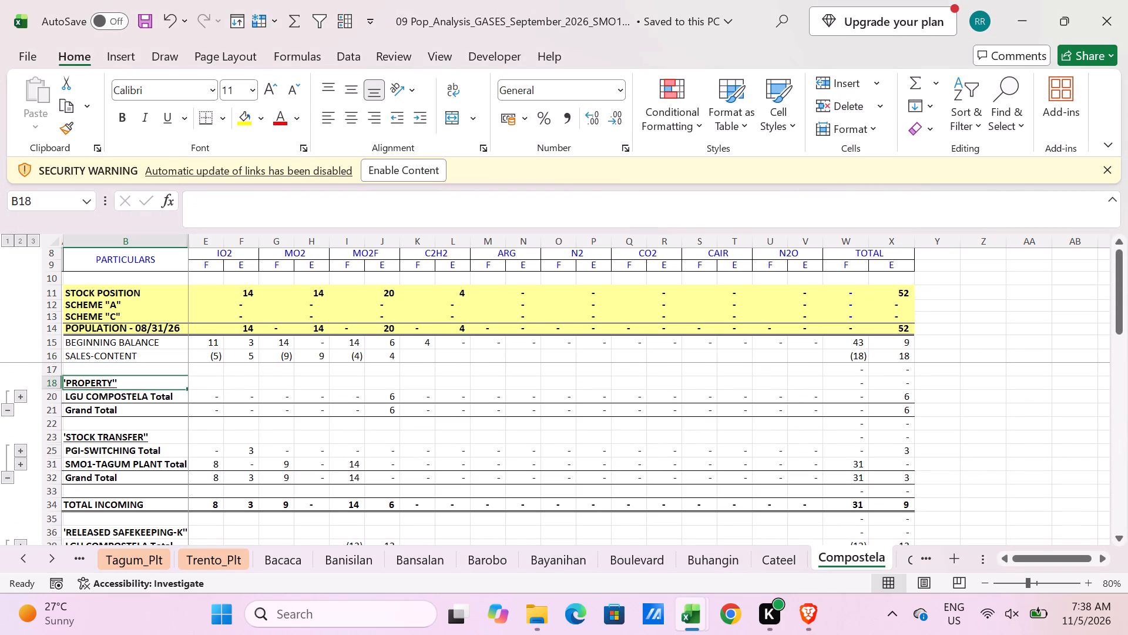
{"action": "key", "text": "Left"}
{"action": "key", "text": "ctrl+c"}
{"action": "key", "text": "alt+Tab"}
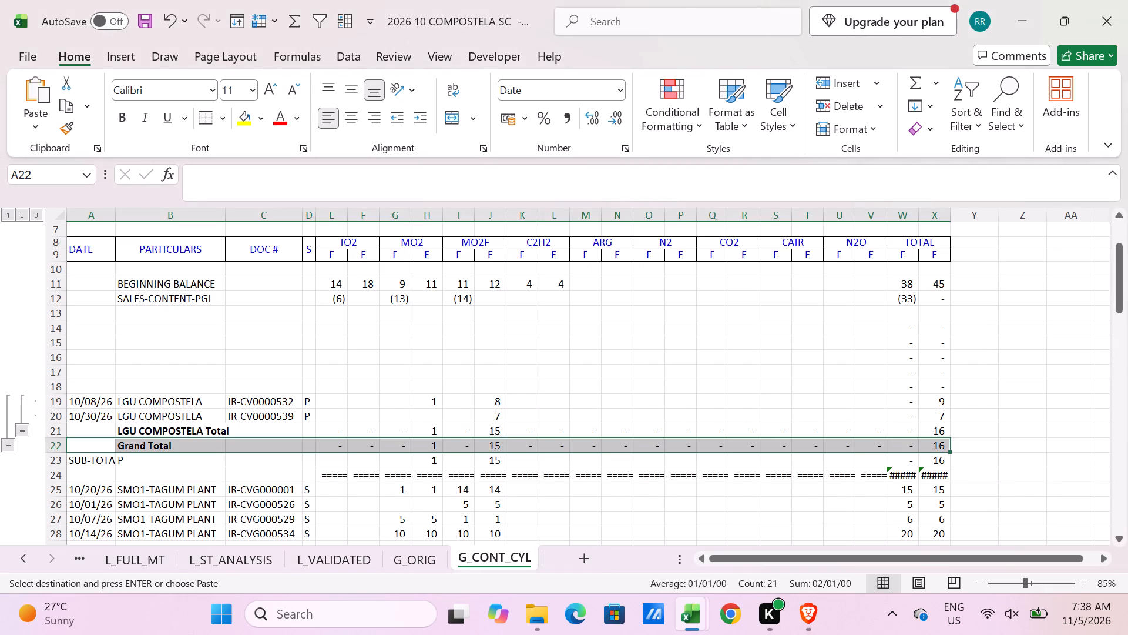
{"action": "left_click", "coordinate": [91, 385]}
{"action": "key", "text": "ctrl+v"}
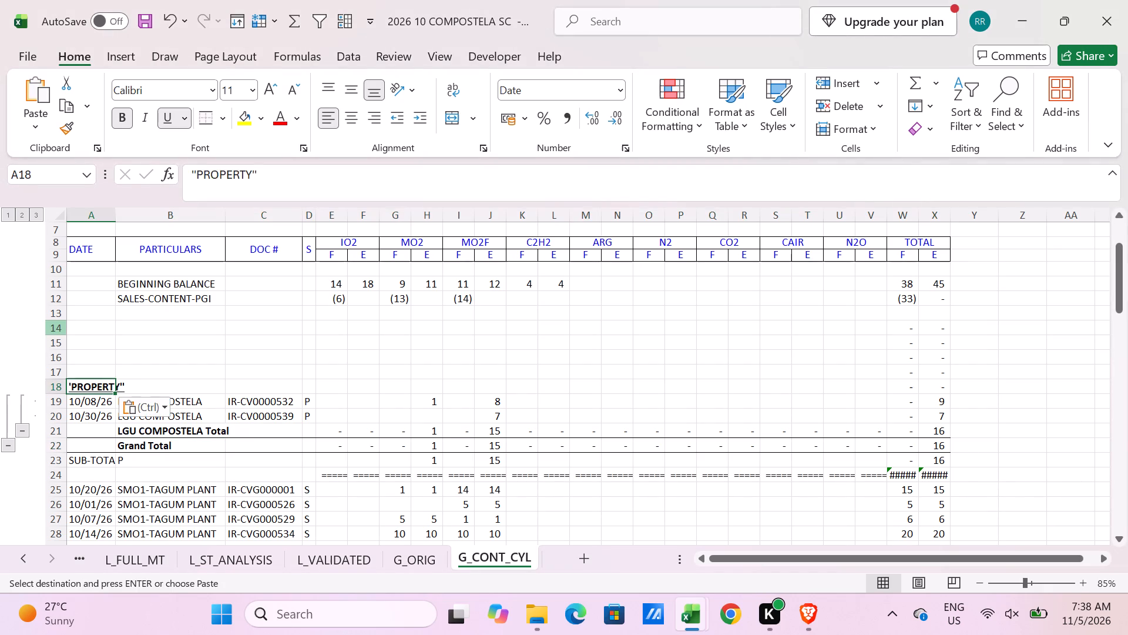
Delete the surplus blank rows 14 to 17 above the "PROPERTY" heading.
{"action": "left_click_drag", "start_coordinate": [62, 327], "coordinate": [66, 372]}
{"action": "key", "text": "ctrl+minus"}
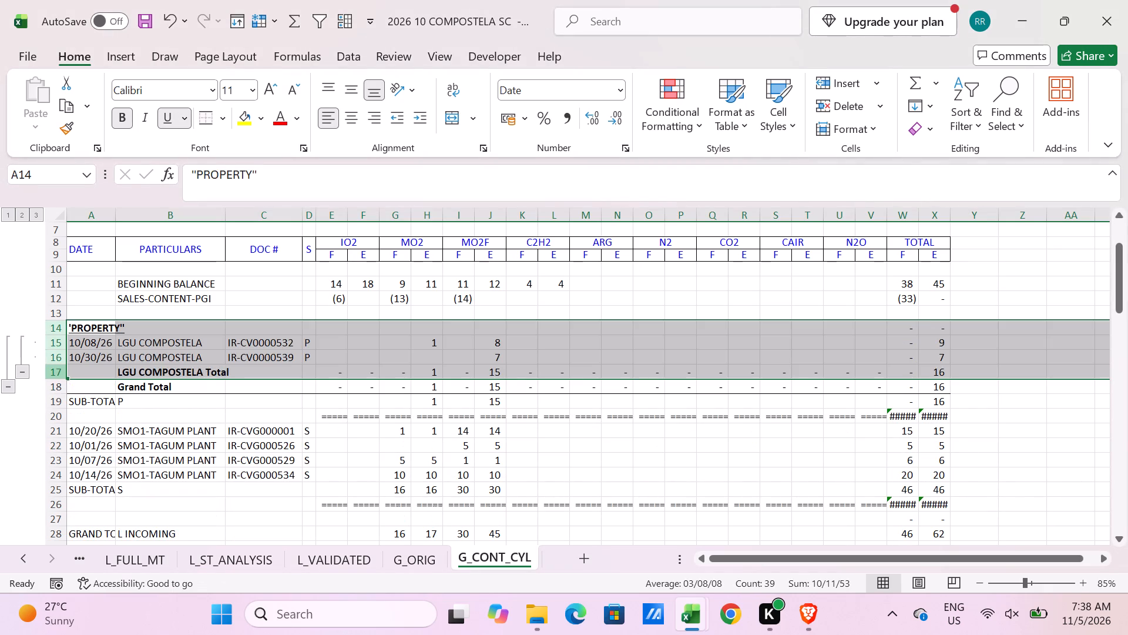
Clear the old SUB-TOTAL P row and its separator line in A19:V20.
{"action": "left_click", "coordinate": [114, 400]}
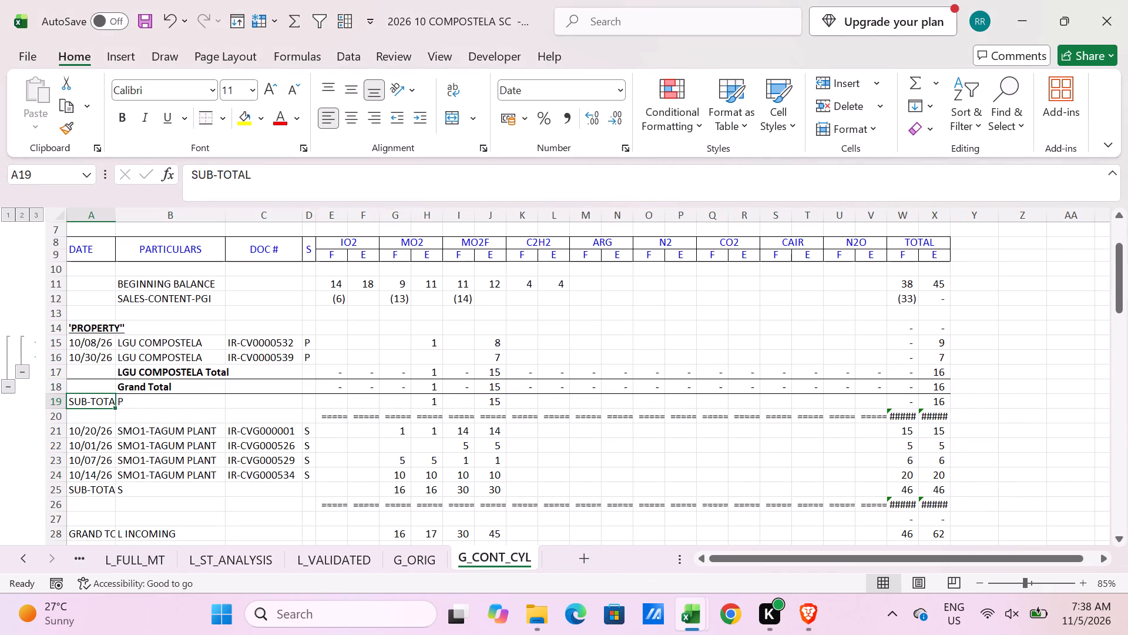
{"action": "left_click", "coordinate": [877, 413], "text": "shift"}
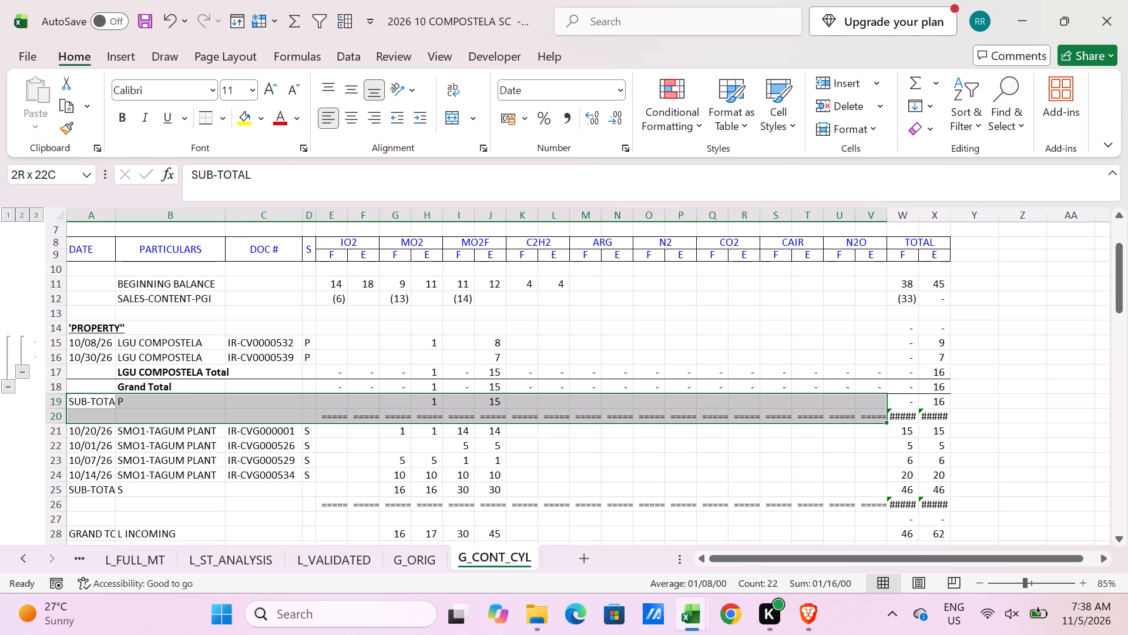
{"action": "key", "text": "Delete"}
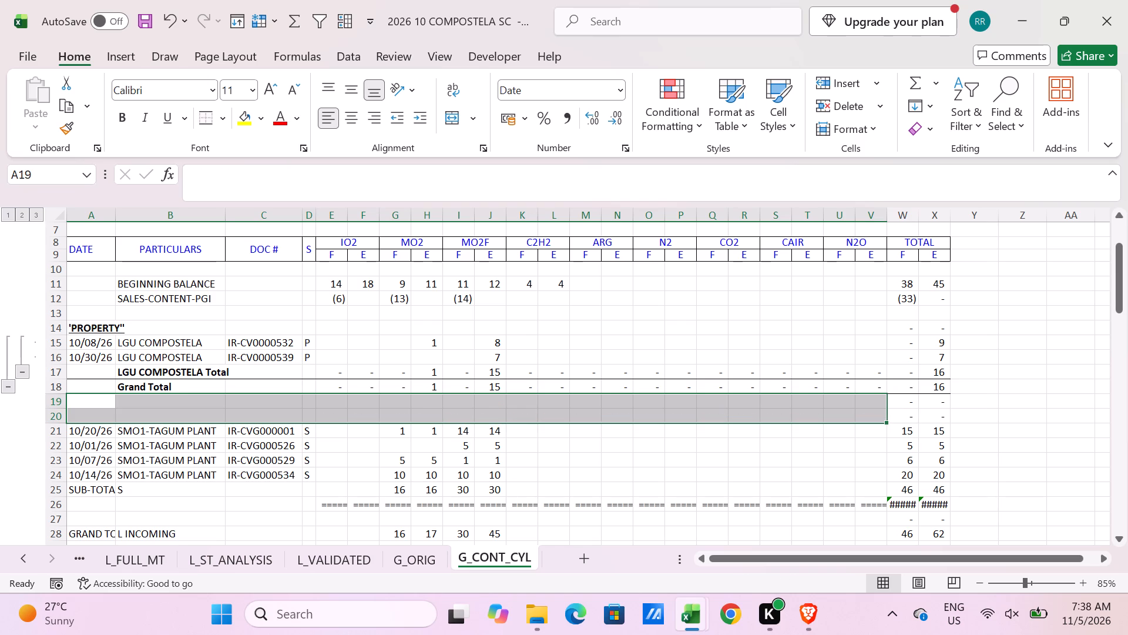
Apply a Sum subtotal at each change in Column B to the SMO1-TAGUM PLANT entries, A20:X24.
{"action": "left_click", "coordinate": [103, 415]}
{"action": "left_click", "coordinate": [934, 474], "text": "shift"}
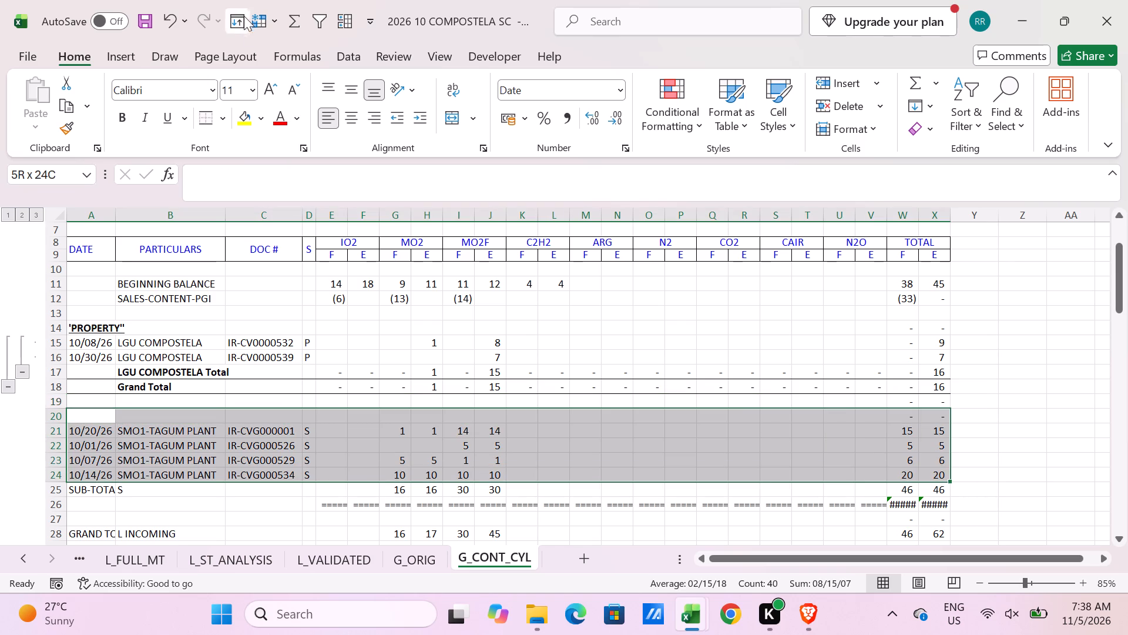
{"action": "left_click", "coordinate": [338, 23]}
{"action": "left_click", "coordinate": [607, 415]}
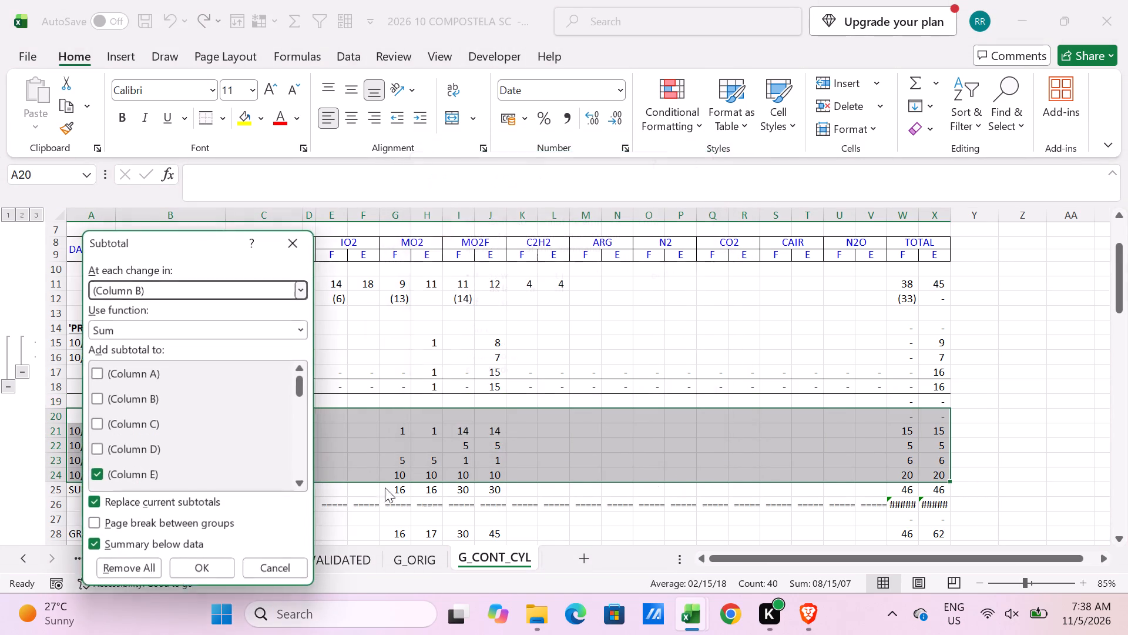
{"action": "left_click", "coordinate": [216, 575]}
Apply a top and bottom border to the SMO1-TAGUM PLANT block's Grand Total row, A26:X26.
{"action": "scroll", "coordinate": [165, 453], "scroll_direction": "down", "scroll_amount": 1}
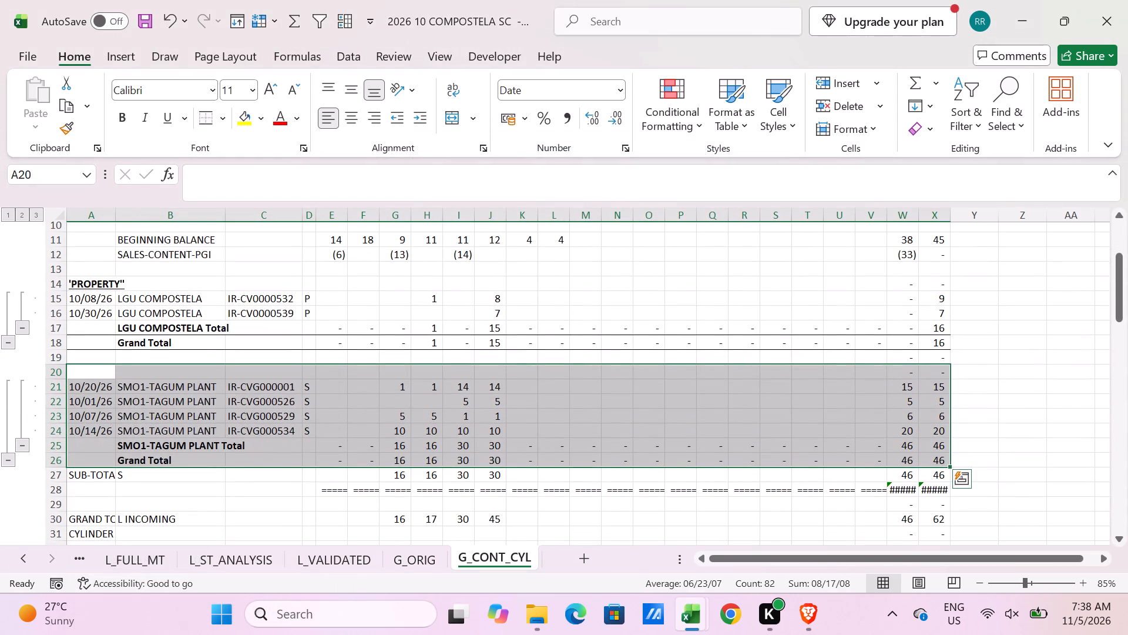
{"action": "left_click", "coordinate": [94, 461]}
{"action": "left_click", "coordinate": [925, 461], "text": "shift"}
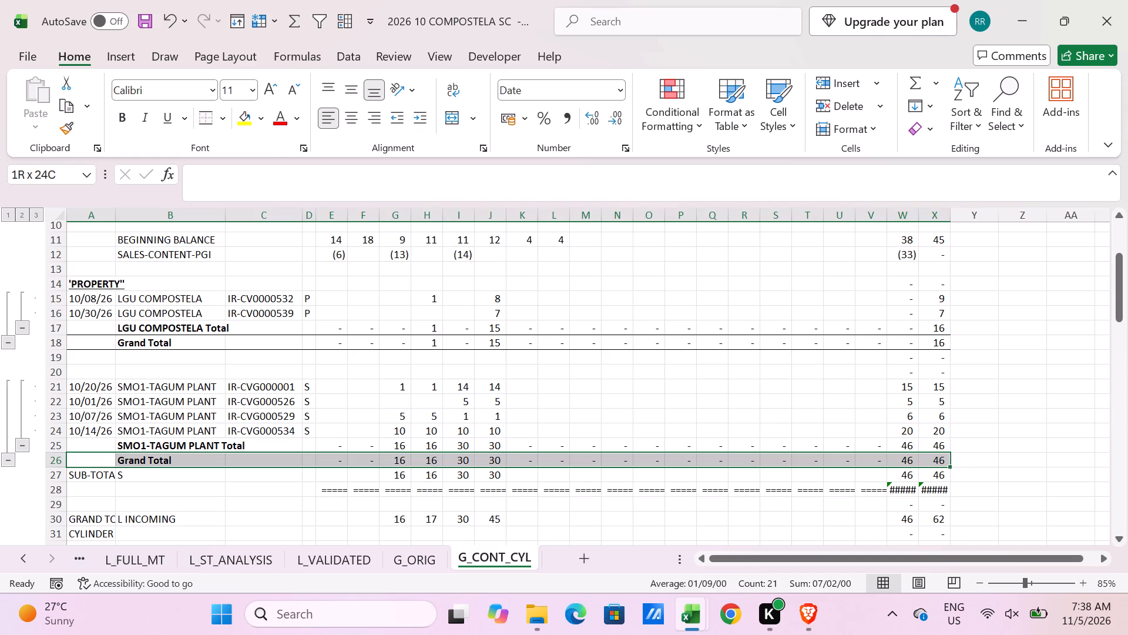
{"action": "key", "text": "alt+h"}
{"action": "type", "text": "BD"}
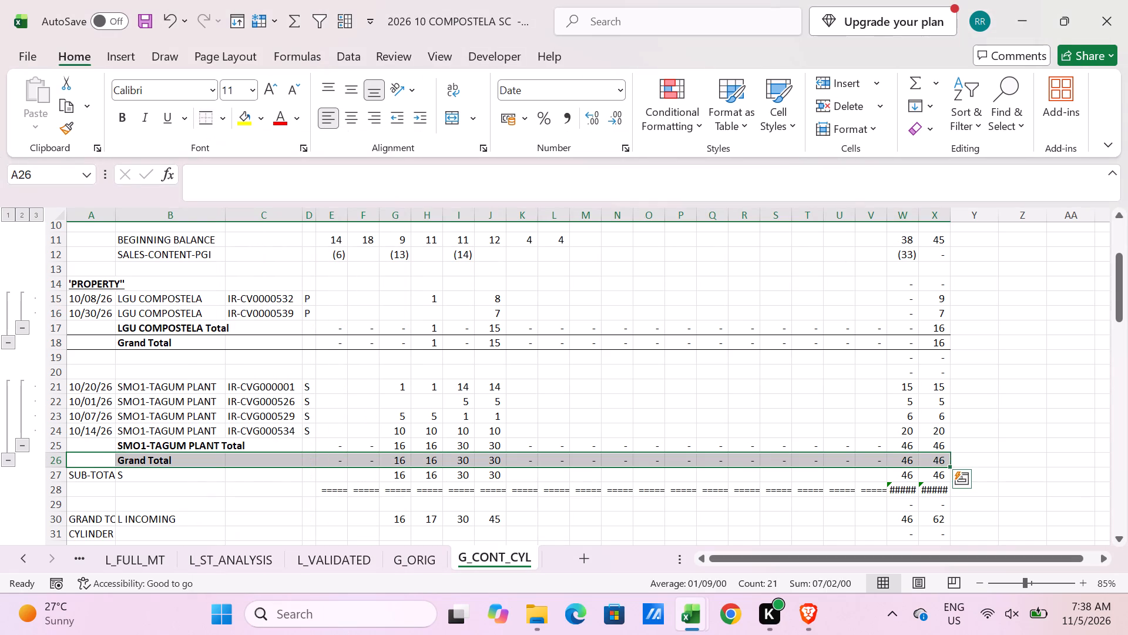
Clear the old SUB-TOTAL S row and its separator line in A27:V28.
{"action": "left_click", "coordinate": [98, 474]}
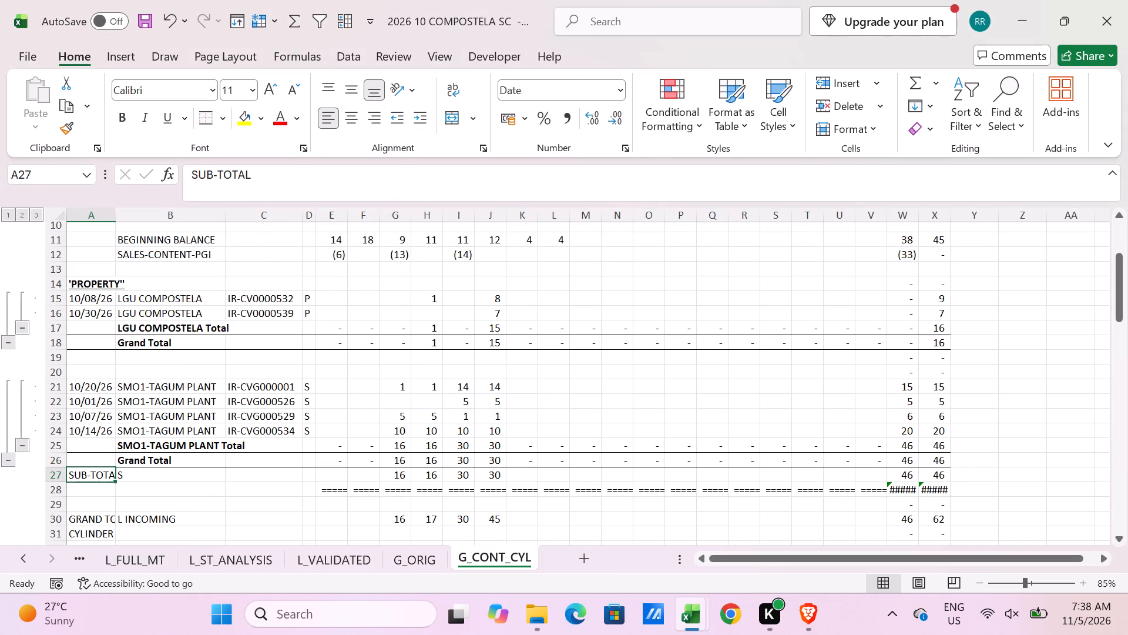
{"action": "left_click", "coordinate": [877, 489], "text": "shift"}
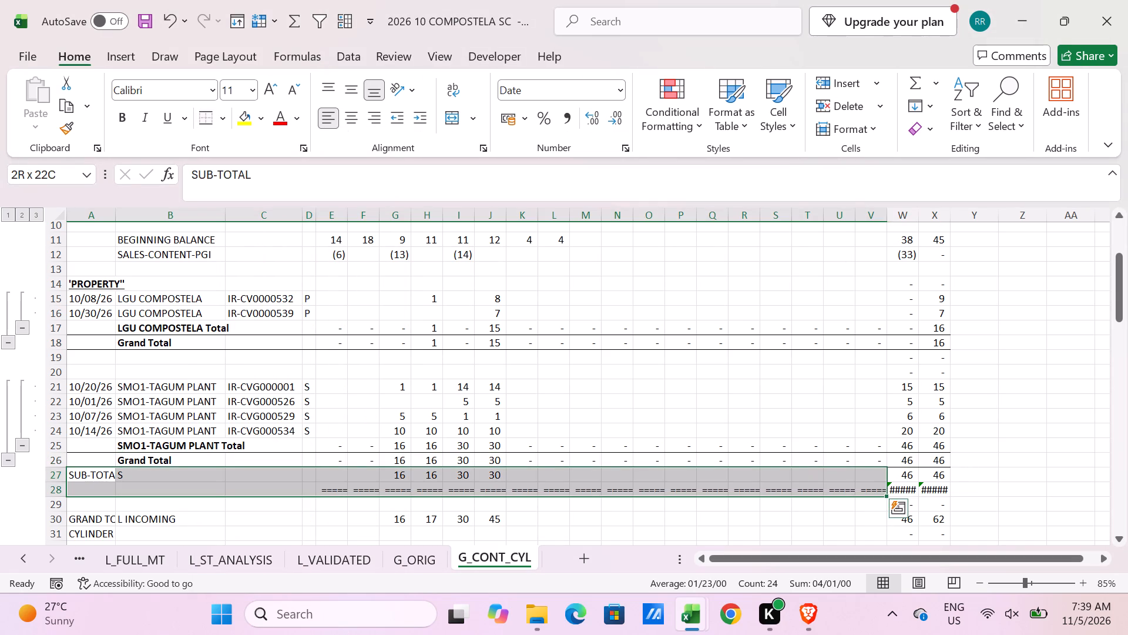
{"action": "key", "text": "Delete"}
Copy the "STOCK TRANSFER" heading from the Compostela sheet and paste it into A20 of G_CONT_CYL.
{"action": "key", "text": "alt+Tab"}
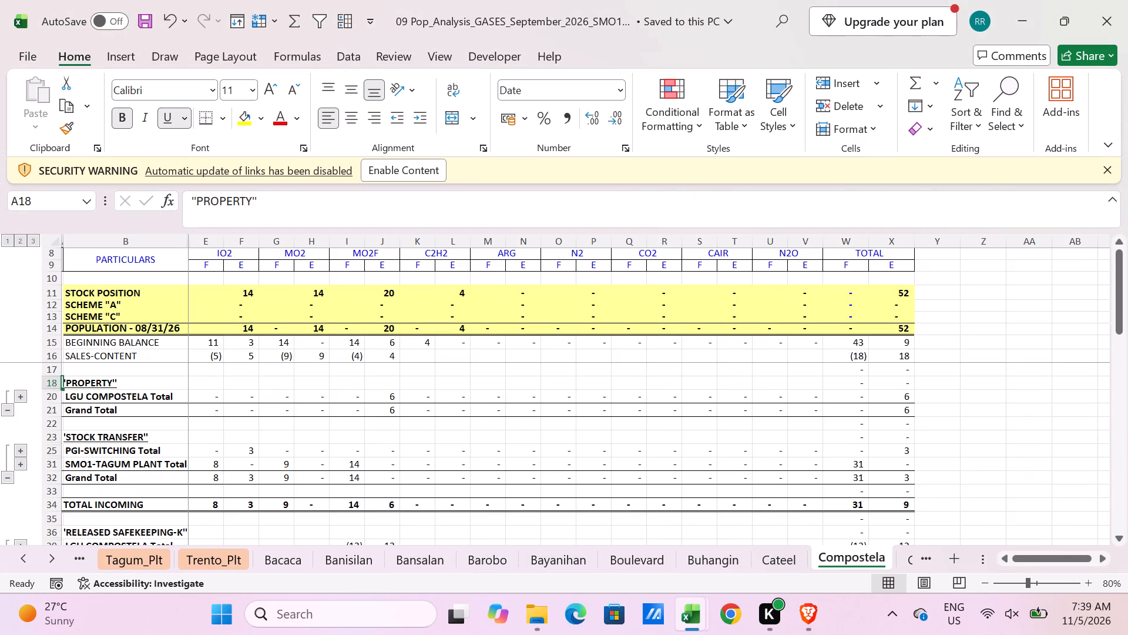
{"action": "left_click", "coordinate": [99, 438]}
{"action": "key", "text": "Left"}
{"action": "key", "text": "ctrl+c"}
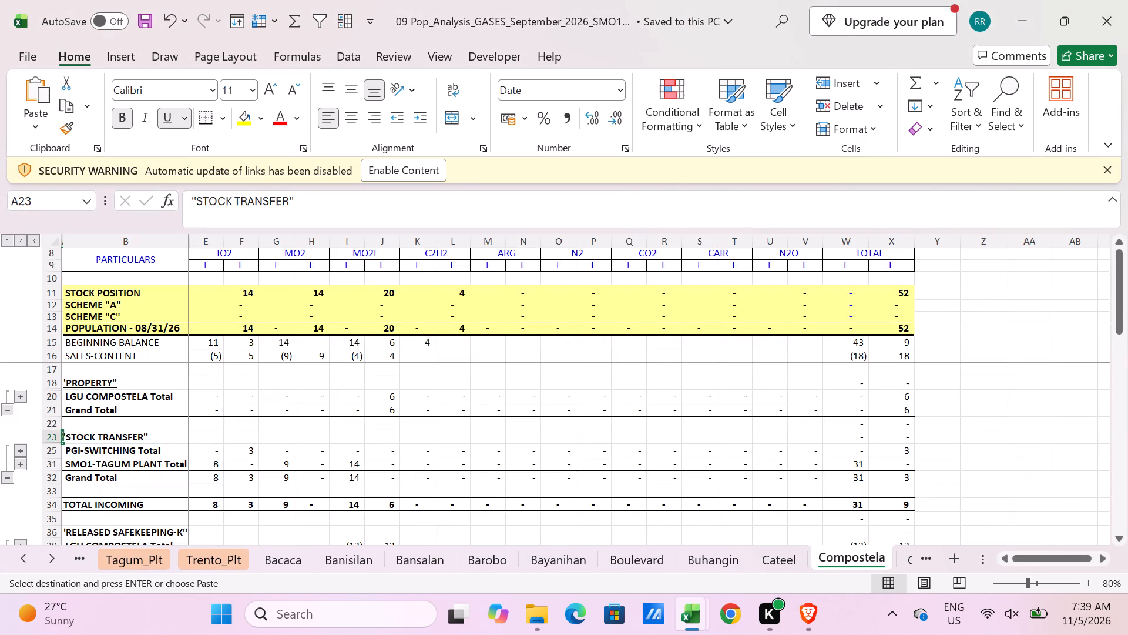
{"action": "key", "text": "alt+Tab"}
{"action": "left_click", "coordinate": [86, 376]}
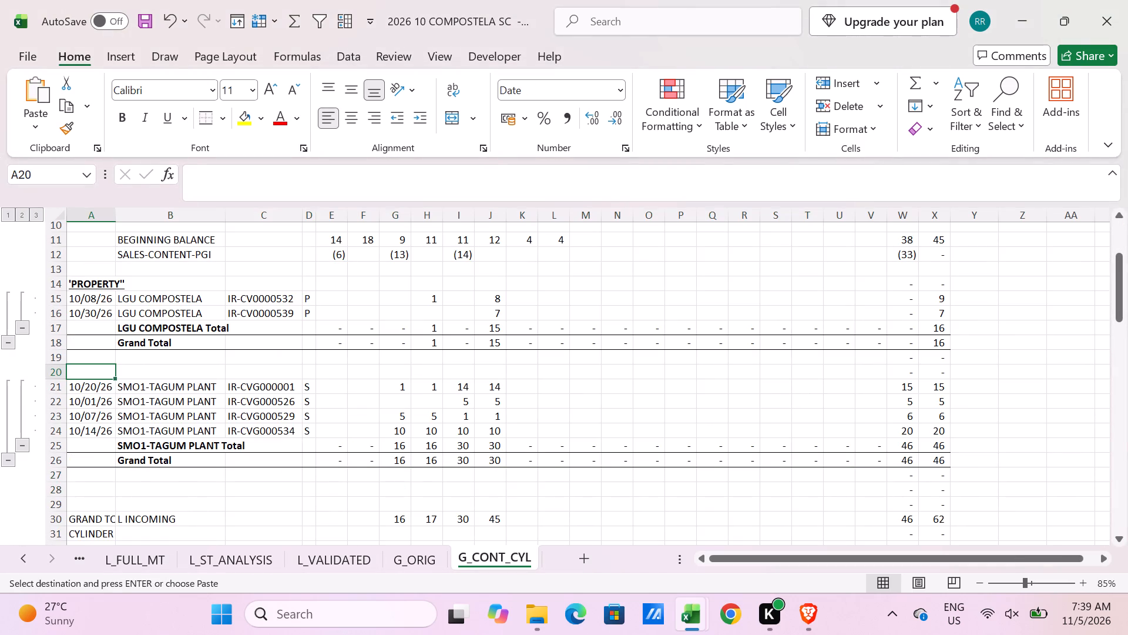
{"action": "key", "text": "ctrl+v"}
In the population-analysis workbook's Compostela sheet, widen column A and unhide columns C and D.
{"action": "key", "text": "alt+Tab"}
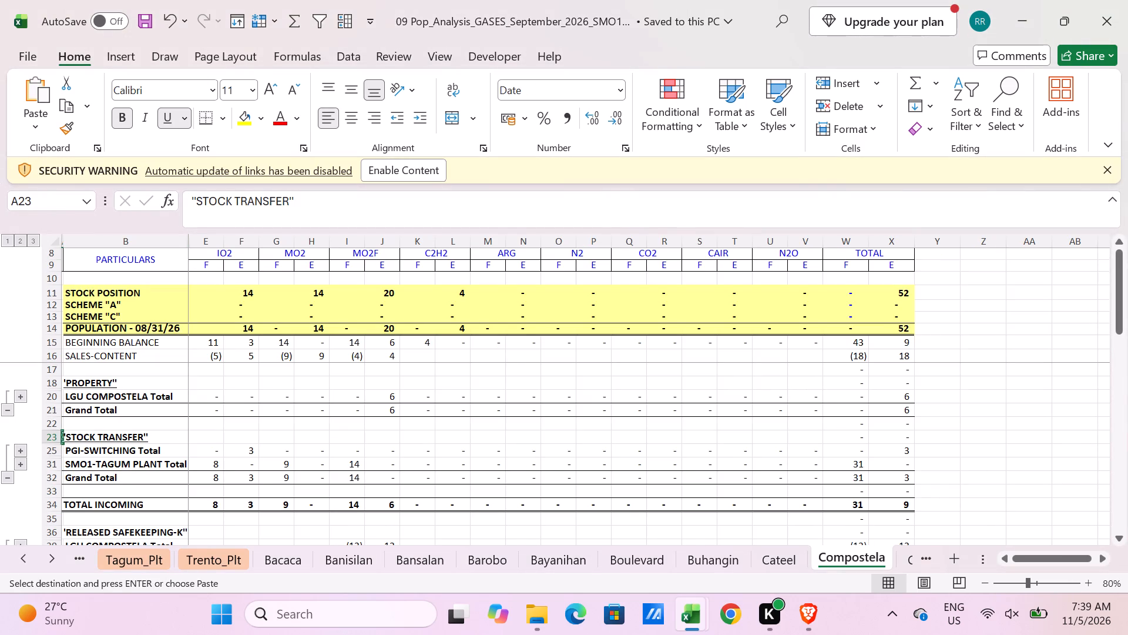
{"action": "left_click_drag", "start_coordinate": [66, 242], "coordinate": [77, 246]}
{"action": "left_click_drag", "start_coordinate": [79, 246], "coordinate": [109, 250]}
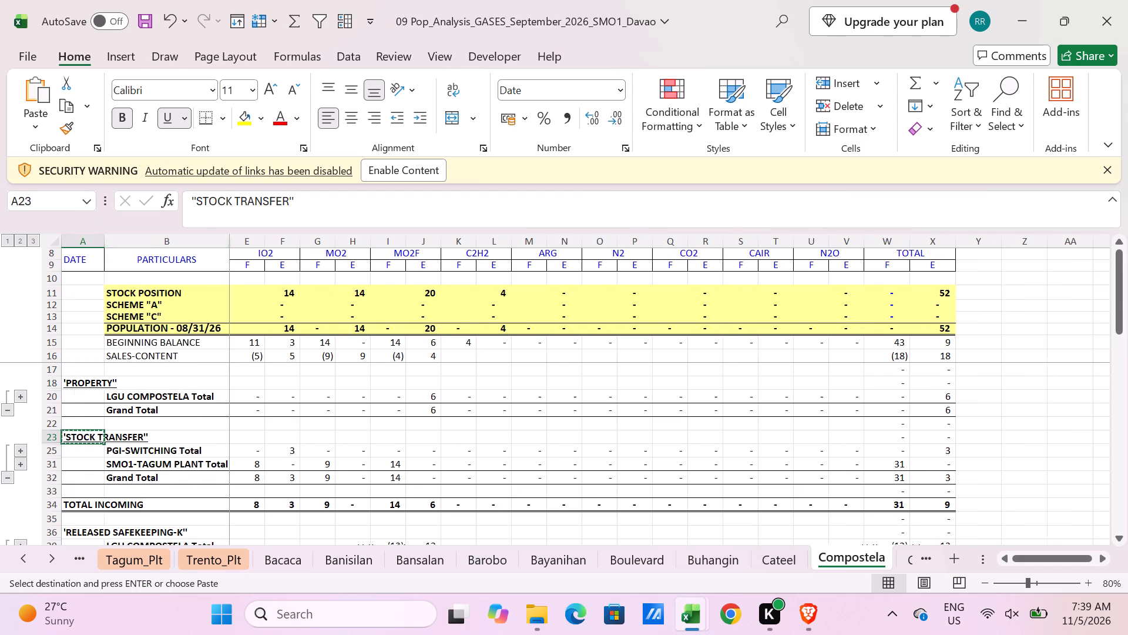
{"action": "left_click_drag", "start_coordinate": [199, 245], "coordinate": [269, 240]}
{"action": "right_click", "coordinate": [269, 240]}
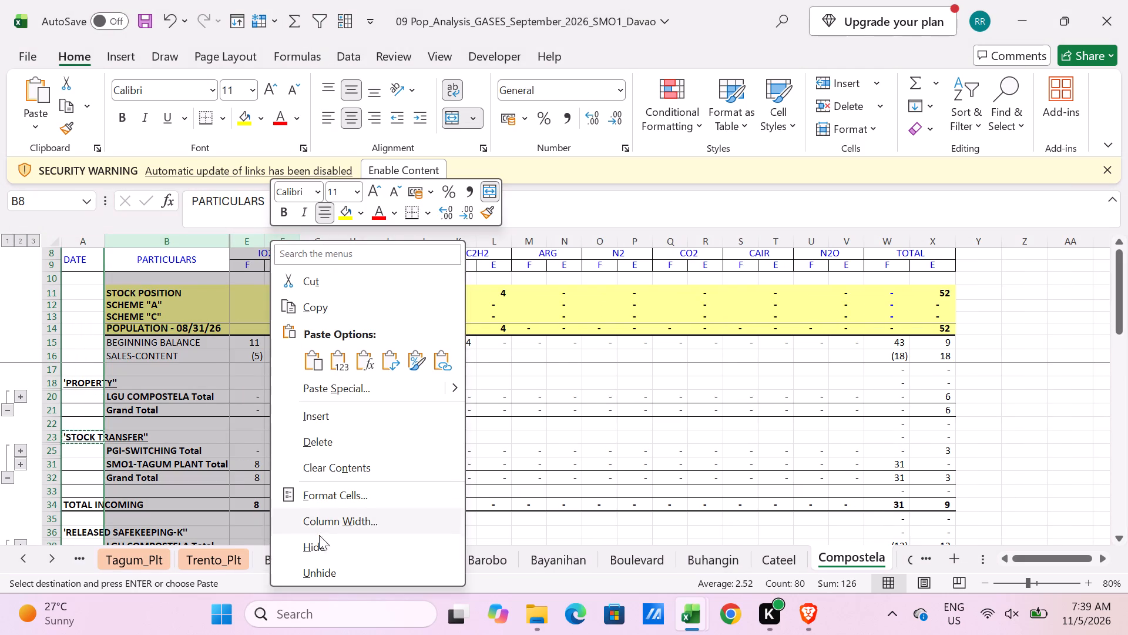
{"action": "left_click", "coordinate": [327, 567]}
Expand the Compostela sheet's outline to level 3 so all detail rows show.
{"action": "scroll", "coordinate": [250, 530], "scroll_direction": "down", "scroll_amount": 2}
{"action": "scroll", "coordinate": [187, 492], "scroll_direction": "up", "scroll_amount": 2}
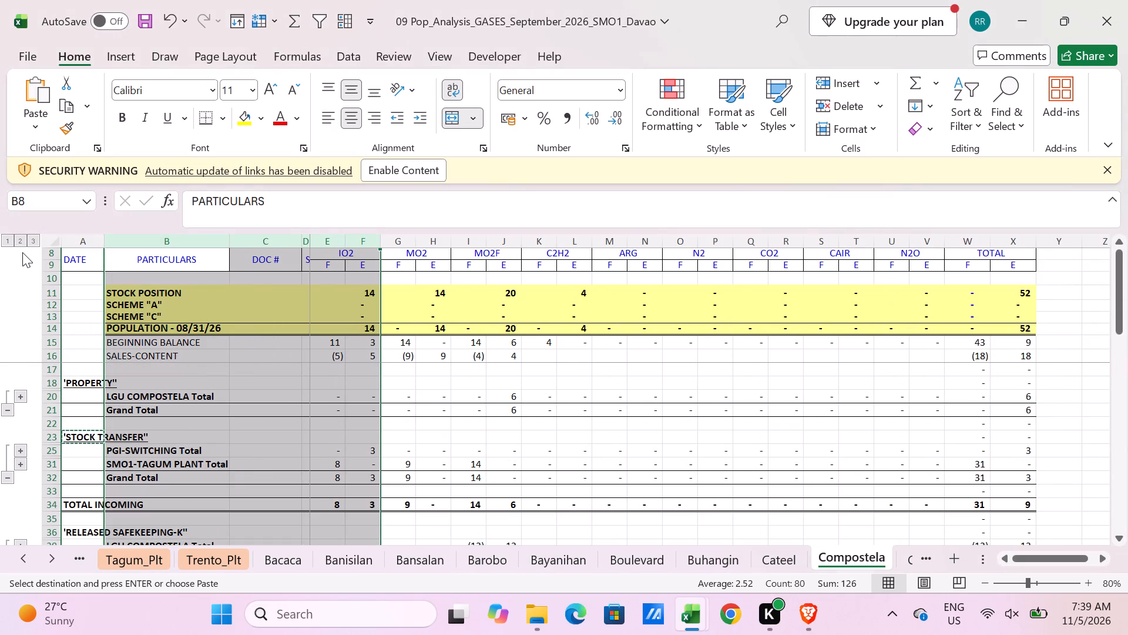
{"action": "left_click", "coordinate": [33, 236]}
{"action": "scroll", "coordinate": [258, 477], "scroll_direction": "down", "scroll_amount": 1}
Copy the TOTAL INCOMING row 34 from the Compostela sheet and insert it at row 28 of G_CONT_CYL.
{"action": "key", "text": "alt+Tab"}
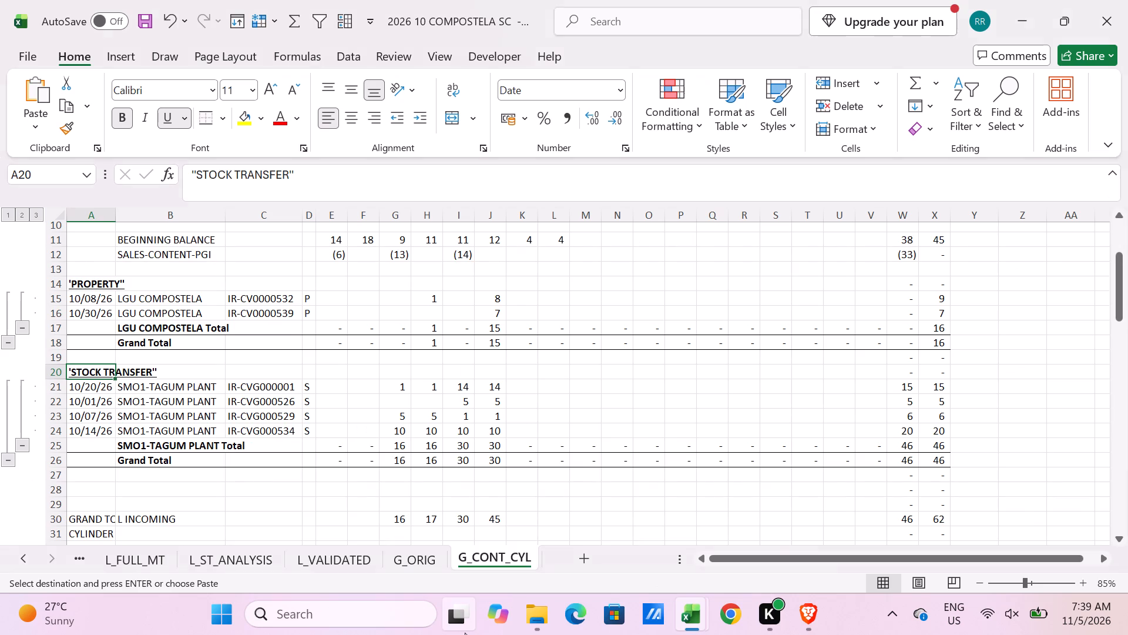
{"action": "left_click", "coordinate": [229, 392]}
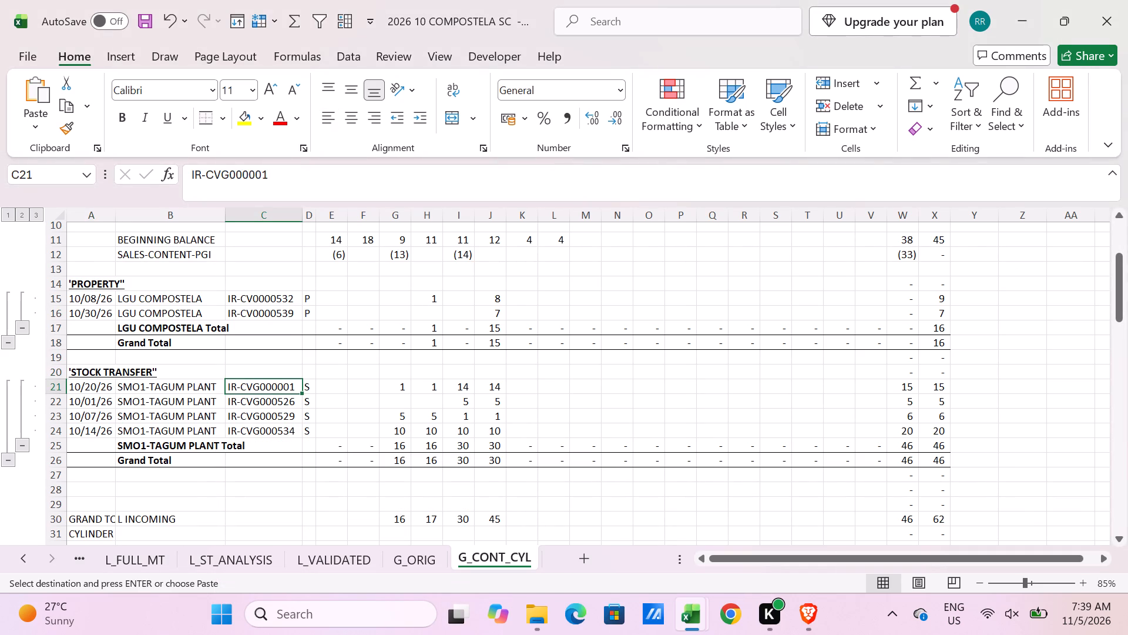
{"action": "scroll", "coordinate": [119, 417], "scroll_direction": "down", "scroll_amount": 2}
{"action": "key", "text": "alt+Tab"}
{"action": "scroll", "coordinate": [107, 422], "scroll_direction": "down", "scroll_amount": 2}
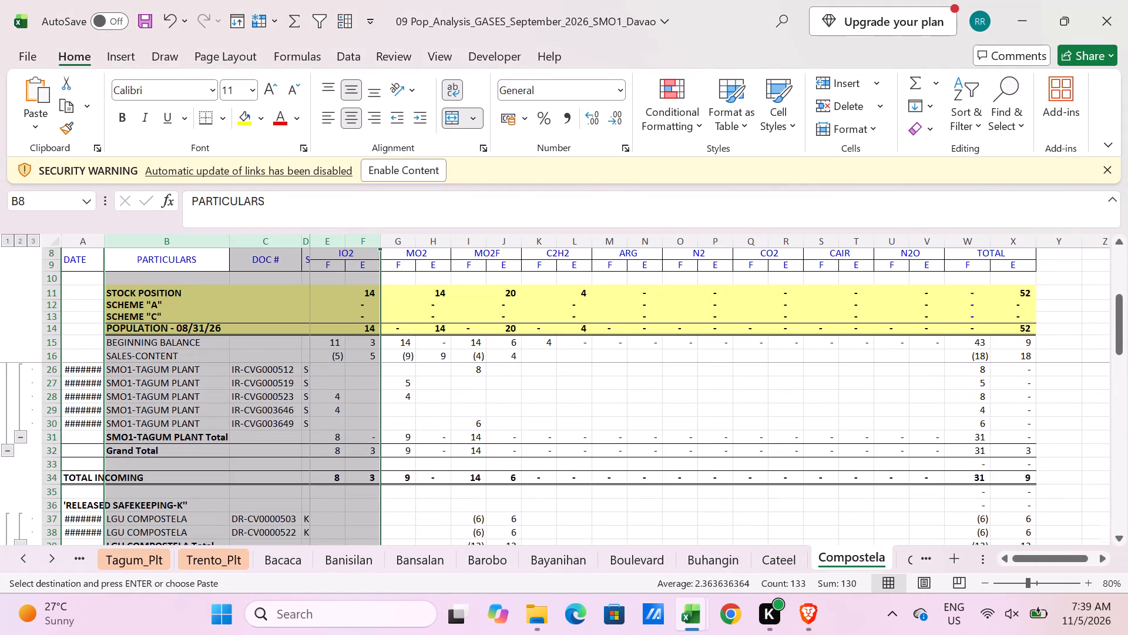
{"action": "left_click", "coordinate": [50, 476]}
{"action": "key", "text": "ctrl+c"}
{"action": "key", "text": "alt+Tab"}
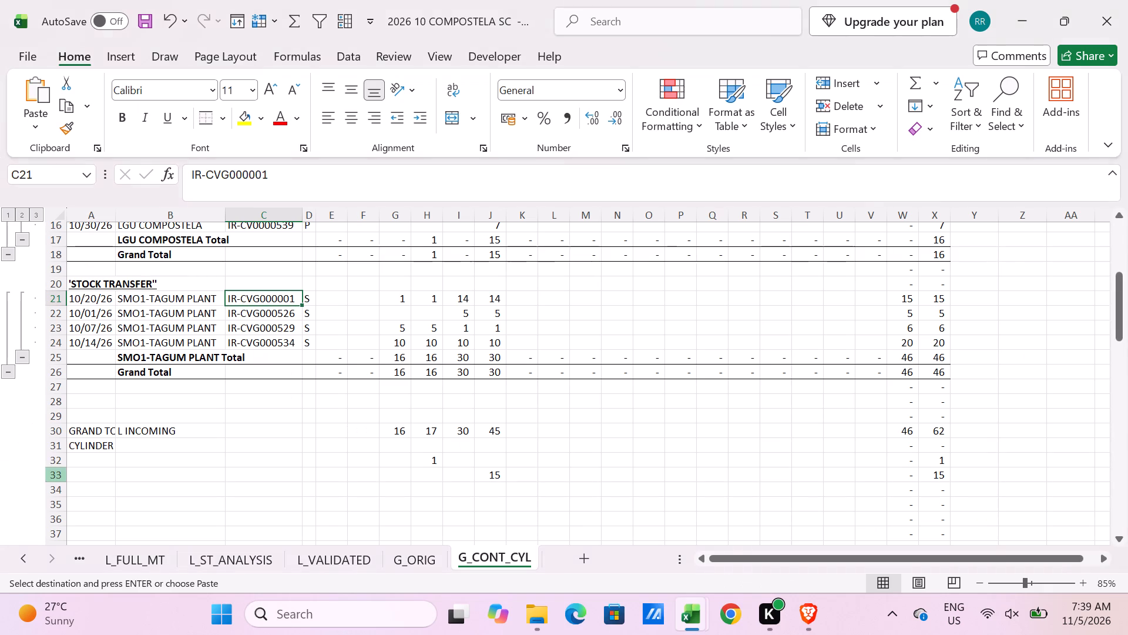
{"action": "left_click", "coordinate": [61, 399]}
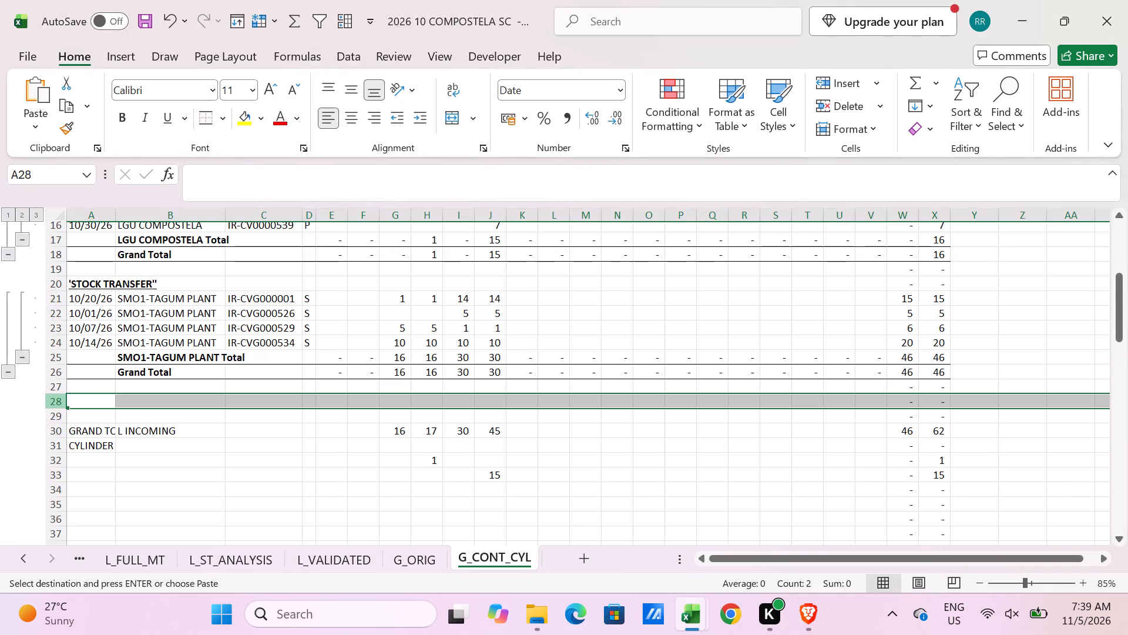
{"action": "key", "text": "ctrl+shift+equal"}
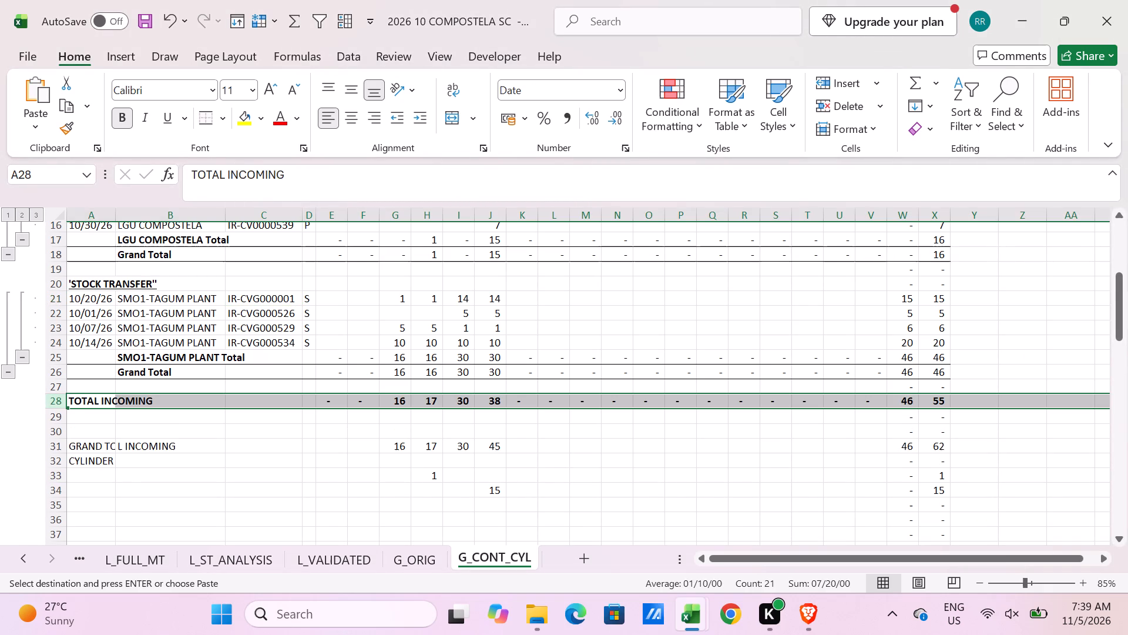
Enter =E18+E26 in E28 of the TOTAL INCOMING row and fill the formula across to V28.
{"action": "left_click", "coordinate": [334, 397]}
{"action": "key", "text": "equal"}
{"action": "scroll", "coordinate": [316, 510], "scroll_direction": "up", "scroll_amount": 5}
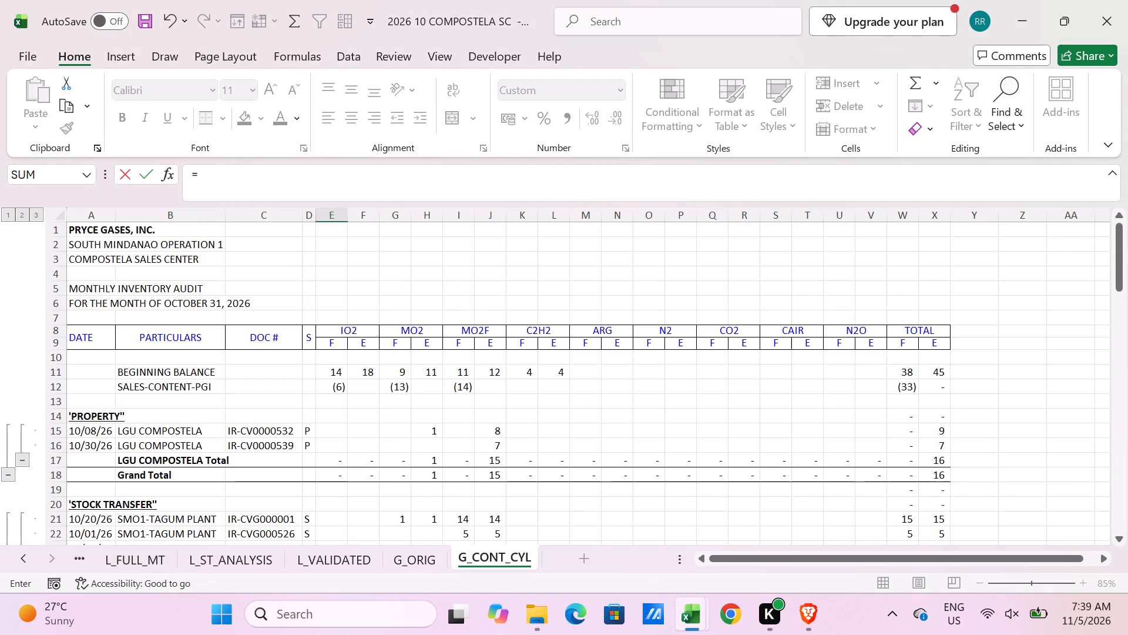
{"action": "left_click", "coordinate": [340, 471]}
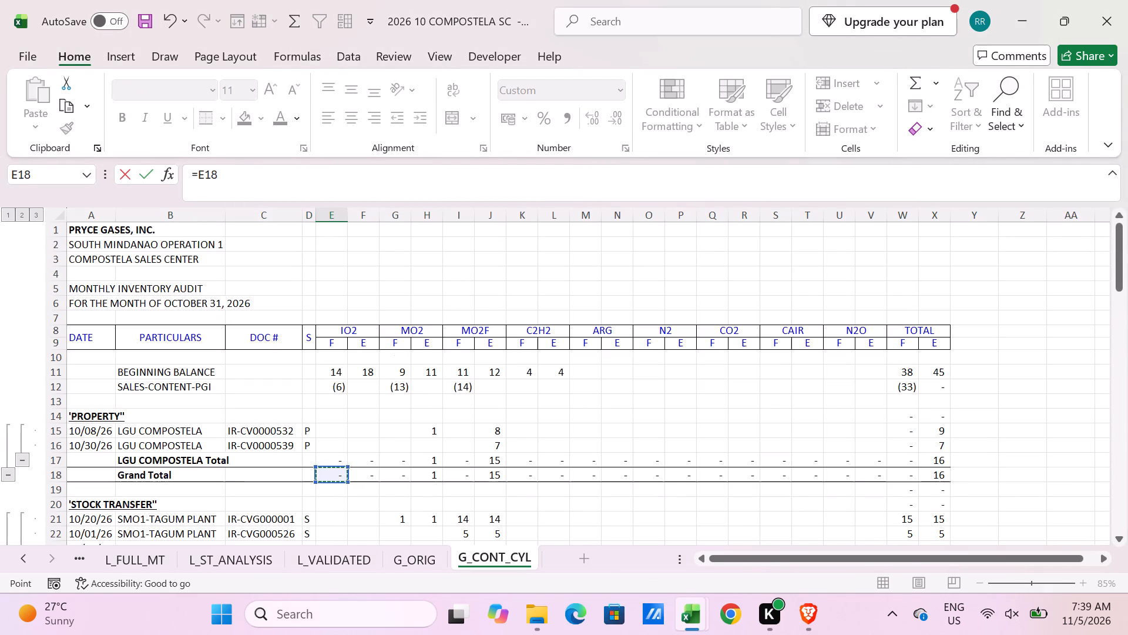
{"action": "key", "text": "plus"}
{"action": "scroll", "coordinate": [340, 470], "scroll_direction": "down", "scroll_amount": 3}
{"action": "left_click", "coordinate": [334, 457]}
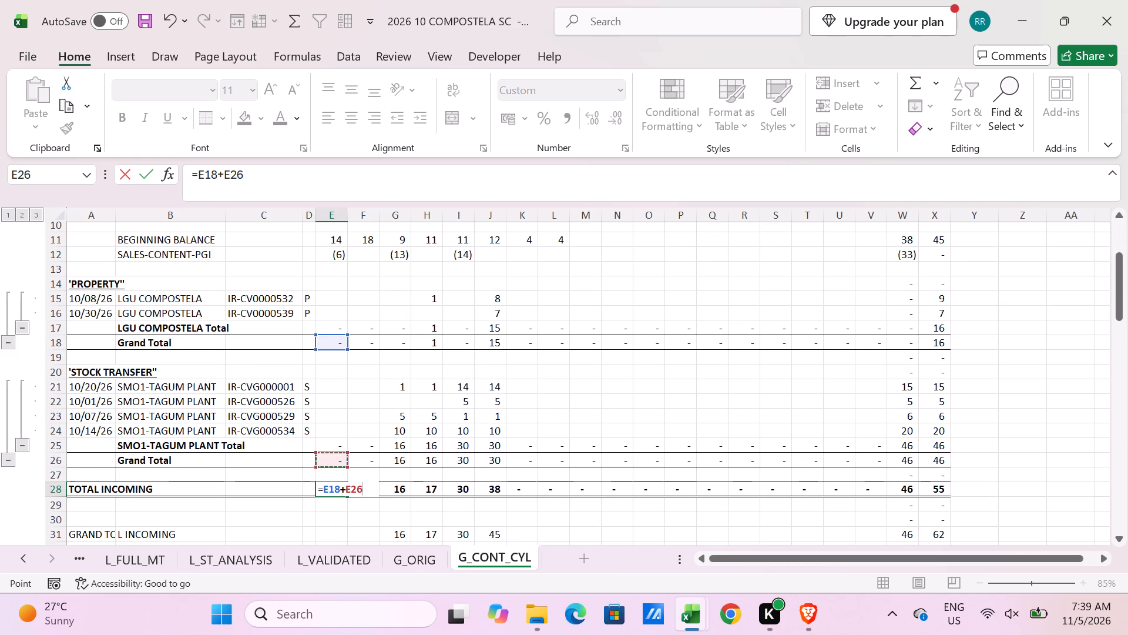
{"action": "key", "text": "Return"}
{"action": "scroll", "coordinate": [334, 457], "scroll_direction": "down", "scroll_amount": 1}
{"action": "left_click", "coordinate": [333, 447]}
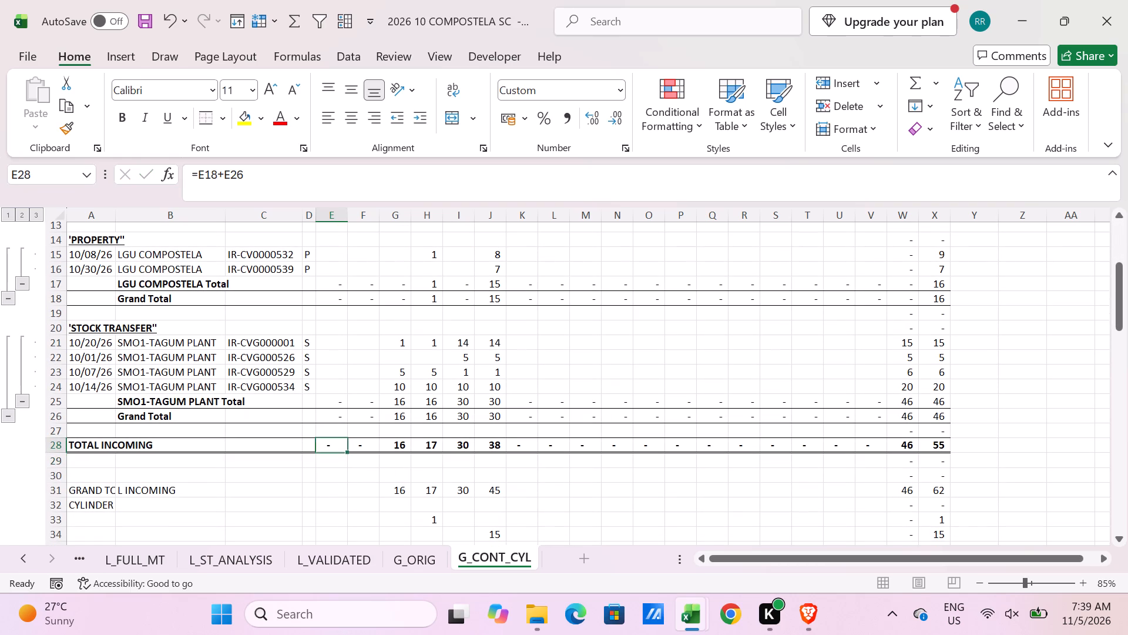
{"action": "left_click_drag", "start_coordinate": [345, 452], "coordinate": [874, 462]}
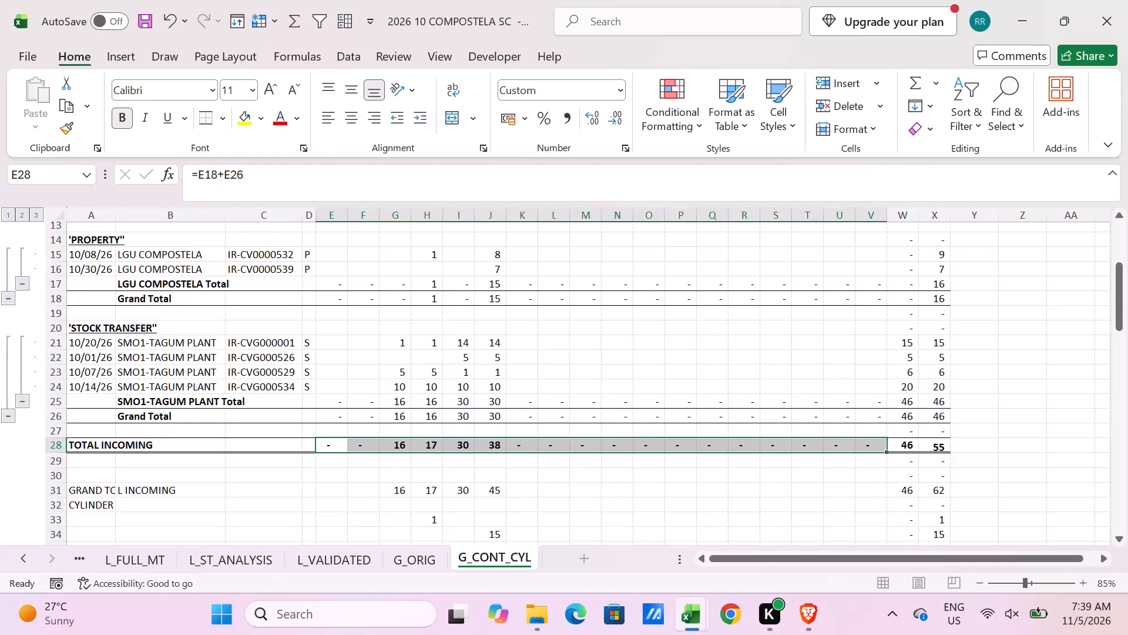
Freeze the panes at E13 to lock the heading and balance rows and columns A to D.
{"action": "scroll", "coordinate": [586, 425], "scroll_direction": "up", "scroll_amount": 4}
{"action": "scroll", "coordinate": [439, 389], "scroll_direction": "down", "scroll_amount": 2}
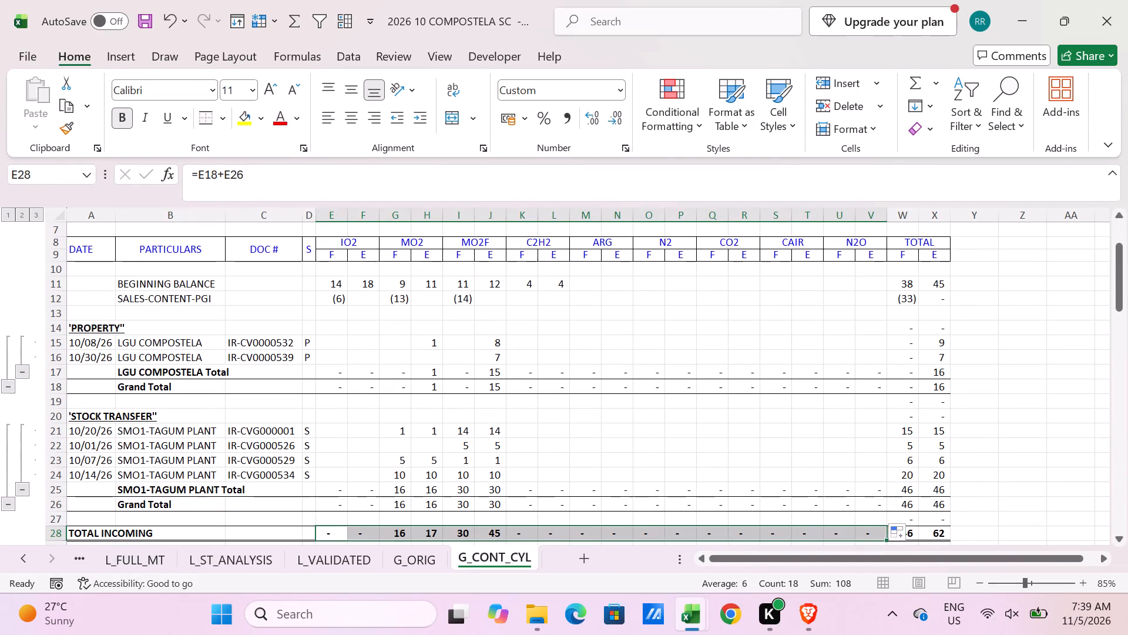
{"action": "left_click", "coordinate": [1118, 540]}
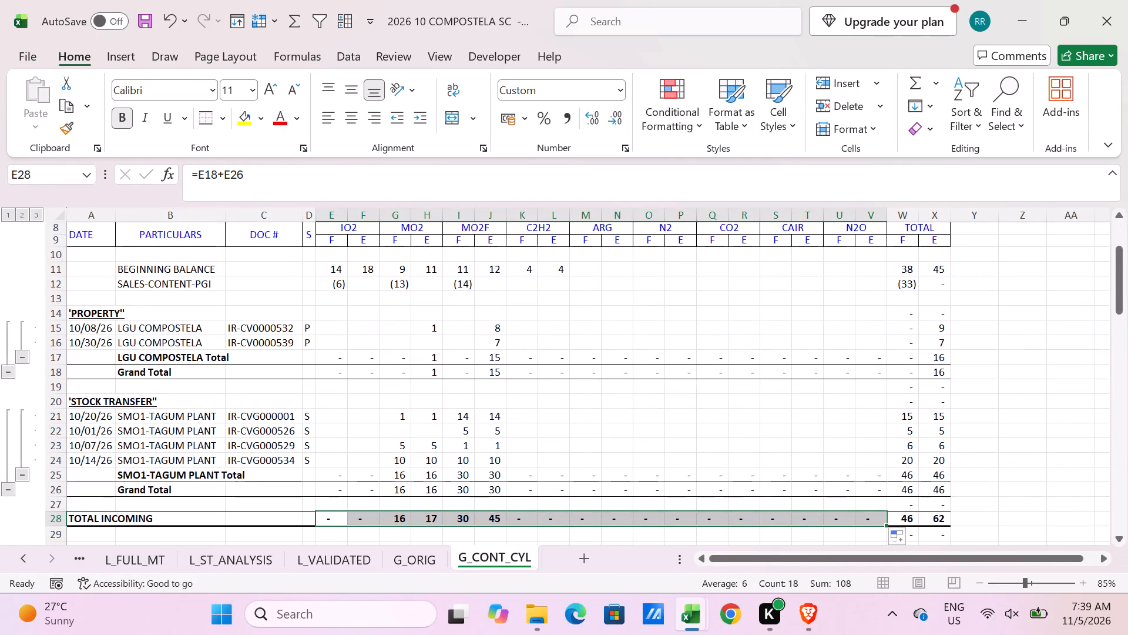
{"action": "left_click", "coordinate": [339, 302]}
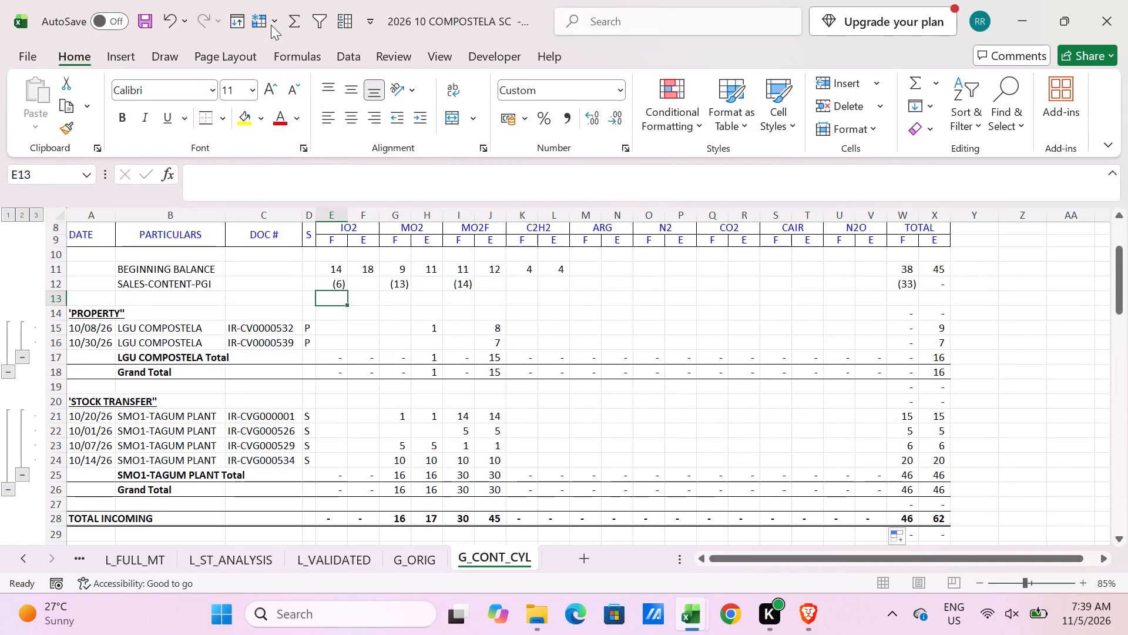
{"action": "left_click", "coordinate": [270, 25]}
{"action": "left_click", "coordinate": [283, 52]}
Clear the old GRAND TOTAL INCOMING and CYLINDER entries in A30:S35.
{"action": "scroll", "coordinate": [283, 377], "scroll_direction": "down", "scroll_amount": 3}
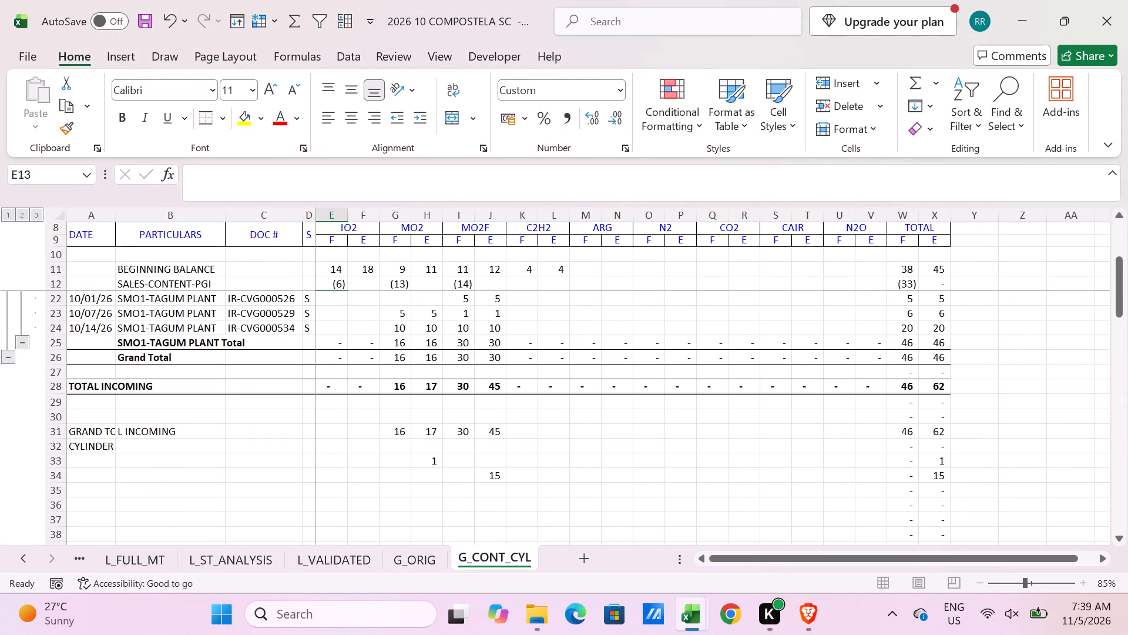
{"action": "scroll", "coordinate": [270, 450], "scroll_direction": "down", "scroll_amount": 1}
{"action": "left_click", "coordinate": [109, 377]}
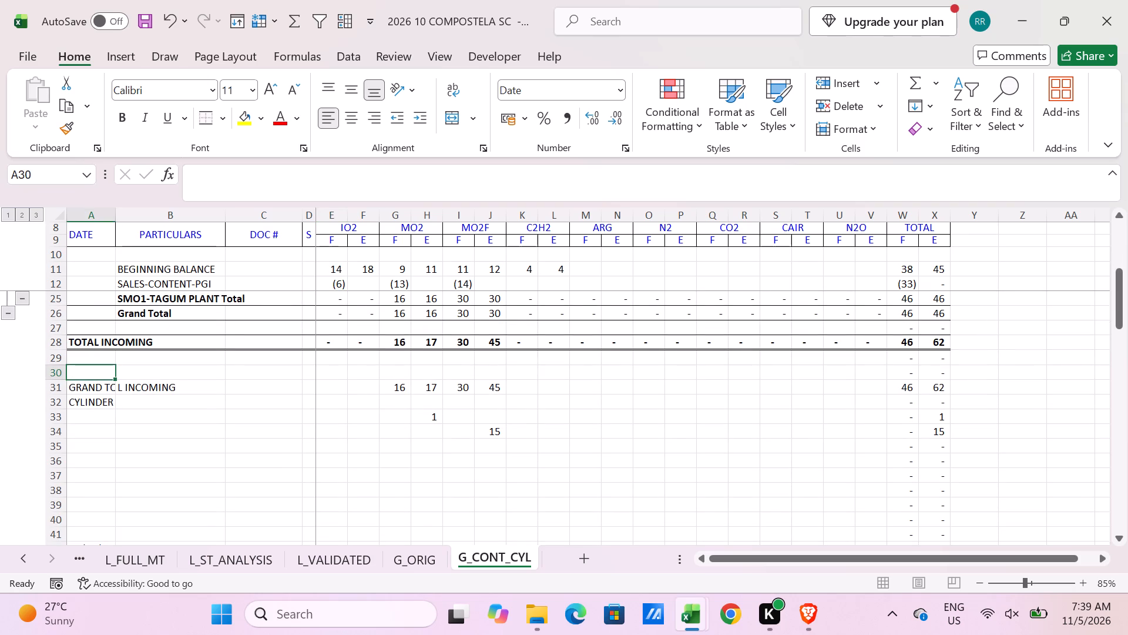
{"action": "left_click", "coordinate": [789, 440], "text": "shift"}
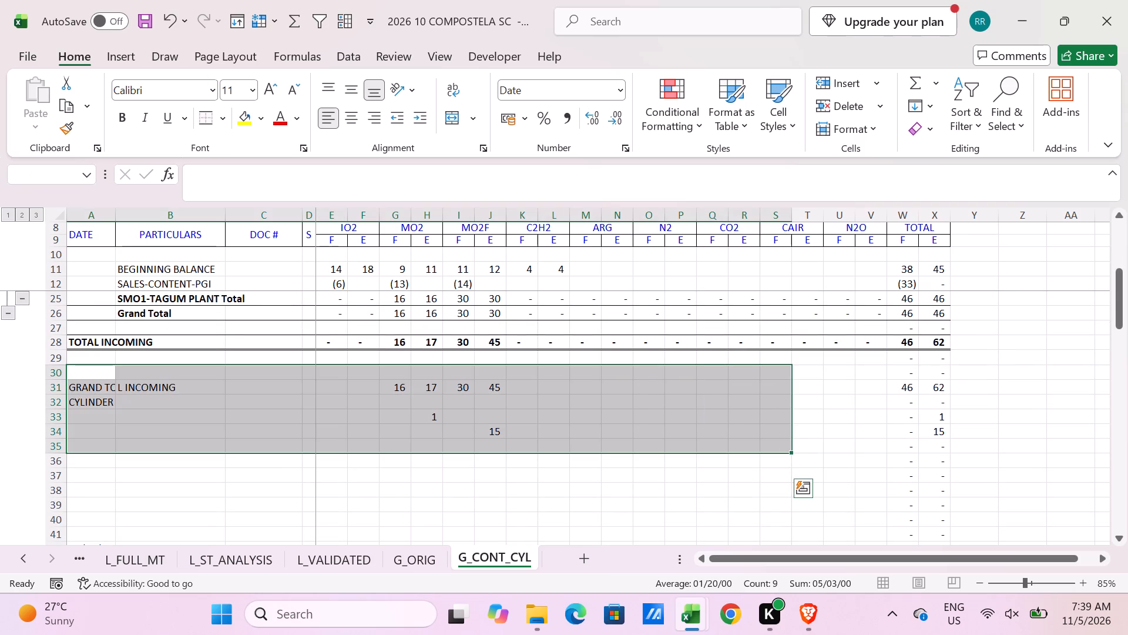
{"action": "key", "text": "Delete"}
{"action": "scroll", "coordinate": [492, 430], "scroll_direction": "down", "scroll_amount": 2}
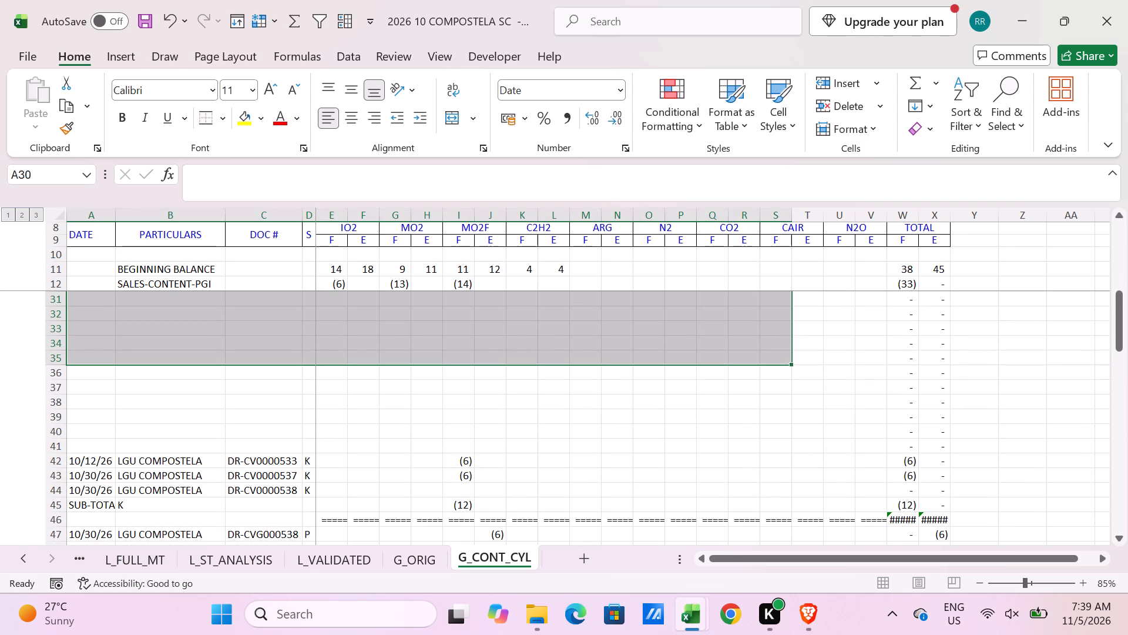
Add Sum subtotals at each change in column B to the LGU COMPOSTELA K rows, using range A41:X44.
{"action": "left_click", "coordinate": [100, 439]}
{"action": "left_click", "coordinate": [939, 494], "text": "shift"}
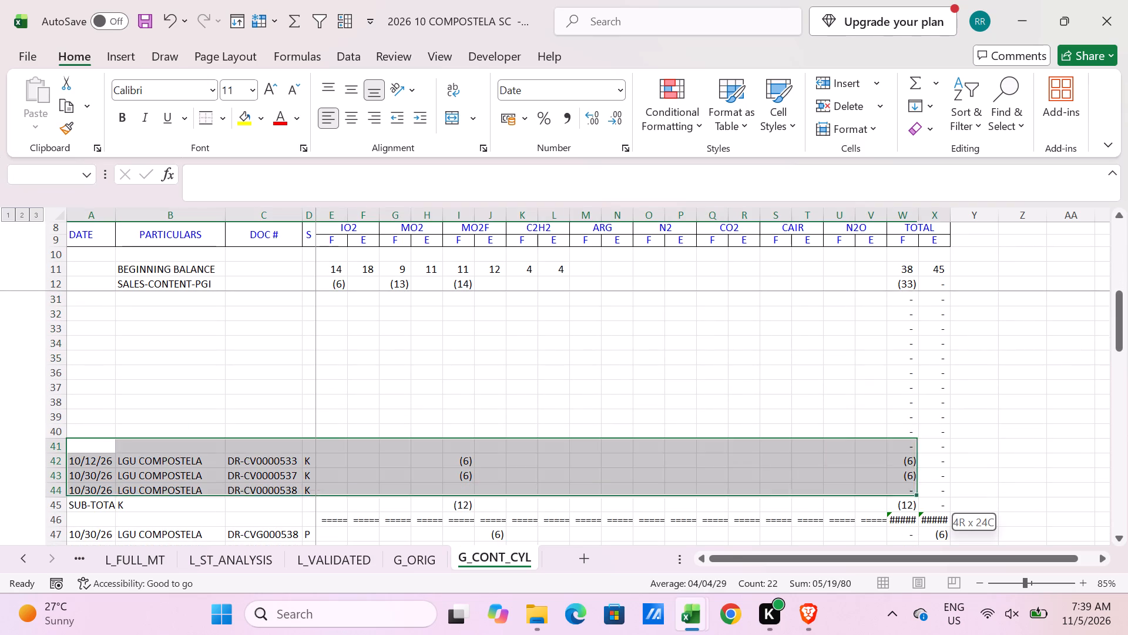
{"action": "left_click", "coordinate": [347, 18]}
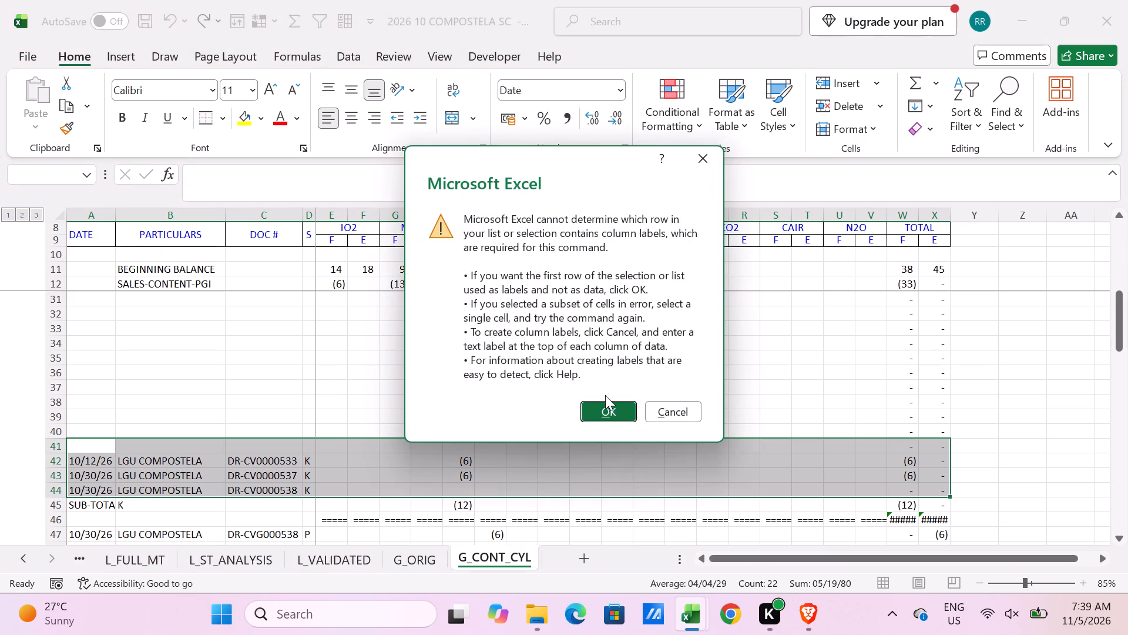
{"action": "left_click", "coordinate": [623, 410]}
{"action": "left_click", "coordinate": [236, 570]}
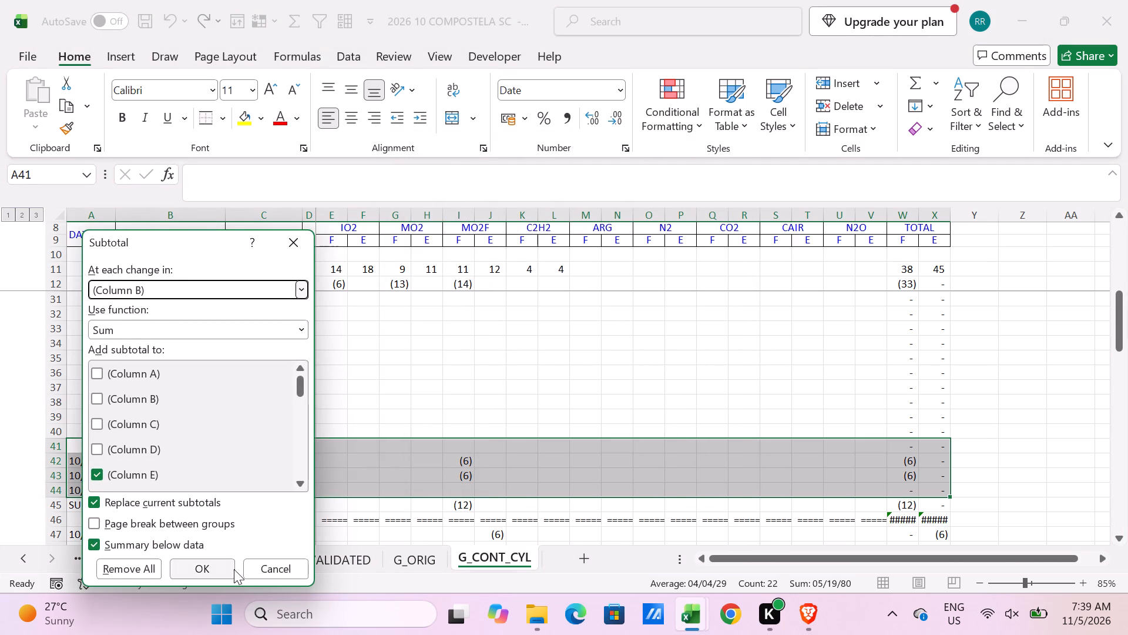
{"action": "left_click", "coordinate": [233, 569]}
Apply a top and bottom border to the Grand Total row 46 from A to X.
{"action": "scroll", "coordinate": [186, 442], "scroll_direction": "down", "scroll_amount": 1}
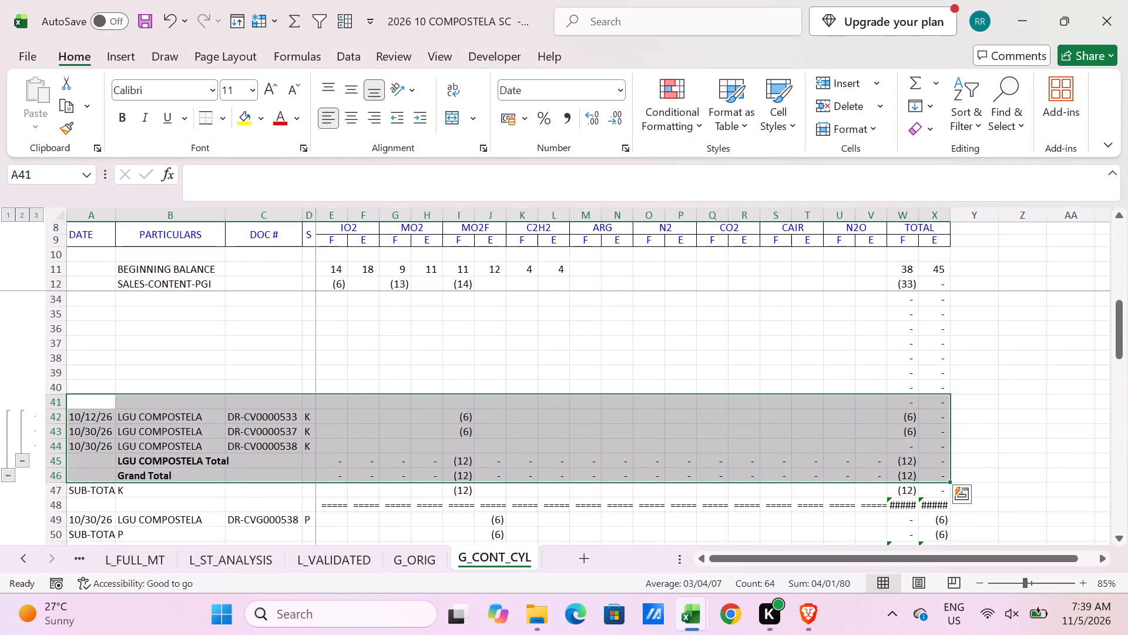
{"action": "left_click", "coordinate": [91, 464]}
{"action": "left_click_drag", "start_coordinate": [76, 477], "coordinate": [83, 477]}
{"action": "left_click", "coordinate": [922, 476], "text": "shift"}
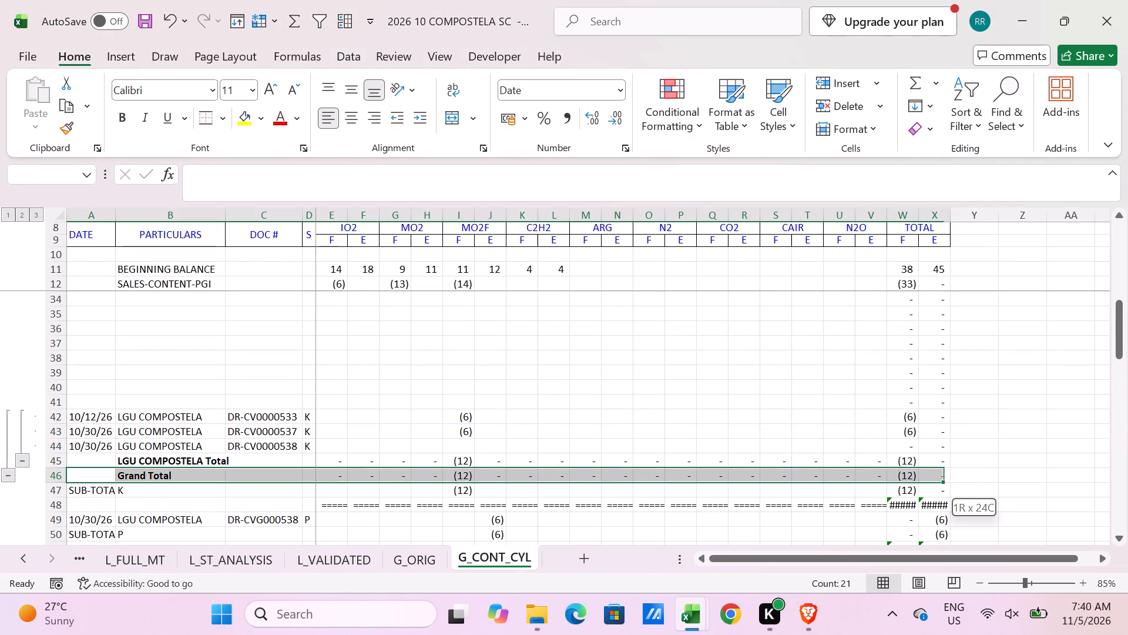
{"action": "key", "text": "alt+h"}
{"action": "type", "text": "BD"}
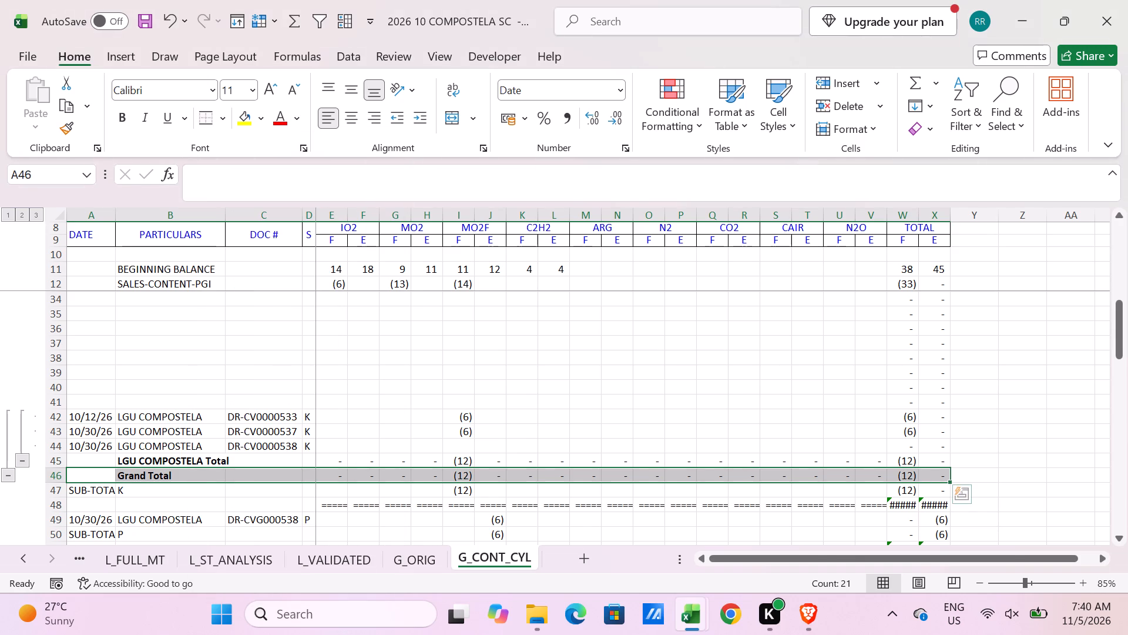
Copy the "RELEASED SAFEKEEPING-K" heading from A36 of the September Compostela sheet into A41 of G_CONT_CYL.
{"action": "key", "text": "alt+Tab"}
{"action": "left_click", "coordinate": [79, 507]}
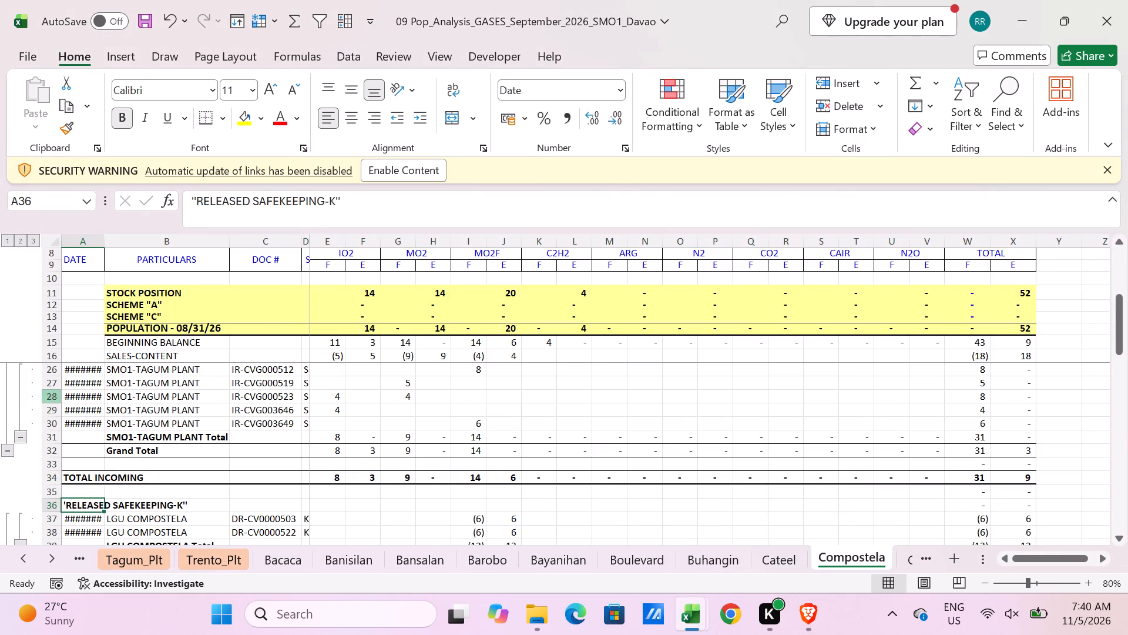
{"action": "key", "text": "ctrl+c"}
{"action": "key", "text": "alt+Tab"}
{"action": "left_click", "coordinate": [88, 405]}
{"action": "left_click_drag", "start_coordinate": [88, 405], "coordinate": [90, 393], "text": "ctrl"}
{"action": "key", "text": "ctrl+v"}
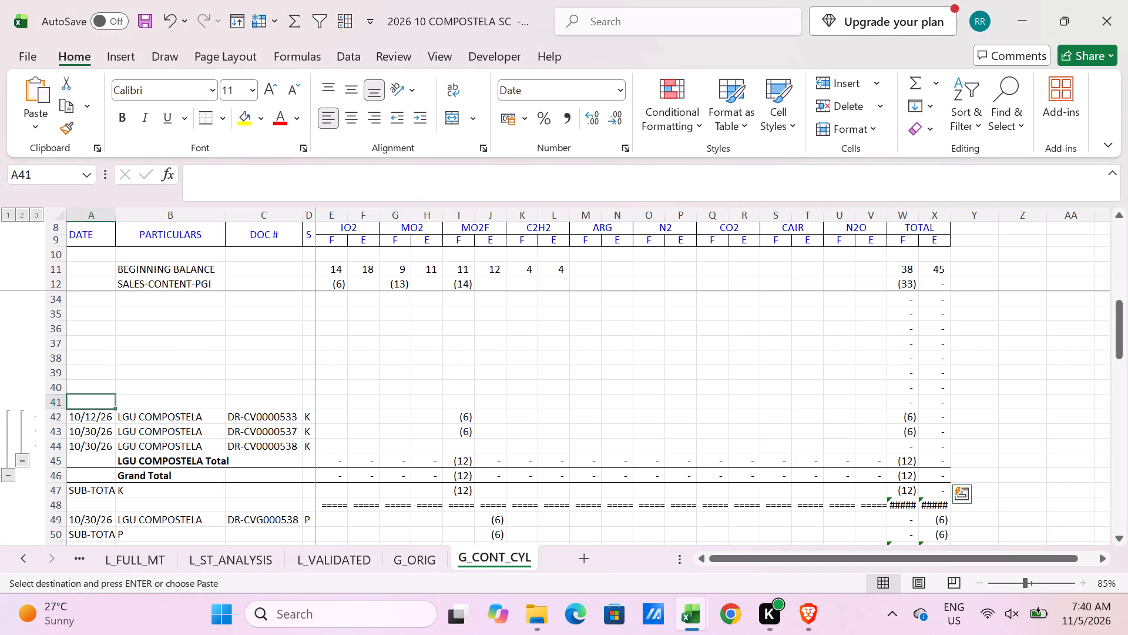
{"action": "left_click_drag", "start_coordinate": [90, 393], "coordinate": [90, 392], "text": "ctrl"}
{"action": "key", "text": "alt+Tab"}
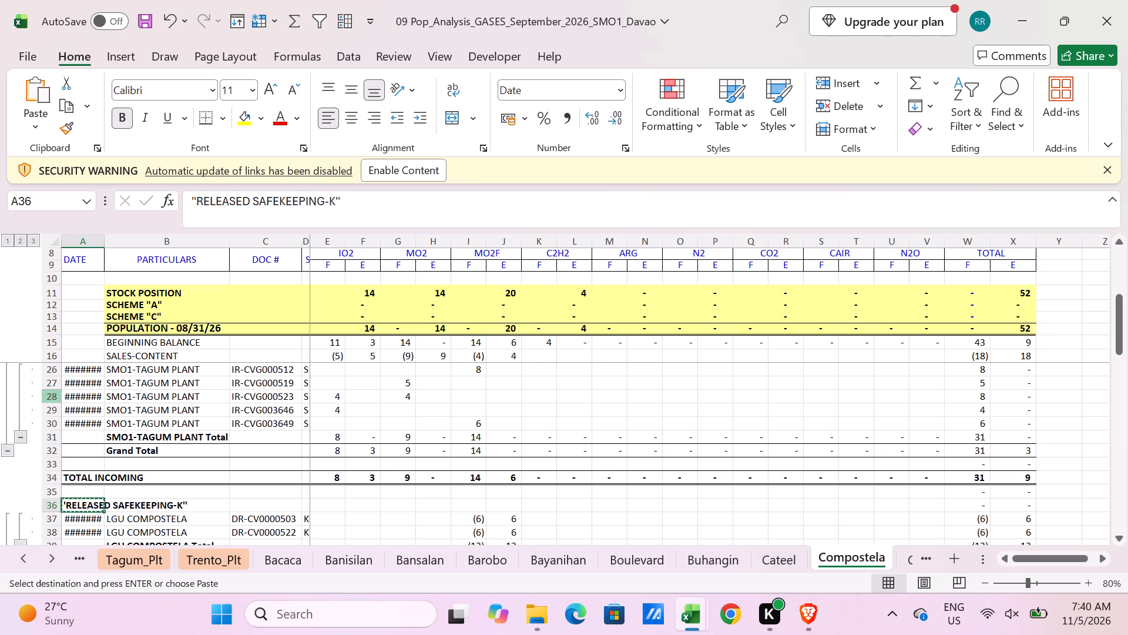
{"action": "key", "text": "ctrl+c"}
{"action": "key", "text": "alt+Tab"}
{"action": "key", "text": "ctrl+v"}
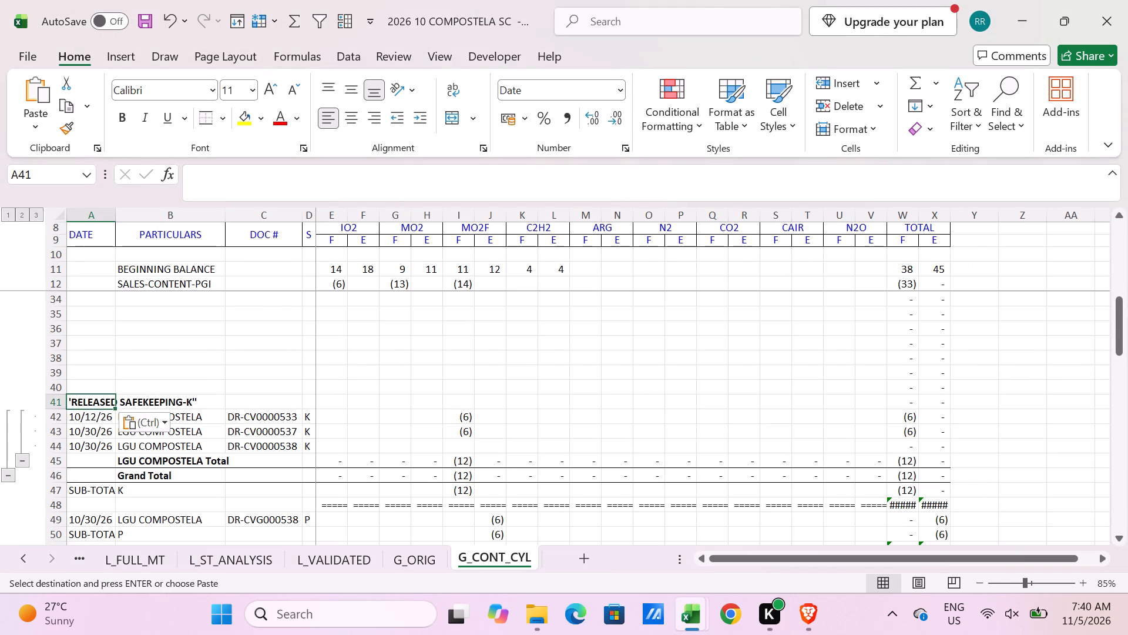
Delete the empty rows 30 to 40 between TOTAL INCOMING and the "RELEASED SAFEKEEPING-K" heading.
{"action": "scroll", "coordinate": [71, 392], "scroll_direction": "up", "scroll_amount": 1}
{"action": "scroll", "coordinate": [56, 335], "scroll_direction": "up", "scroll_amount": 2}
{"action": "left_click_drag", "start_coordinate": [59, 371], "coordinate": [49, 519]}
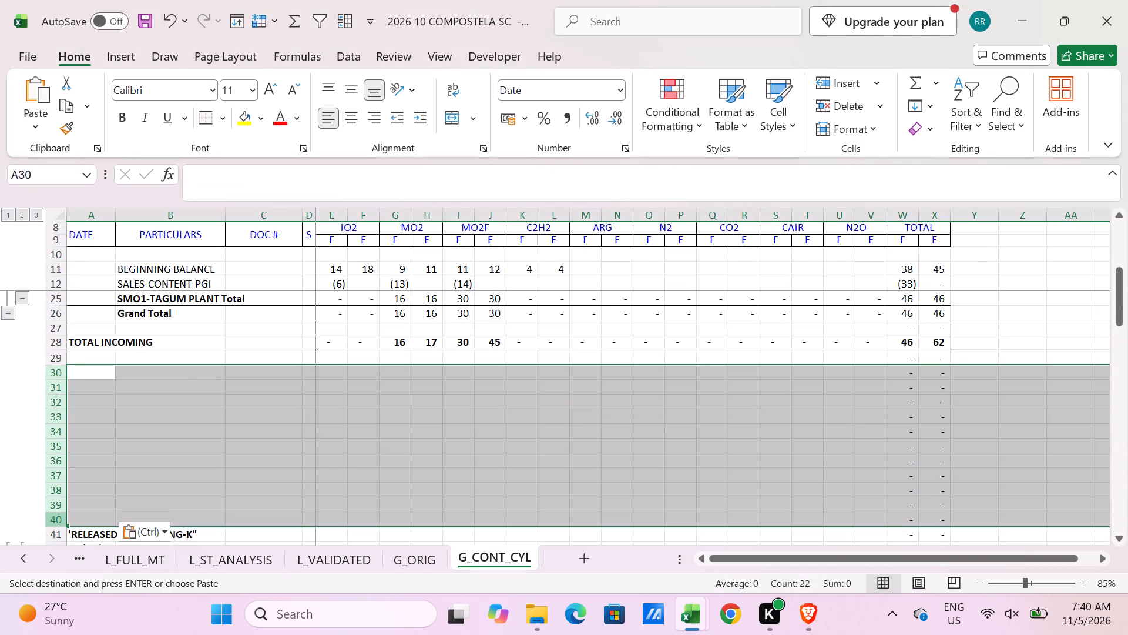
{"action": "key", "text": "ctrl+minus"}
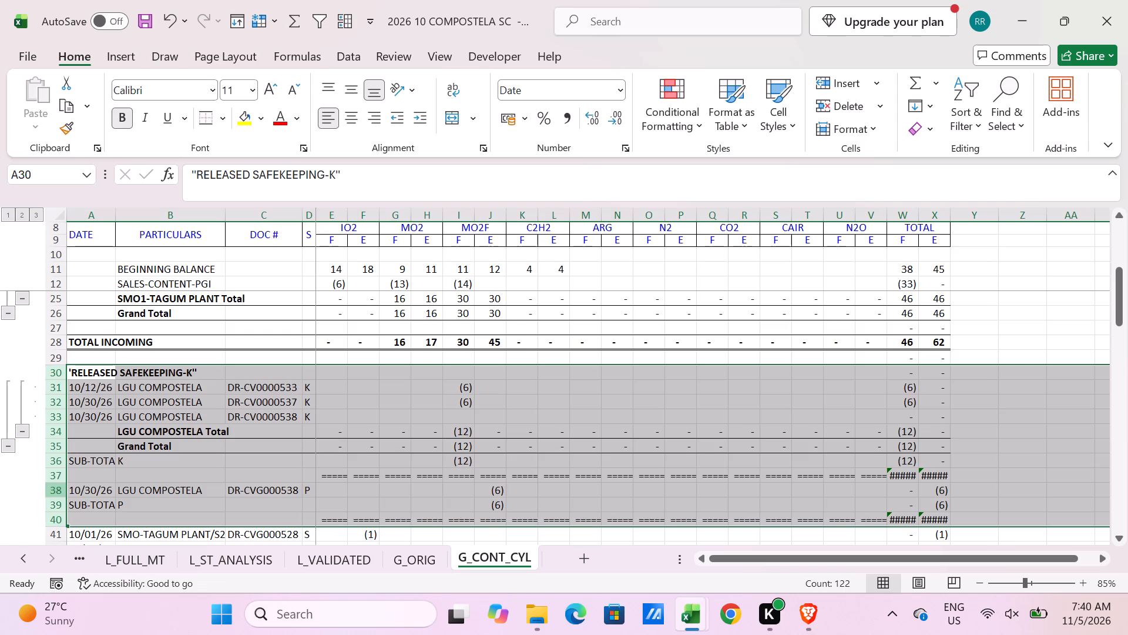
Clear the old SUB-TOTAL K entries and the separator line in A36:V37.
{"action": "left_click", "coordinate": [82, 462]}
{"action": "left_click", "coordinate": [871, 472], "text": "shift"}
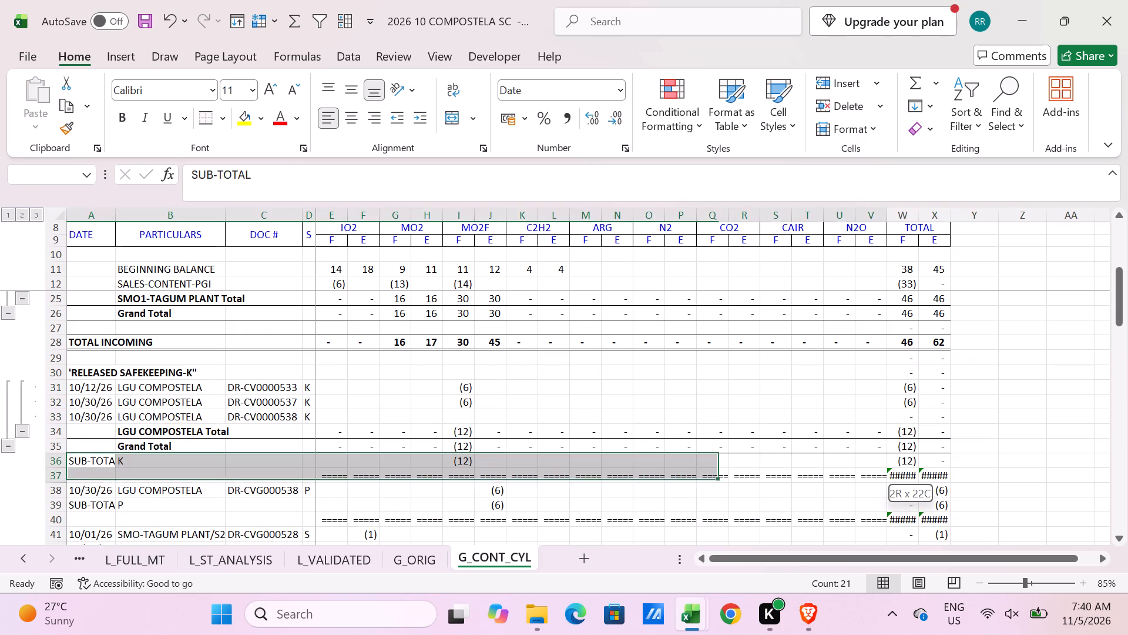
{"action": "key", "text": "Delete"}
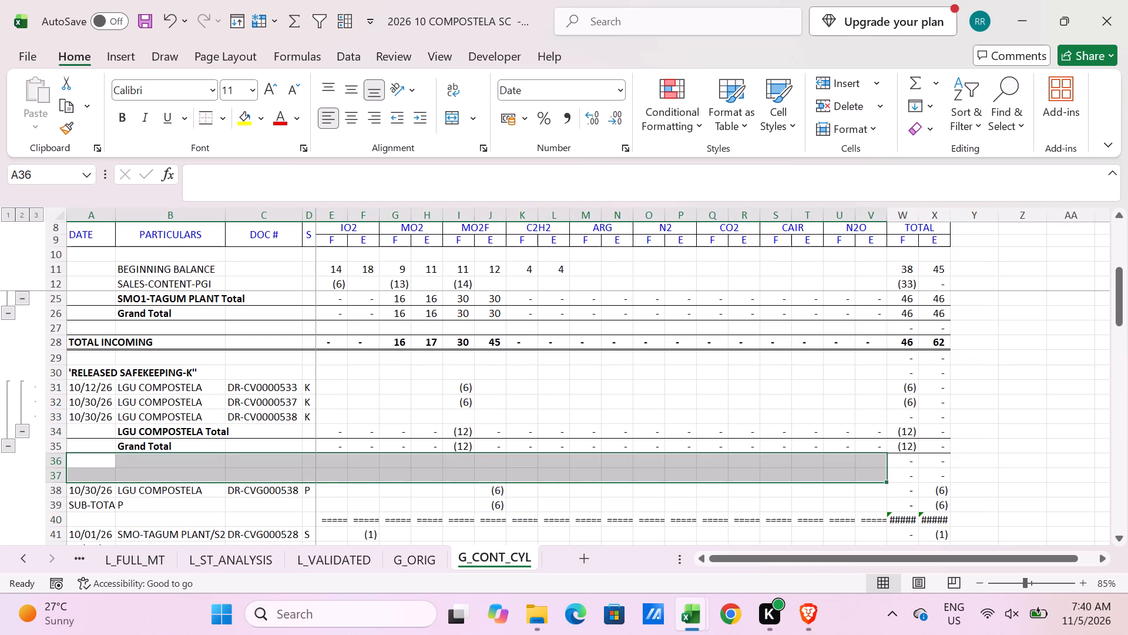
Add Sum subtotals at each change in column B to the LGU COMPOSTELA P row, using range A37:X38.
{"action": "left_click", "coordinate": [102, 470]}
{"action": "left_click", "coordinate": [938, 492], "text": "shift"}
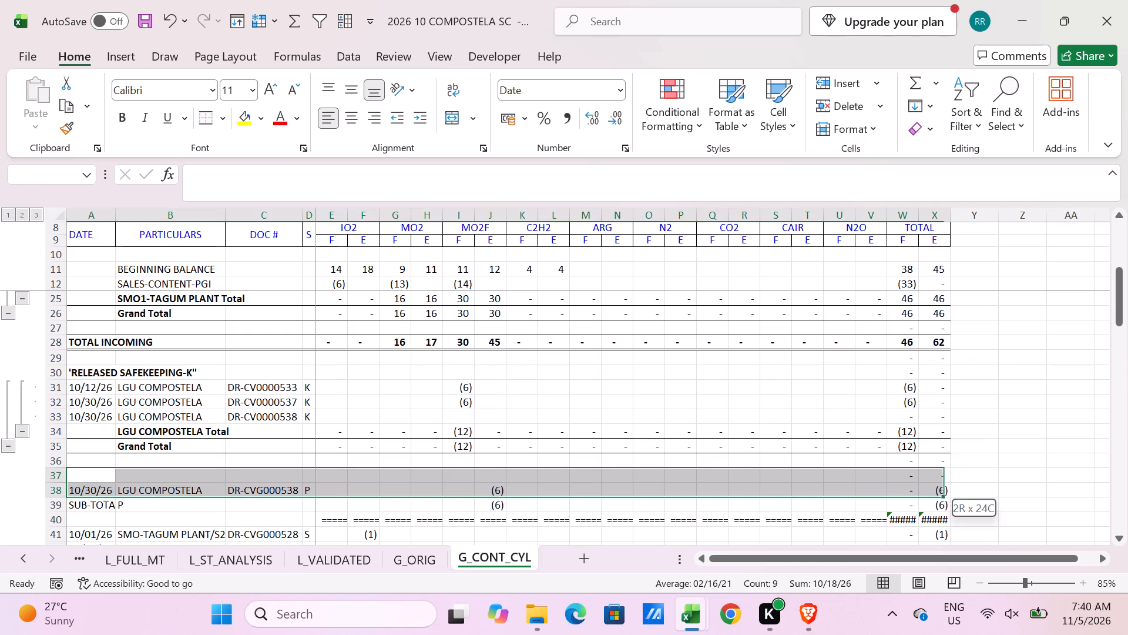
{"action": "left_click", "coordinate": [349, 16]}
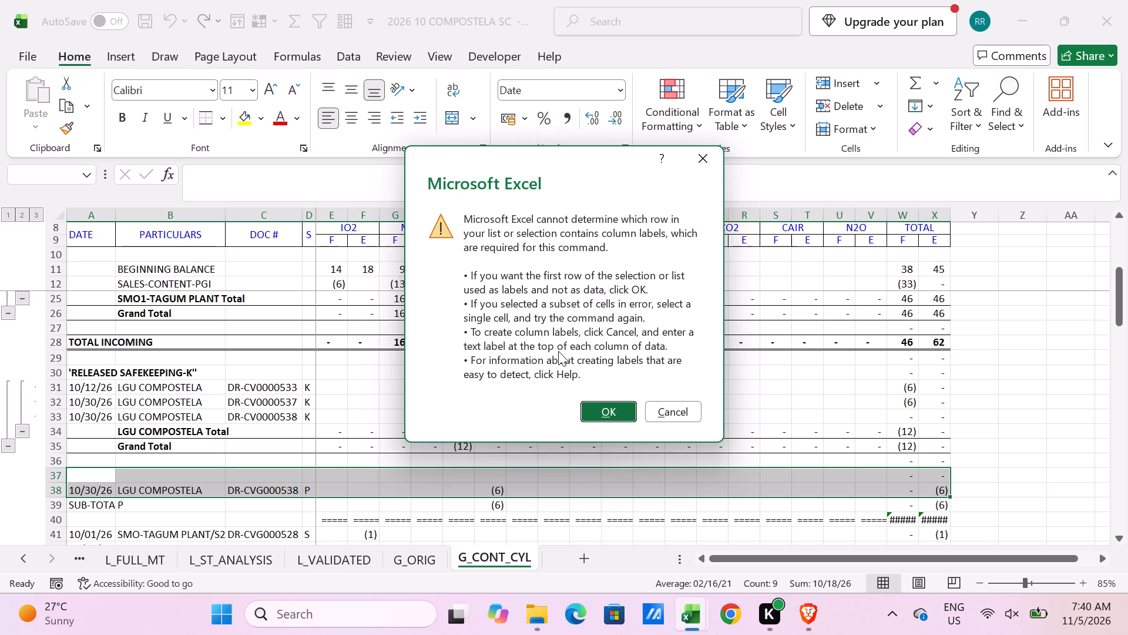
{"action": "left_click", "coordinate": [616, 408]}
{"action": "left_click", "coordinate": [209, 562]}
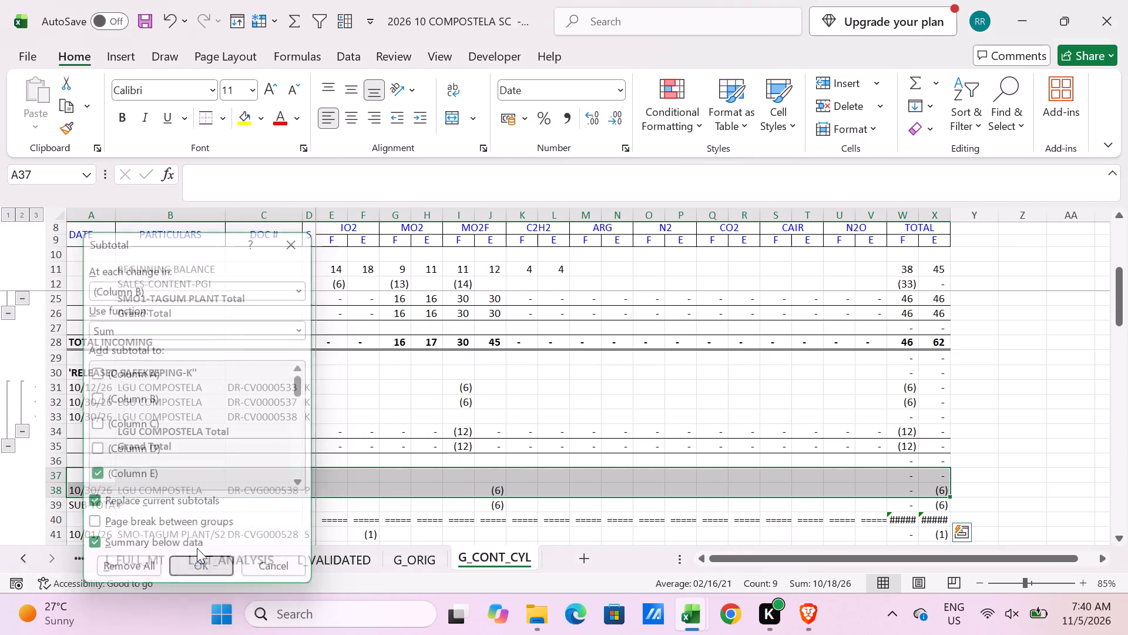
Apply a top and bottom border to the Grand Total row 40 from A to X.
{"action": "scroll", "coordinate": [137, 479], "scroll_direction": "down", "scroll_amount": 1}
{"action": "left_click", "coordinate": [77, 473]}
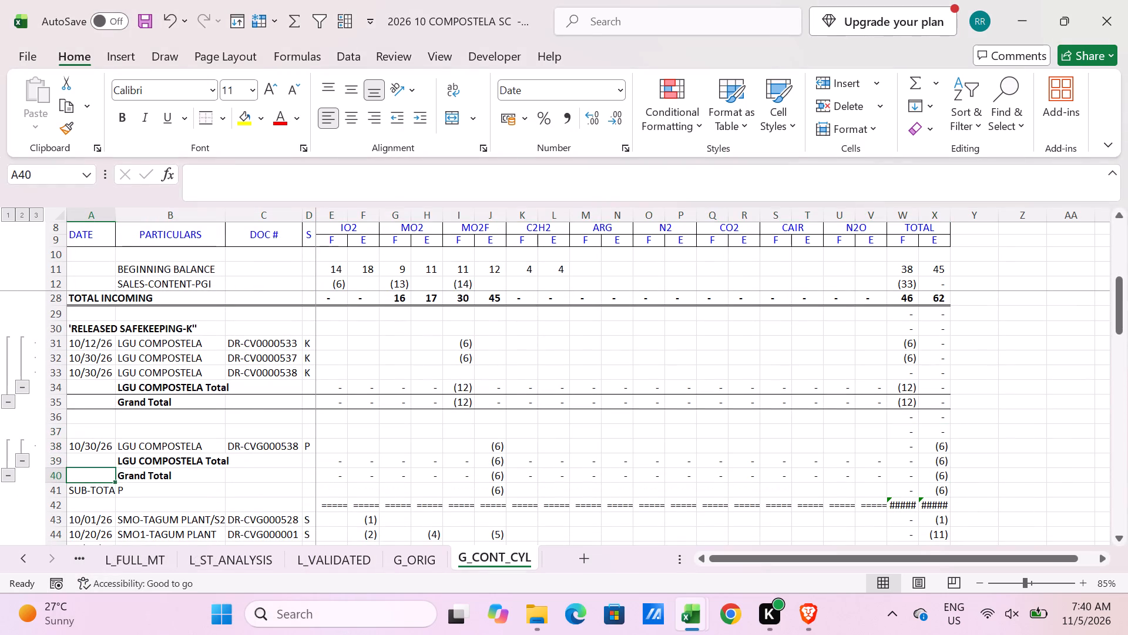
{"action": "left_click", "coordinate": [946, 479], "text": "shift"}
{"action": "key", "text": "alt+h"}
{"action": "type", "text": "BD"}
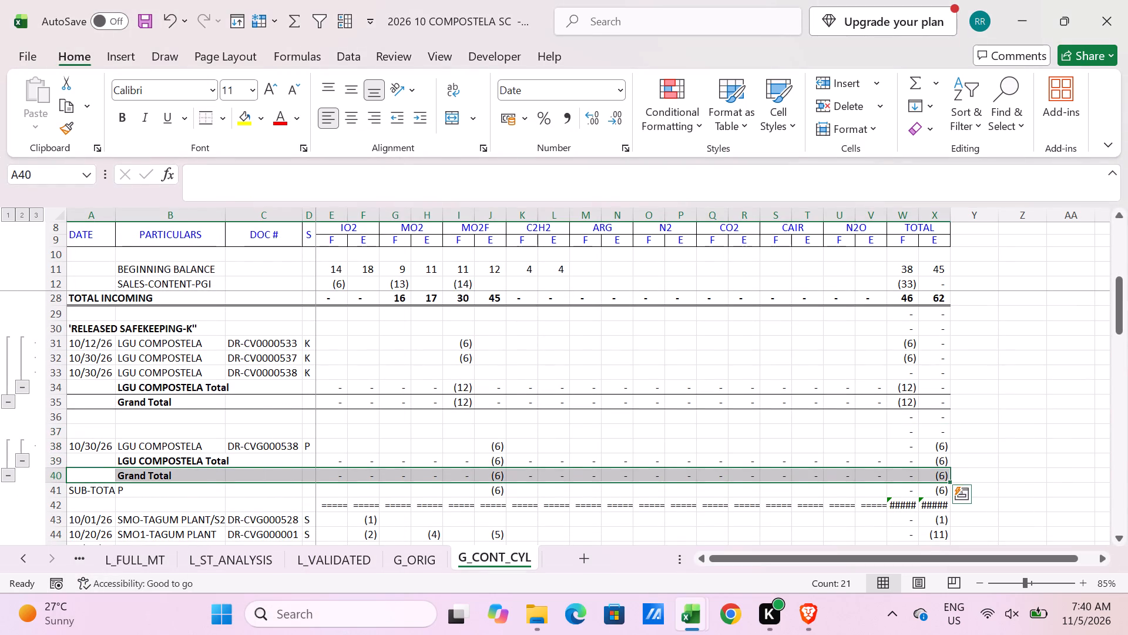
Review the restructured incoming sections and the remaining outgoing rows of G_CONT_CYL.
{"action": "scroll", "coordinate": [922, 479], "scroll_direction": "up", "scroll_amount": 3}
{"action": "scroll", "coordinate": [815, 467], "scroll_direction": "up", "scroll_amount": 4}
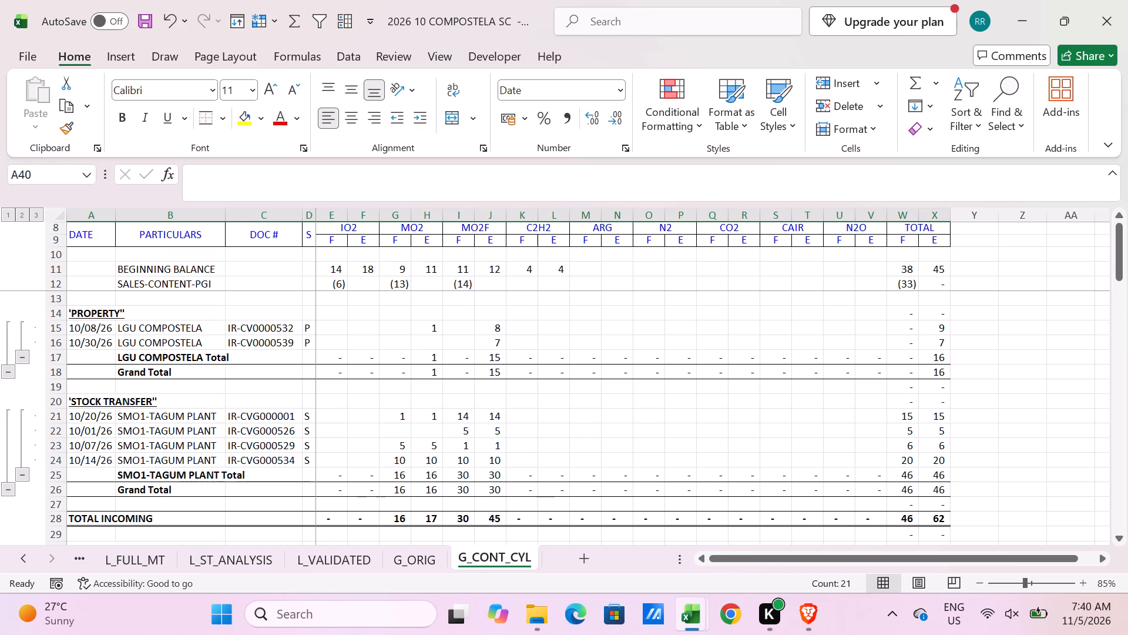
{"action": "scroll", "coordinate": [680, 503], "scroll_direction": "down", "scroll_amount": 1}
{"action": "scroll", "coordinate": [666, 503], "scroll_direction": "up", "scroll_amount": 1}
{"action": "scroll", "coordinate": [666, 503], "scroll_direction": "down", "scroll_amount": 1}
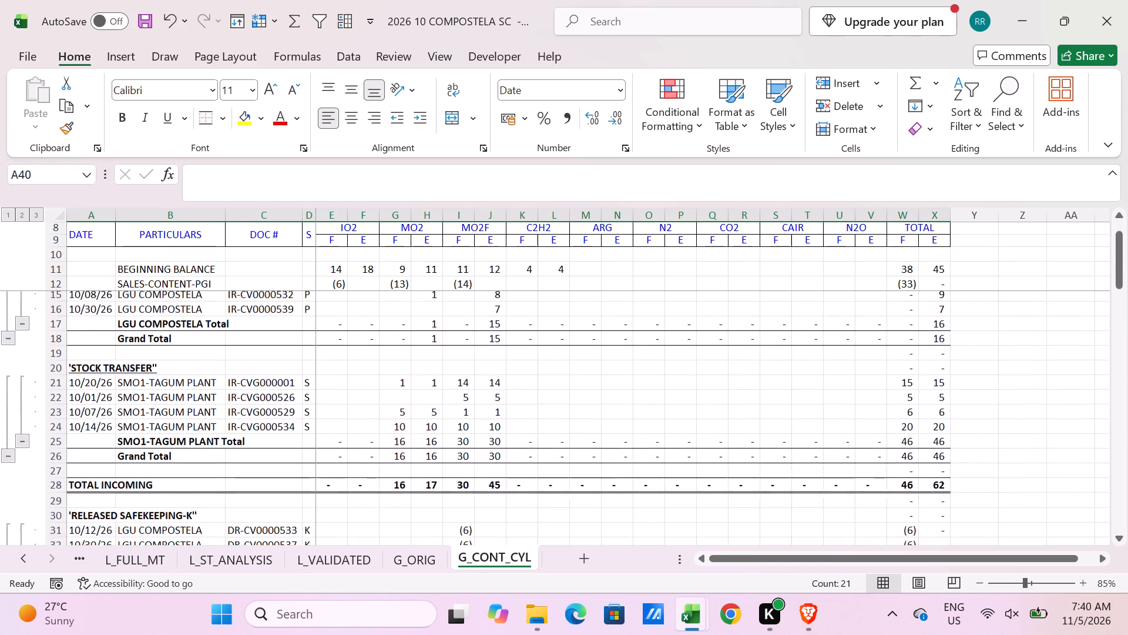
{"action": "scroll", "coordinate": [666, 503], "scroll_direction": "down", "scroll_amount": 5}
{"action": "scroll", "coordinate": [111, 418], "scroll_direction": "down", "scroll_amount": 1}
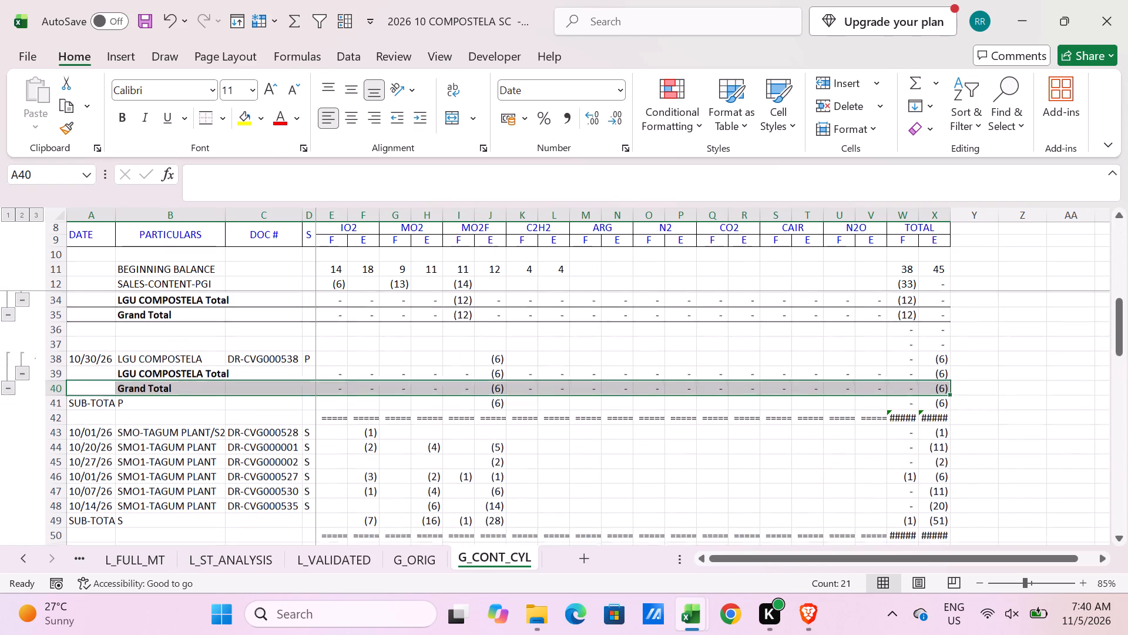
Copy the "RELEASED SAFEKEEPING-P" heading from A42 of the September Compostela sheet into A37 of G_CONT_CYL.
{"action": "key", "text": "alt+Tab"}
{"action": "scroll", "coordinate": [69, 498], "scroll_direction": "down", "scroll_amount": 2}
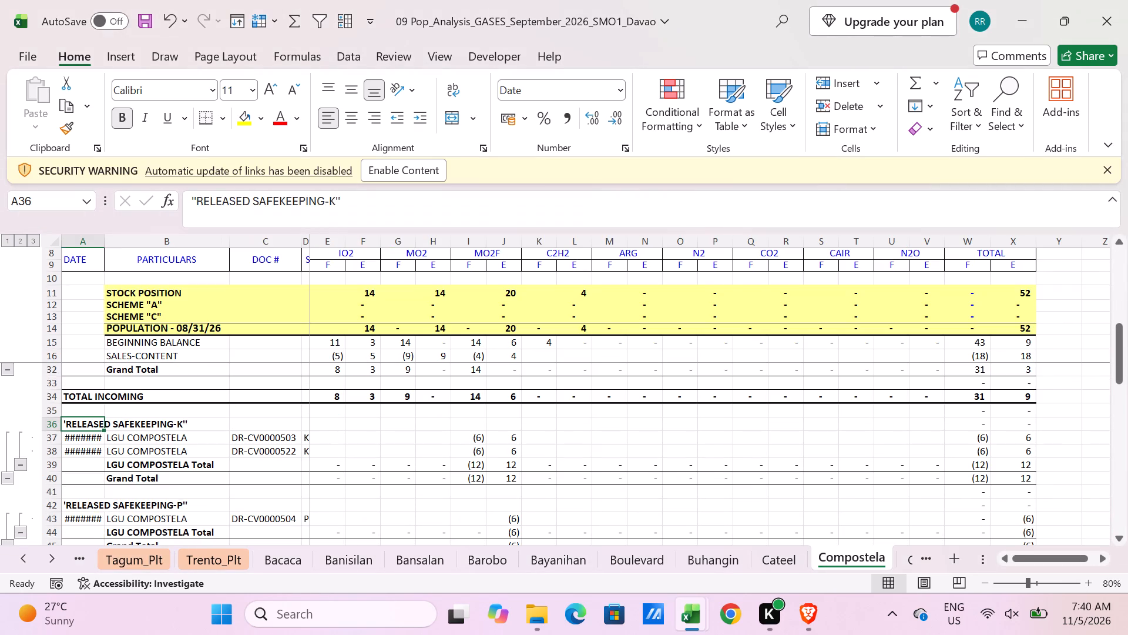
{"action": "left_click", "coordinate": [77, 511]}
{"action": "key", "text": "ctrl+c"}
{"action": "key", "text": "alt+Tab"}
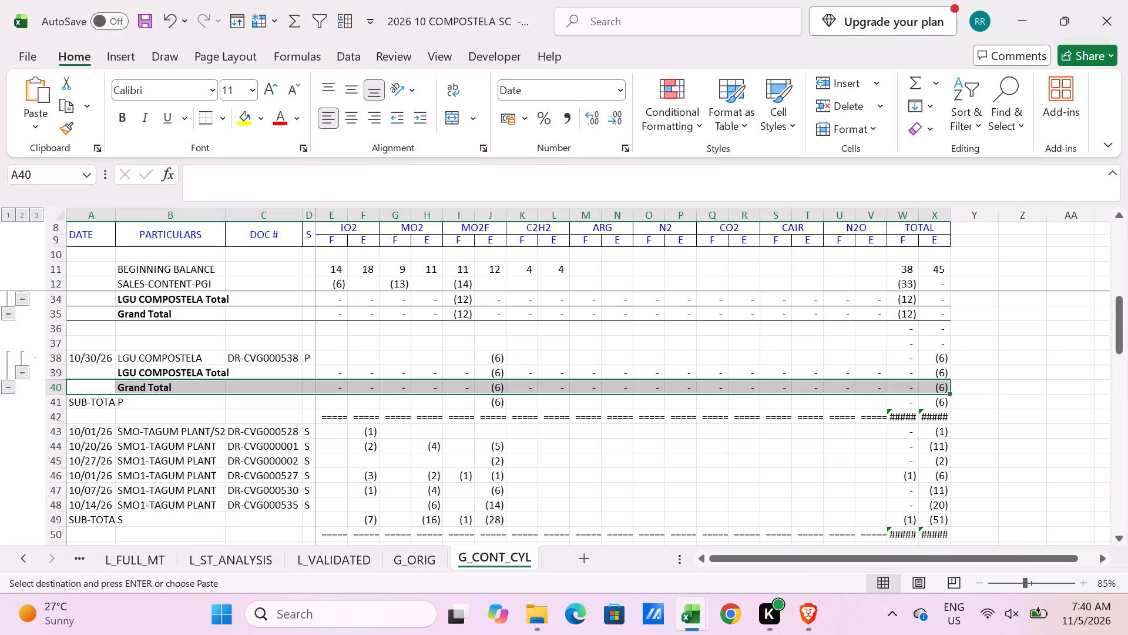
{"action": "left_click", "coordinate": [92, 344]}
{"action": "key", "text": "ctrl+v"}
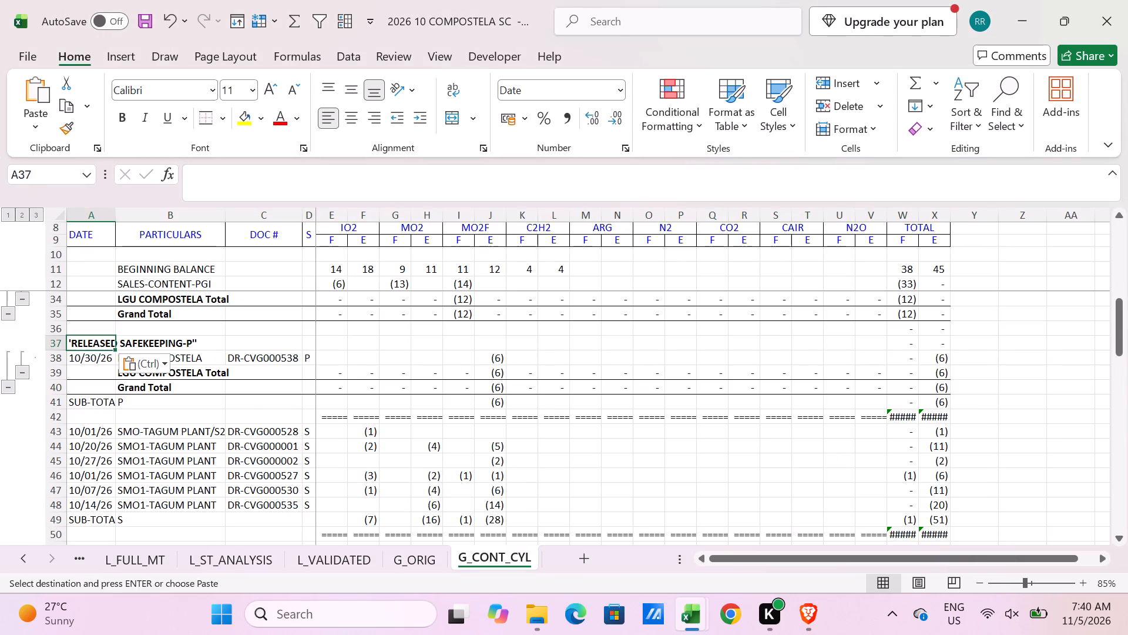
Clear the old SUB-TOTAL P entries and the separator line in A41:V42.
{"action": "left_click_drag", "start_coordinate": [83, 399], "coordinate": [95, 400]}
{"action": "left_click", "coordinate": [877, 414], "text": "shift"}
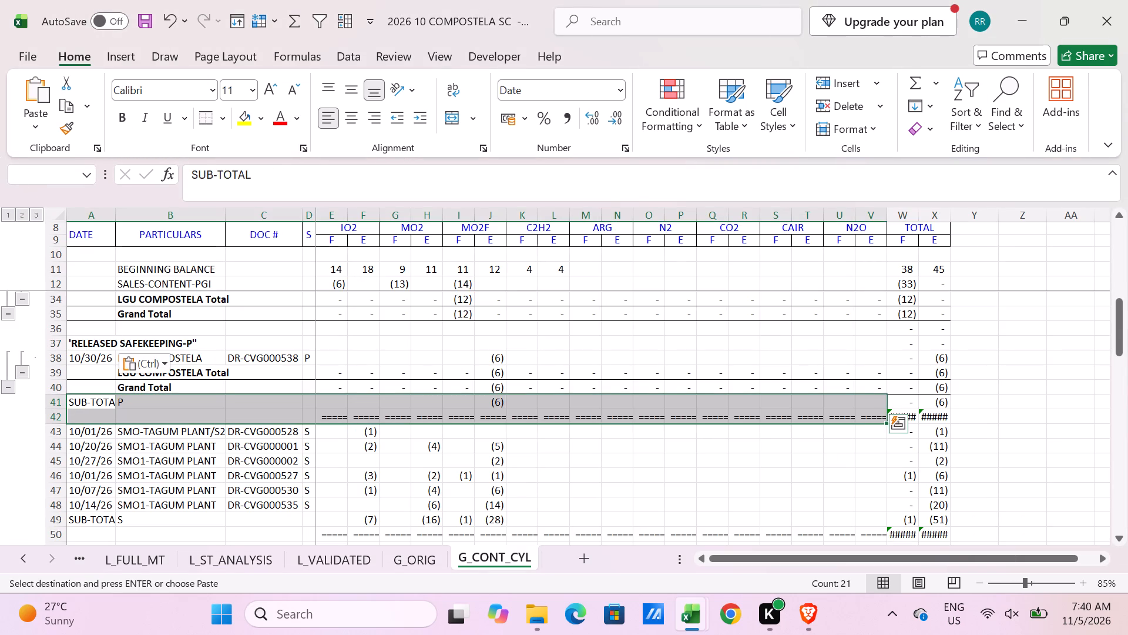
{"action": "key", "text": "Delete"}
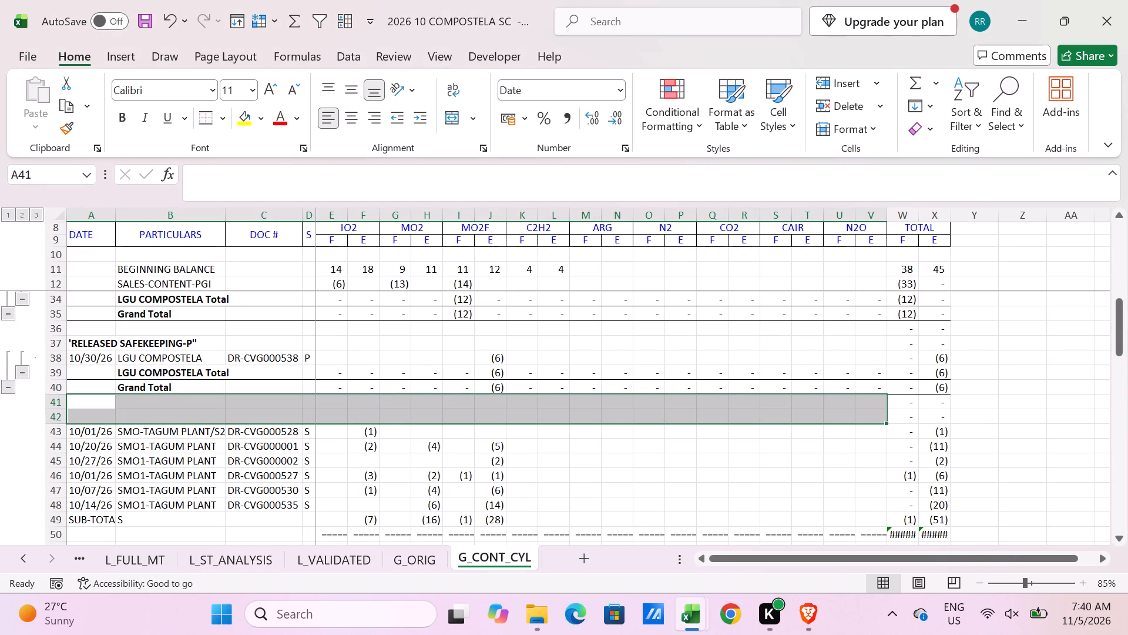
Add Sum subtotals at each change in column B to the outgoing Tagum Plant S rows, using range A42:X48.
{"action": "left_click", "coordinate": [88, 417]}
{"action": "scroll", "coordinate": [624, 463], "scroll_direction": "down", "scroll_amount": 1}
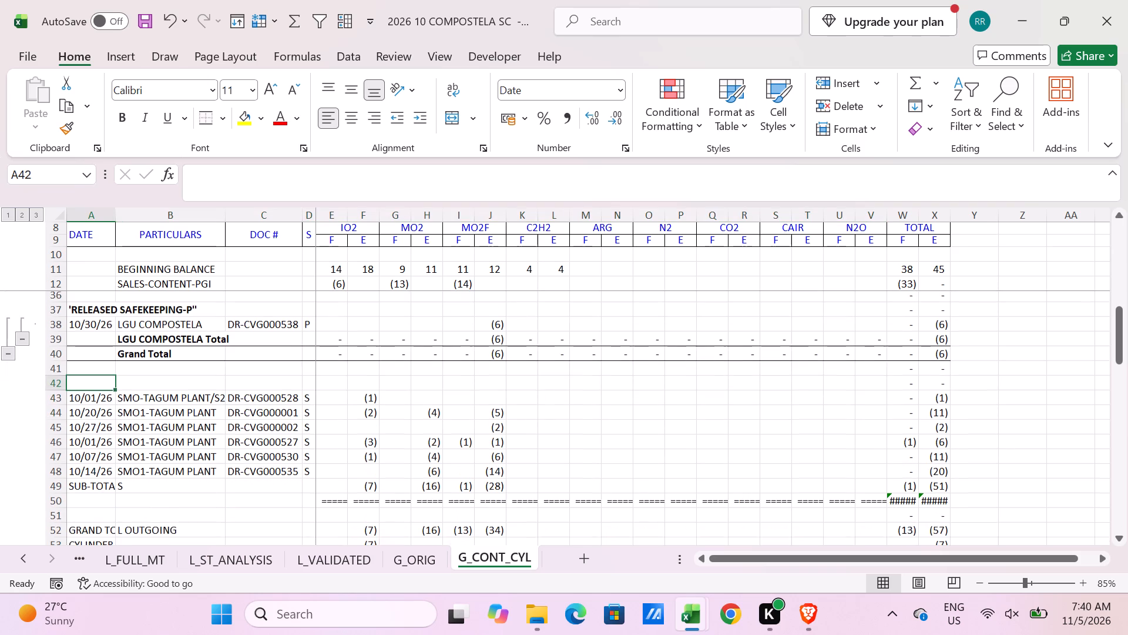
{"action": "left_click", "coordinate": [943, 459], "text": "shift"}
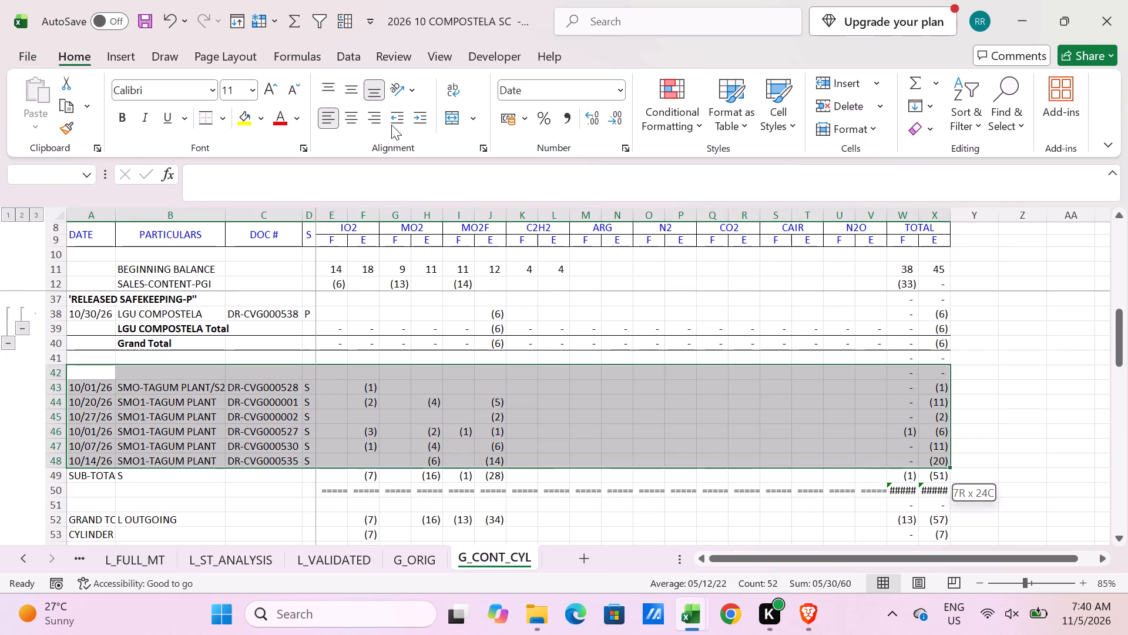
{"action": "left_click", "coordinate": [341, 18]}
{"action": "left_click", "coordinate": [610, 412]}
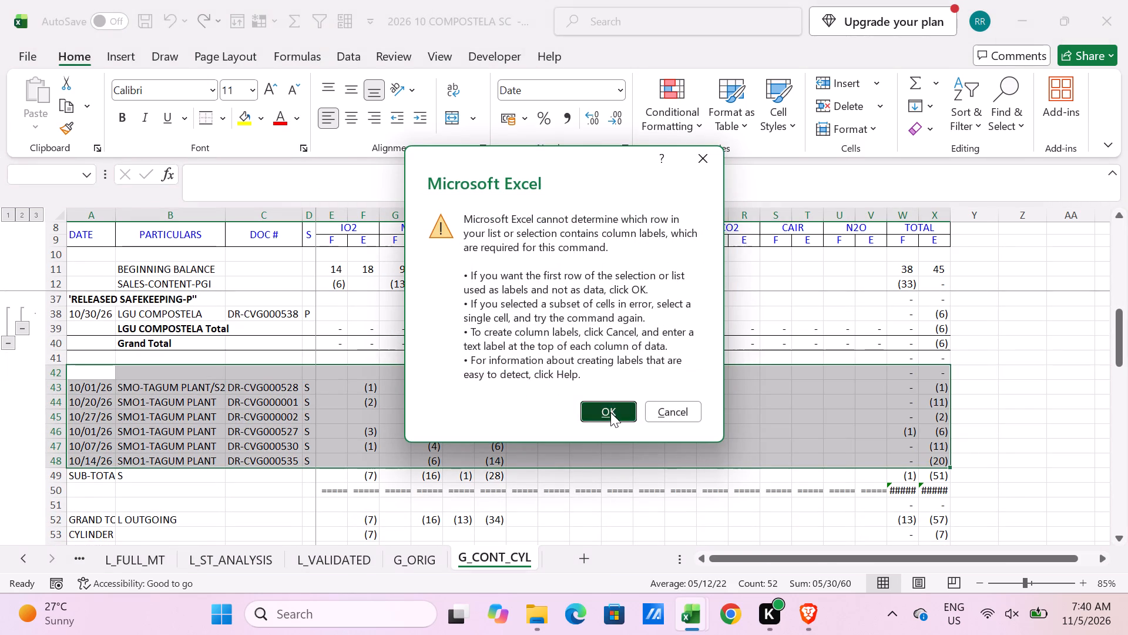
{"action": "left_click", "coordinate": [213, 567]}
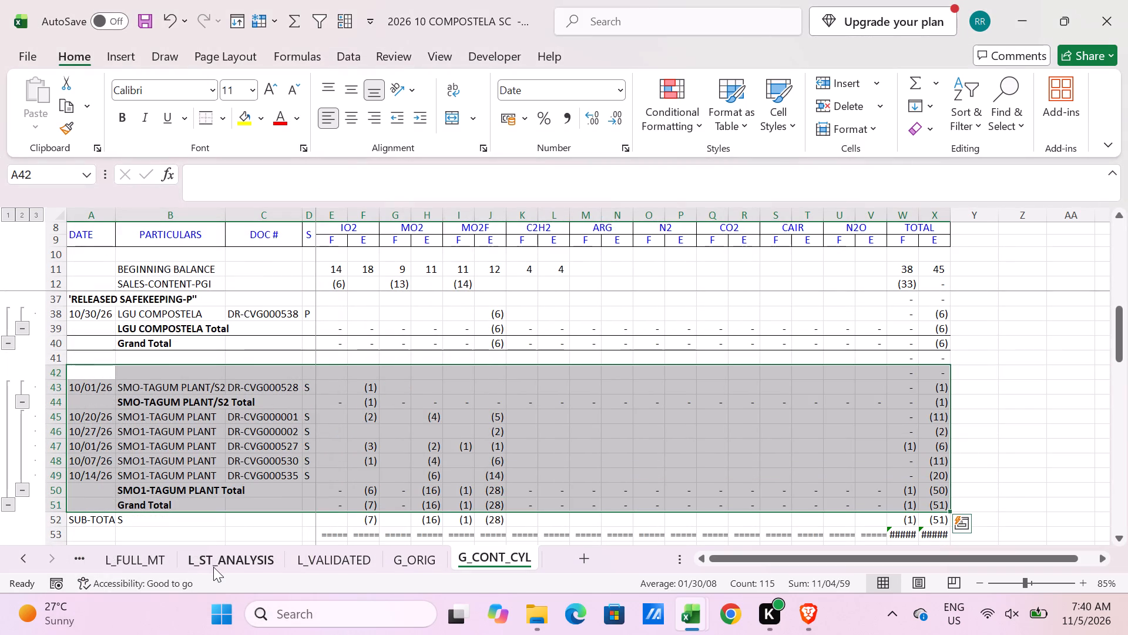
Apply a top and bottom border to the Grand Total row 51 from A to X.
{"action": "left_click", "coordinate": [93, 504]}
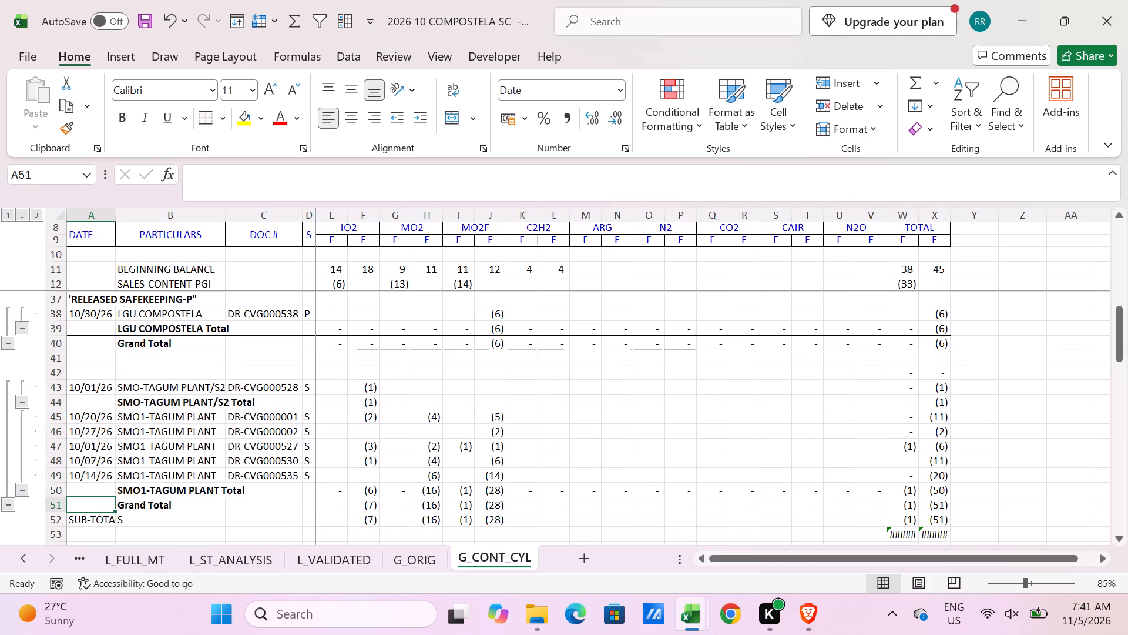
{"action": "left_click", "coordinate": [939, 506], "text": "shift"}
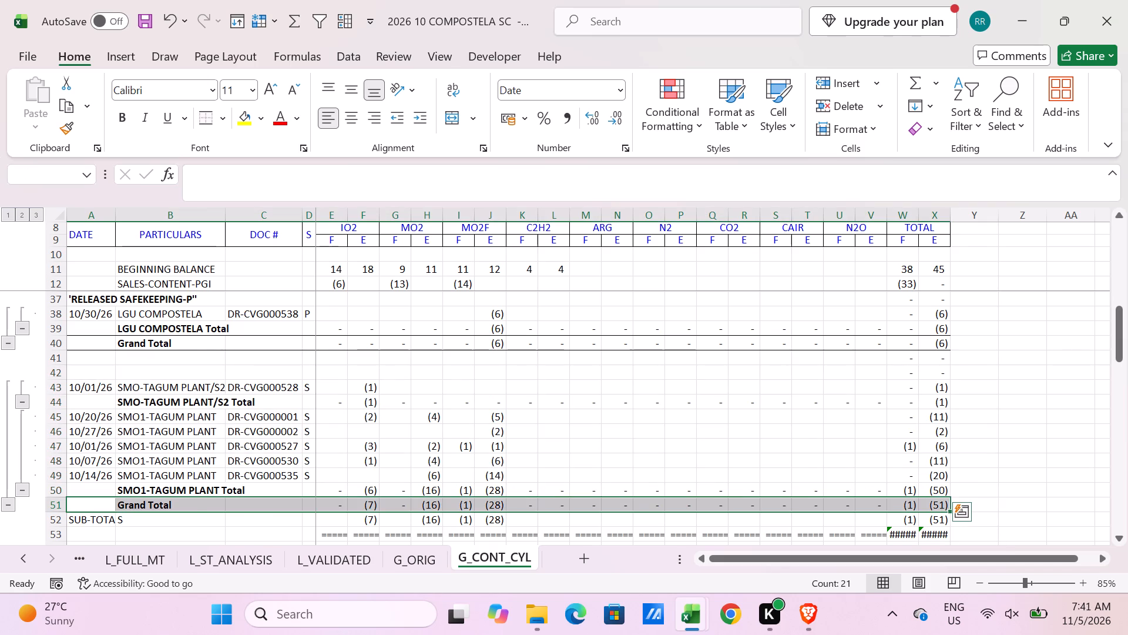
{"action": "key", "text": "alt+h"}
{"action": "type", "text": "BD"}
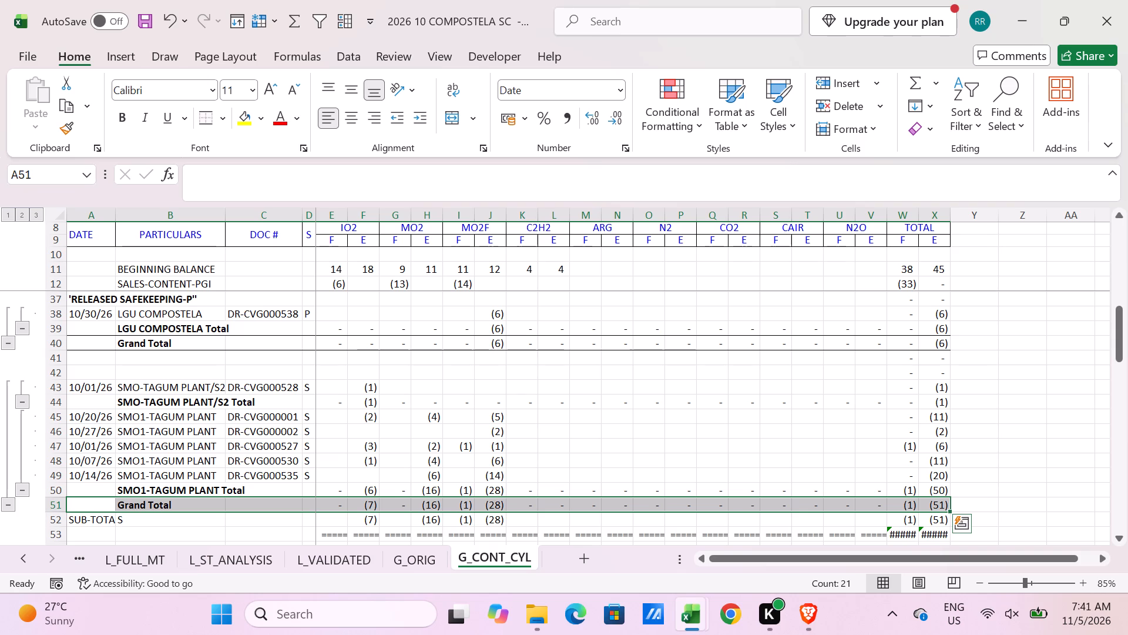
{"action": "scroll", "coordinate": [657, 449], "scroll_direction": "down", "scroll_amount": 1}
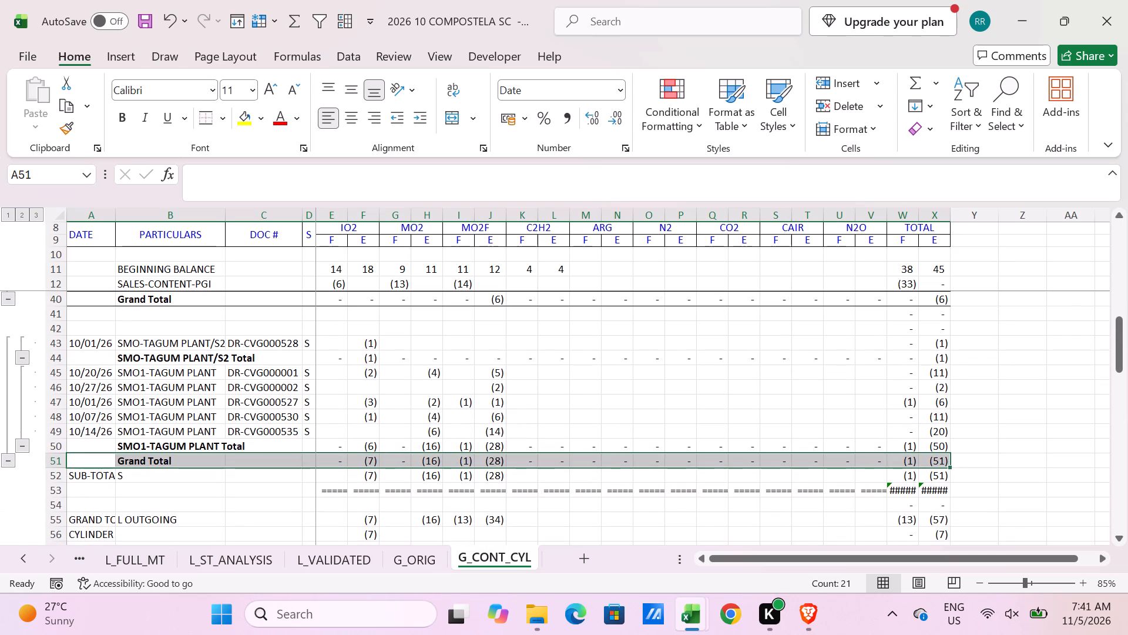
Copy the "STOCK TRANSFER" heading from A47 of the September Compostela sheet into A42 of G_CONT_CYL.
{"action": "key", "text": "alt+Tab"}
{"action": "scroll", "coordinate": [80, 480], "scroll_direction": "down", "scroll_amount": 3}
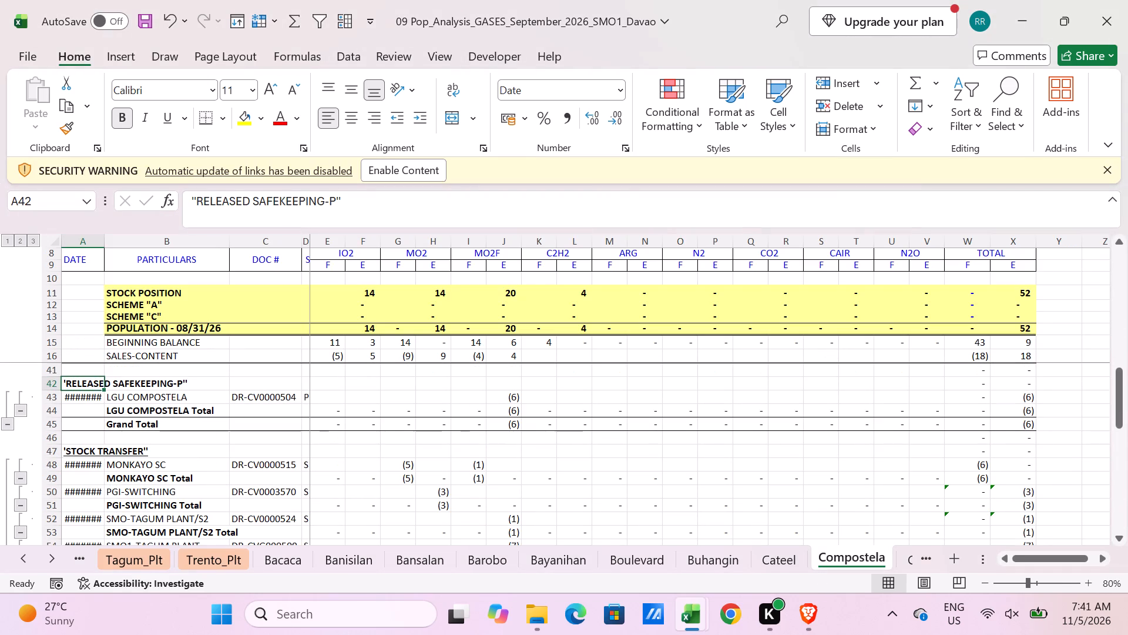
{"action": "left_click", "coordinate": [81, 451]}
{"action": "key", "text": "ctrl+c"}
{"action": "key", "text": "alt+Tab"}
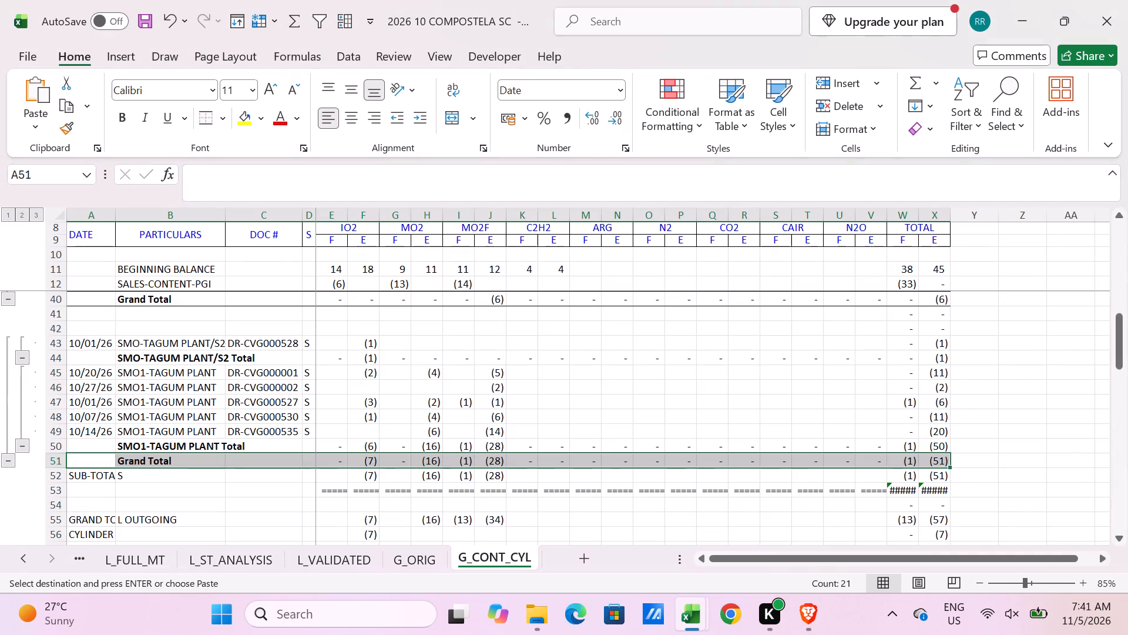
{"action": "left_click", "coordinate": [99, 324]}
{"action": "key", "text": "ctrl+v"}
Clear the old SUB-TOTAL S entries and the separator line in A52:V53.
{"action": "scroll", "coordinate": [130, 397], "scroll_direction": "down", "scroll_amount": 2}
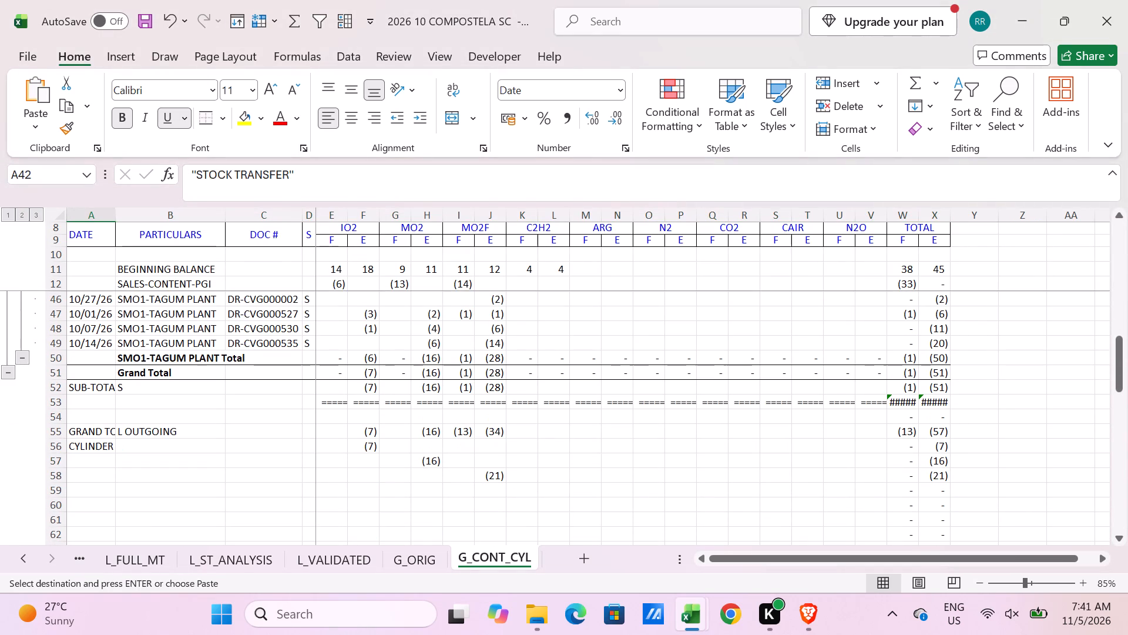
{"action": "left_click", "coordinate": [100, 389]}
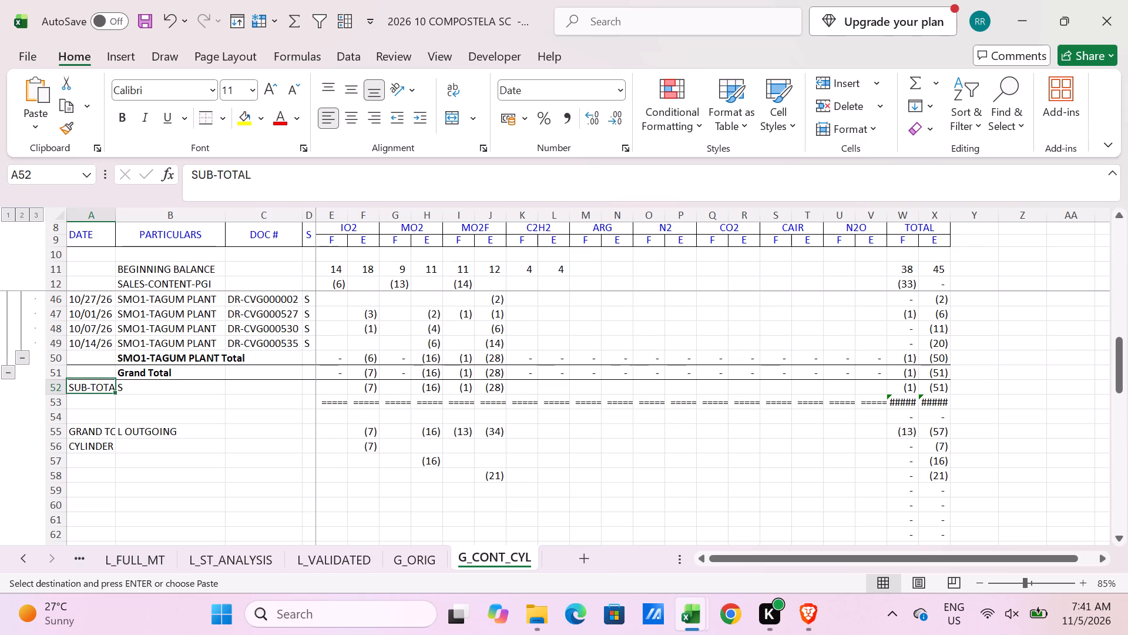
{"action": "left_click", "coordinate": [870, 399], "text": "shift"}
{"action": "key", "text": "Delete"}
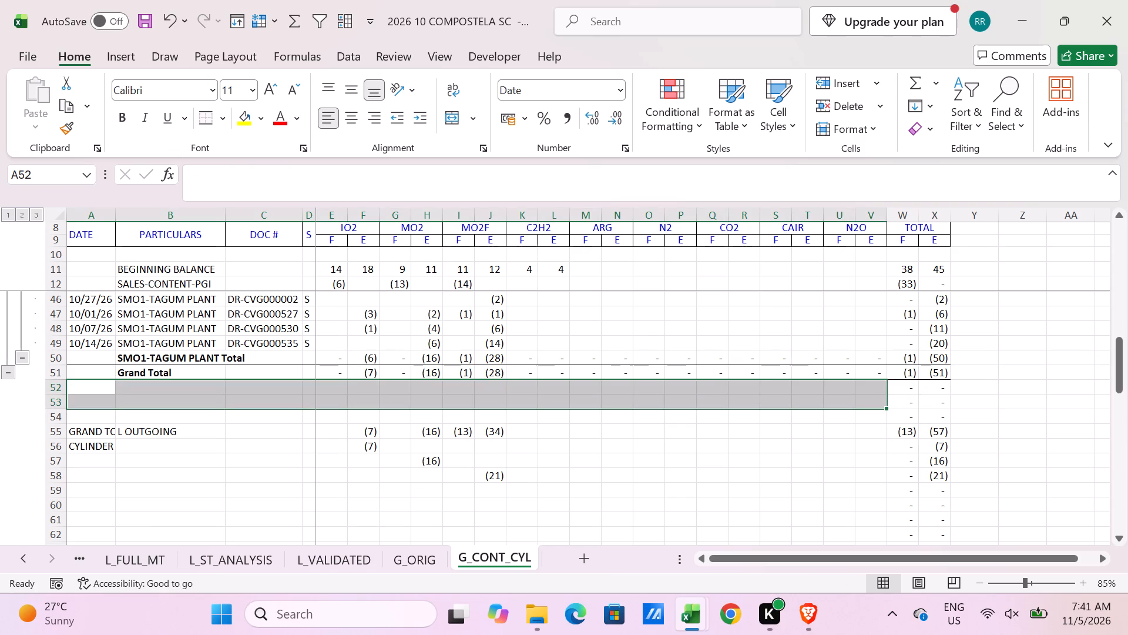
Copy rows 60 to 64, TOTAL OUTGOING through DIFFERENCE, from the September Compostela sheet and insert them at row 53 of G_CONT_CYL.
{"action": "key", "text": "alt+Tab"}
{"action": "scroll", "coordinate": [74, 471], "scroll_direction": "down", "scroll_amount": 5}
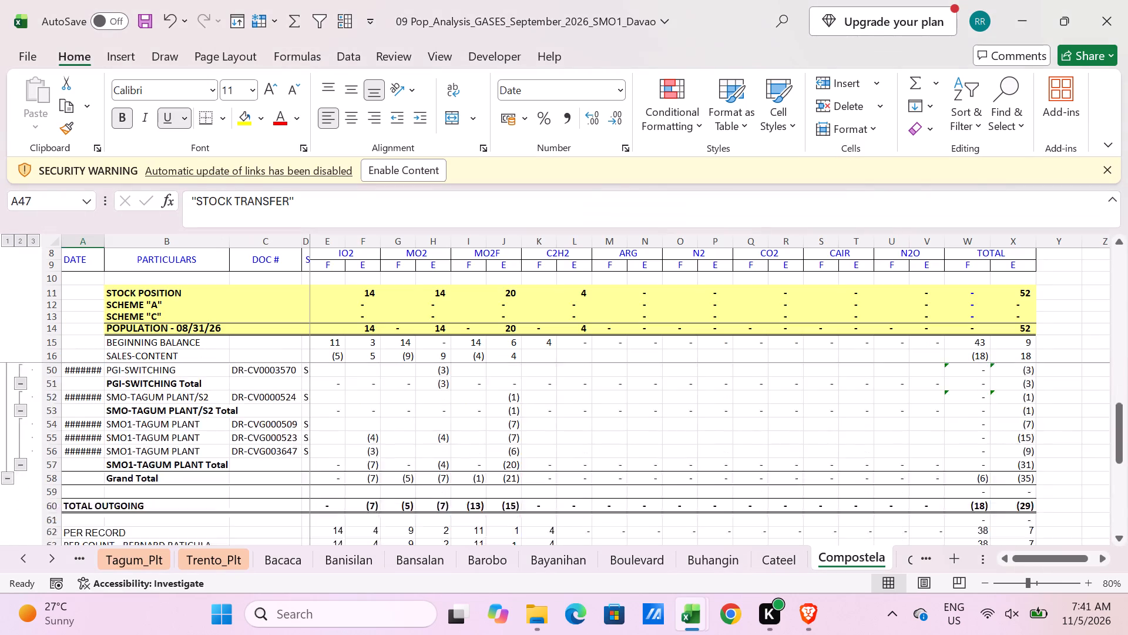
{"action": "scroll", "coordinate": [74, 471], "scroll_direction": "down", "scroll_amount": 1}
{"action": "scroll", "coordinate": [76, 450], "scroll_direction": "up", "scroll_amount": 1}
{"action": "left_click_drag", "start_coordinate": [56, 424], "coordinate": [56, 456]}
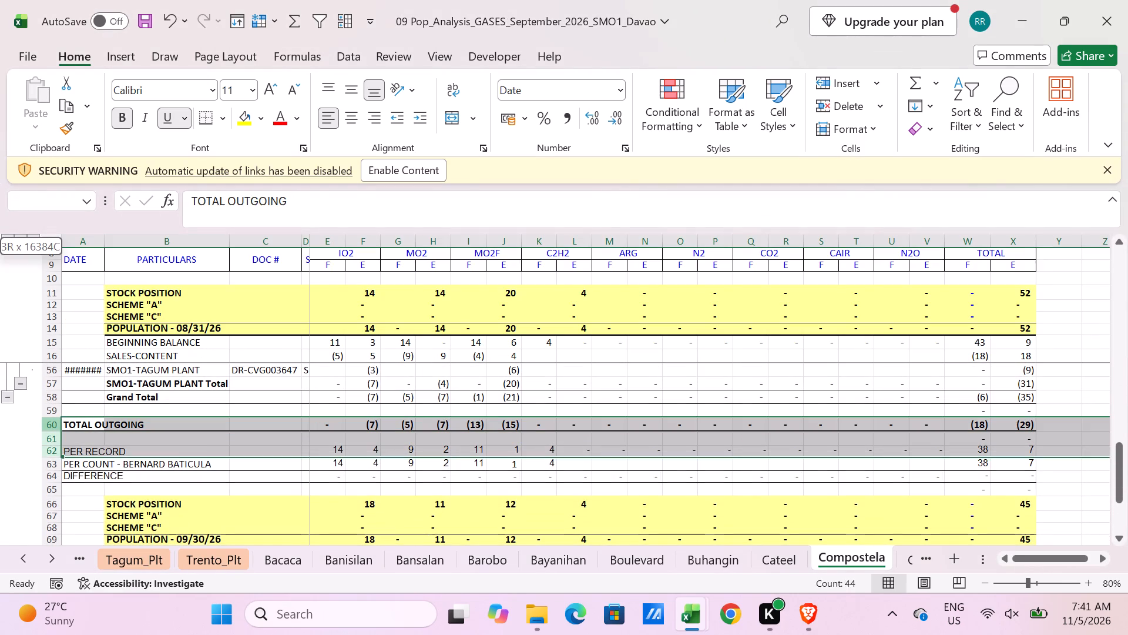
{"action": "left_click_drag", "start_coordinate": [56, 456], "coordinate": [55, 476]}
{"action": "key", "text": "ctrl+c"}
{"action": "key", "text": "alt+Tab"}
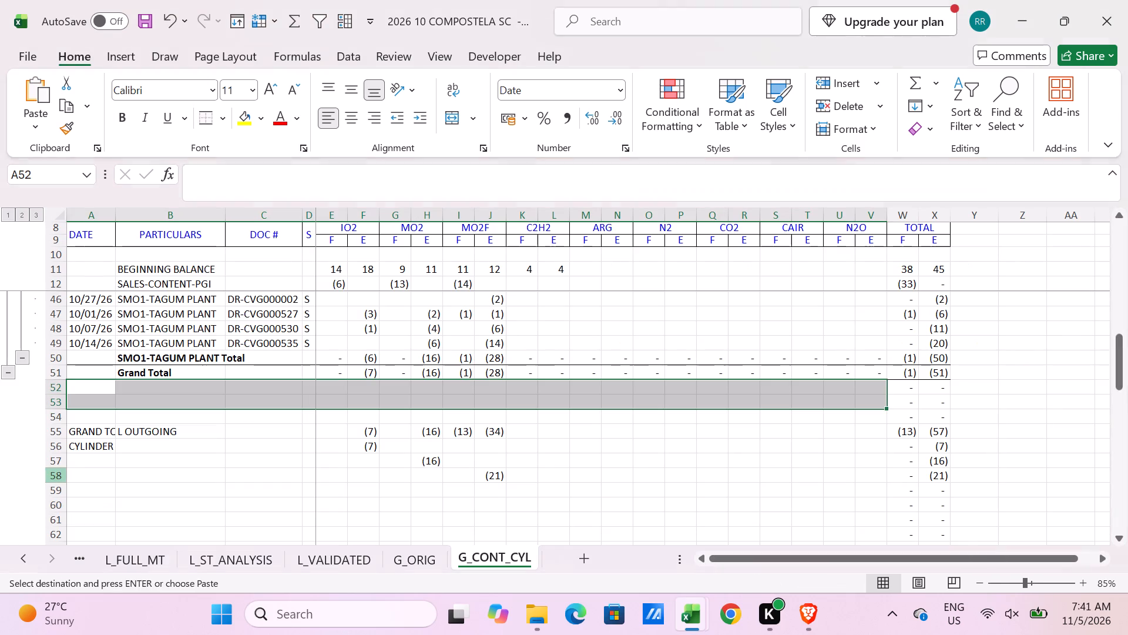
{"action": "left_click", "coordinate": [61, 401]}
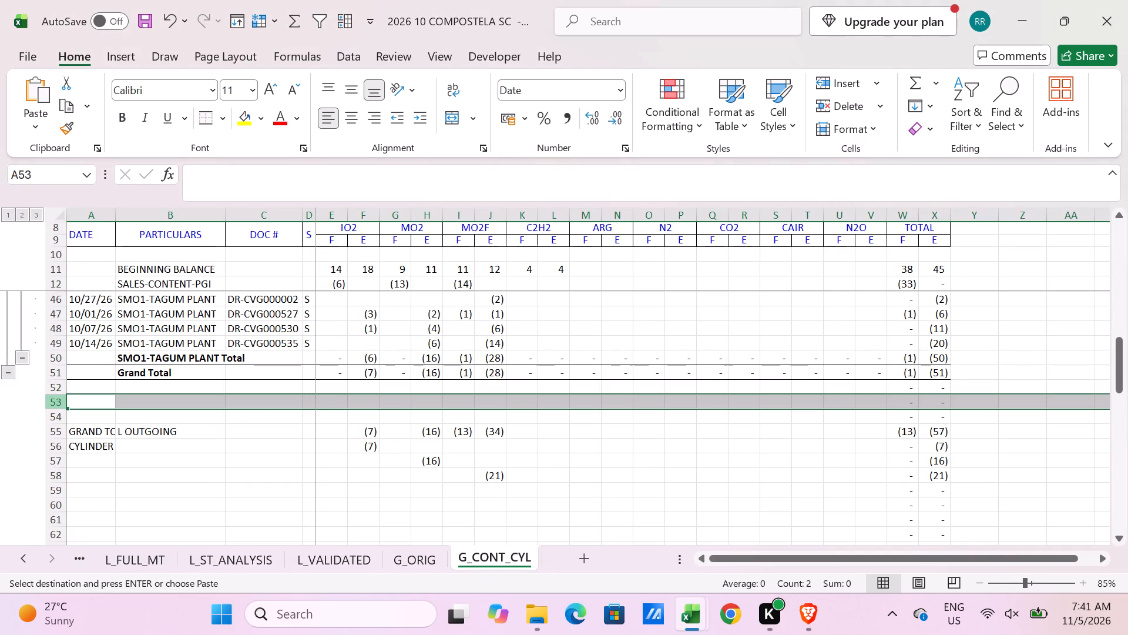
{"action": "key", "text": "ctrl+shift+equal"}
Set the TOTAL OUTGOING formula in E53 to =E35+E40+E51, adding the three outgoing Grand Total rows.
{"action": "left_click", "coordinate": [334, 403]}
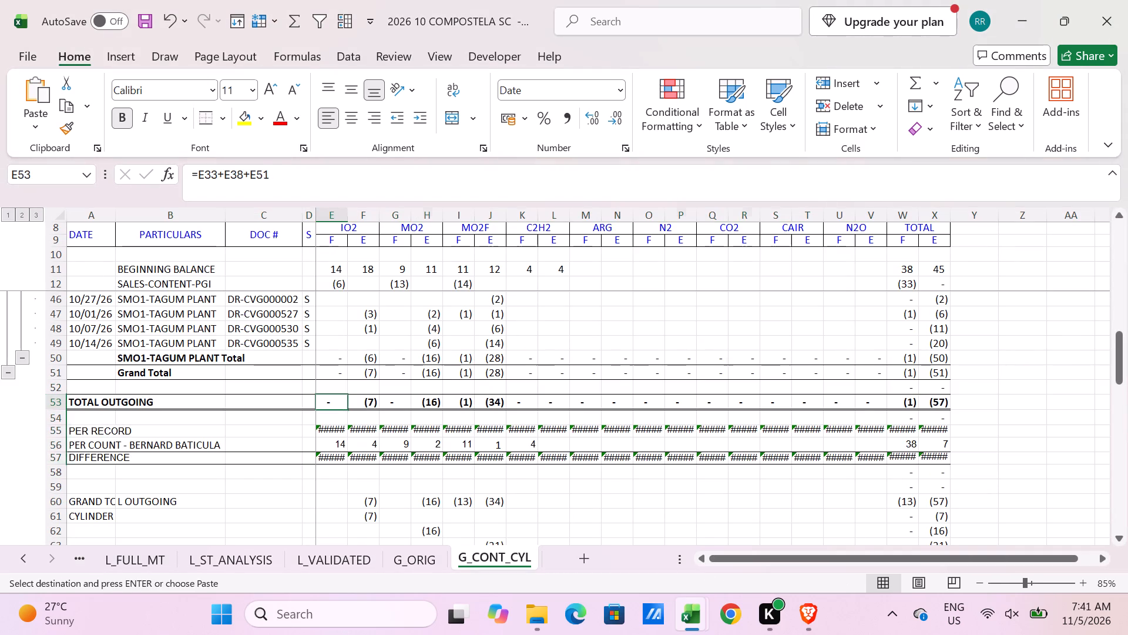
{"action": "key", "text": "equal"}
{"action": "scroll", "coordinate": [324, 437], "scroll_direction": "up", "scroll_amount": 10}
{"action": "scroll", "coordinate": [328, 432], "scroll_direction": "down", "scroll_amount": 3}
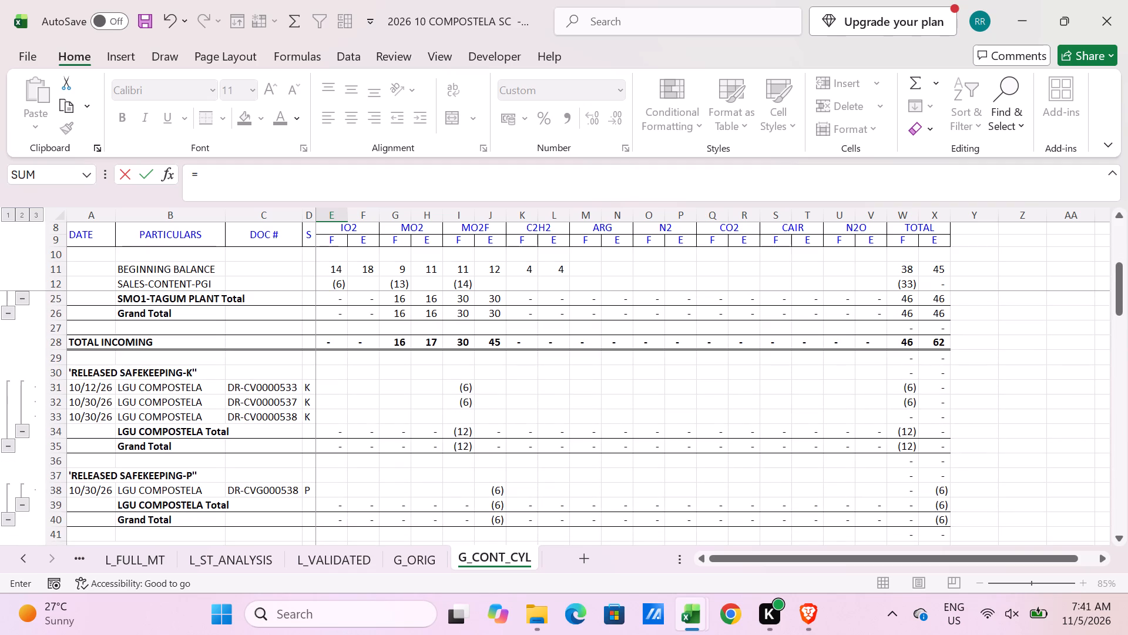
{"action": "left_click", "coordinate": [333, 443]}
{"action": "key", "text": "plus"}
{"action": "scroll", "coordinate": [333, 464], "scroll_direction": "down", "scroll_amount": 1}
{"action": "left_click", "coordinate": [330, 474]}
{"action": "key", "text": "plus"}
{"action": "scroll", "coordinate": [330, 474], "scroll_direction": "down", "scroll_amount": 2}
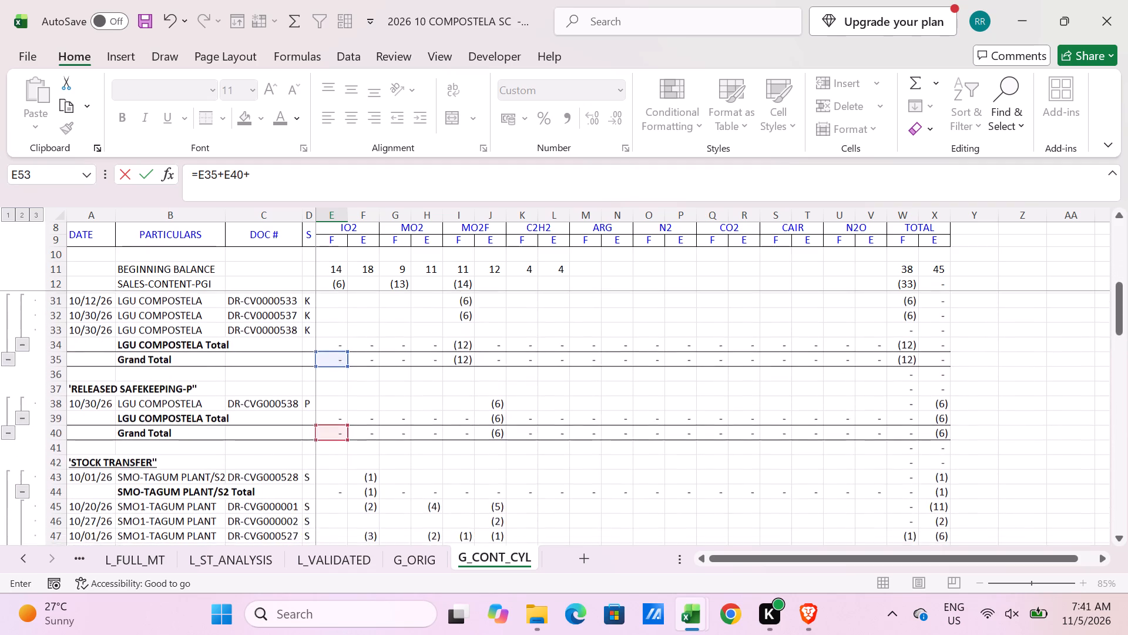
{"action": "scroll", "coordinate": [330, 474], "scroll_direction": "down", "scroll_amount": 3}
{"action": "left_click", "coordinate": [330, 419]}
{"action": "key", "text": "Return"}
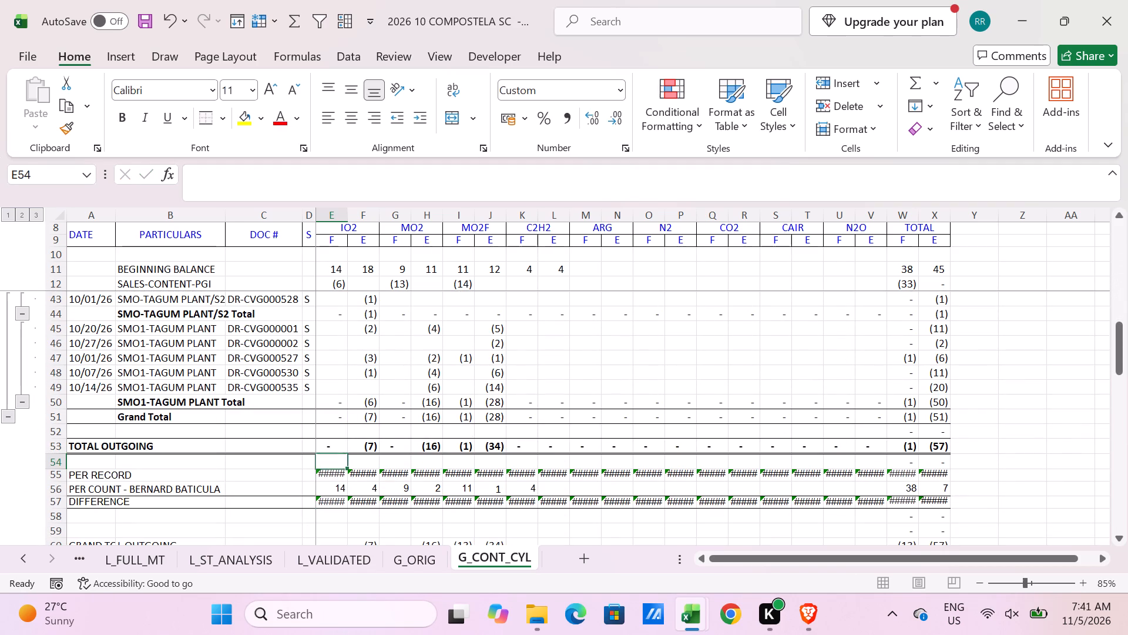
Fill the TOTAL OUTGOING formula from E53 across to V53.
{"action": "left_click", "coordinate": [337, 448]}
{"action": "left_click_drag", "start_coordinate": [345, 453], "coordinate": [782, 497]}
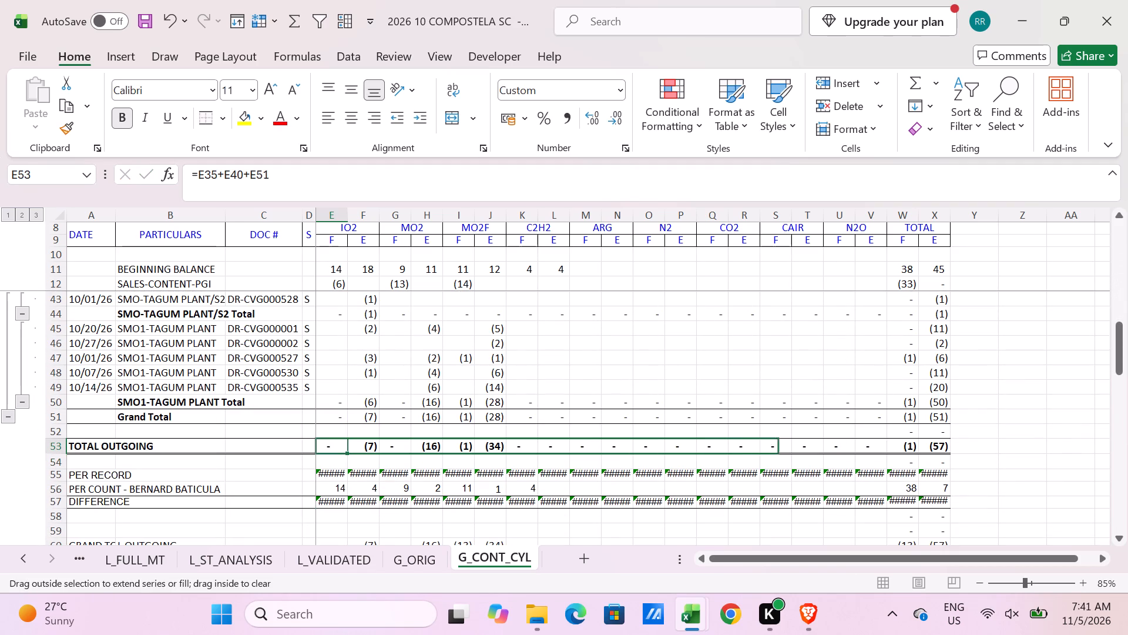
{"action": "left_click_drag", "start_coordinate": [782, 497], "coordinate": [880, 497]}
Set the PER RECORD formula in E55 to =E11+E12+E28+E53.
{"action": "left_click", "coordinate": [341, 474]}
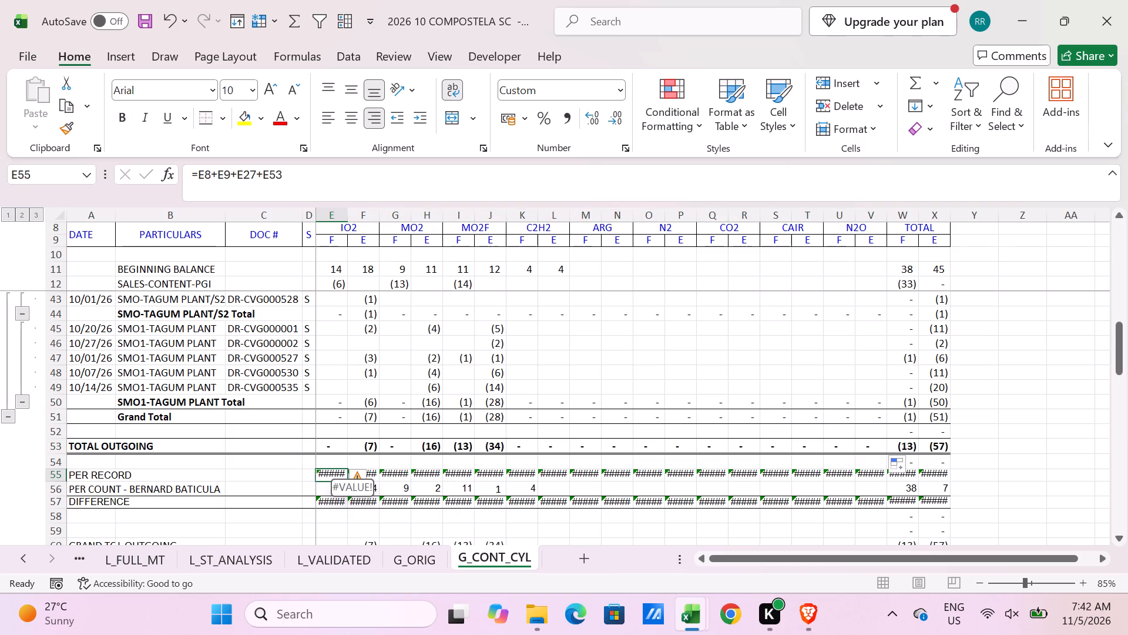
{"action": "key", "text": "equal"}
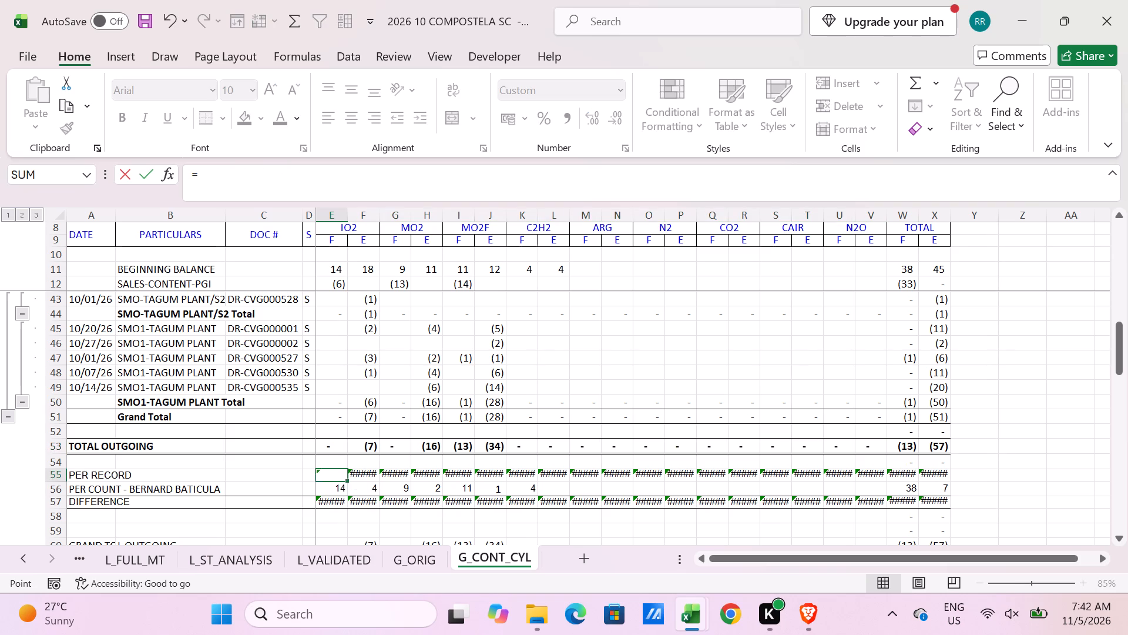
{"action": "left_click", "coordinate": [337, 270]}
{"action": "key", "text": "plus"}
{"action": "left_click", "coordinate": [332, 283]}
{"action": "key", "text": "plus"}
{"action": "scroll", "coordinate": [318, 391], "scroll_direction": "up", "scroll_amount": 8}
{"action": "left_click", "coordinate": [327, 428]}
{"action": "key", "text": "plus"}
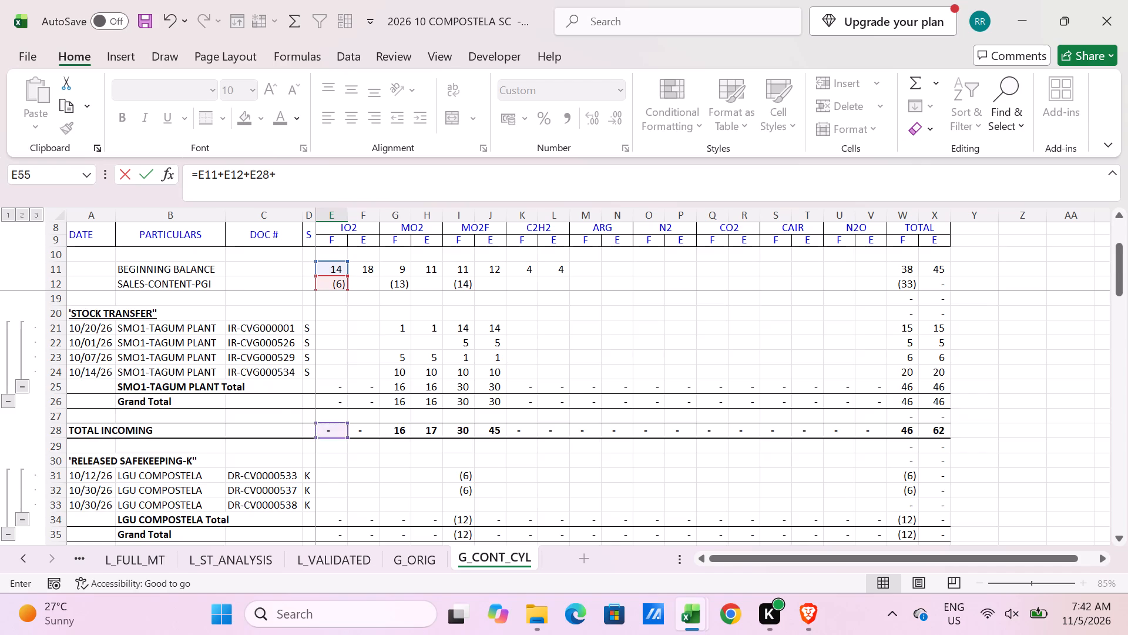
{"action": "scroll", "coordinate": [327, 429], "scroll_direction": "down", "scroll_amount": 8}
{"action": "left_click", "coordinate": [324, 446]}
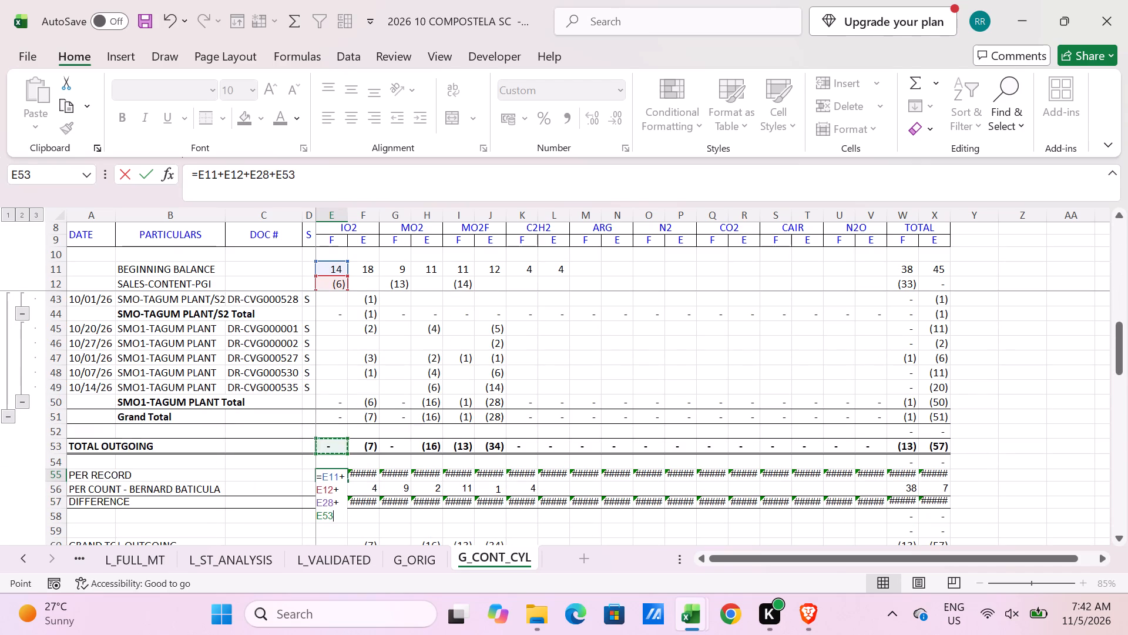
{"action": "key", "text": "Return"}
Fill the PER RECORD formula from E55 across the gas columns of row 55.
{"action": "scroll", "coordinate": [327, 481], "scroll_direction": "down", "scroll_amount": 1}
{"action": "left_click", "coordinate": [336, 426]}
{"action": "left_click_drag", "start_coordinate": [346, 436], "coordinate": [895, 452]}
Clear the copied September count values in E56:Q56 of the PER COUNT row.
{"action": "left_click_drag", "start_coordinate": [334, 442], "coordinate": [716, 443]}
{"action": "key", "text": "Delete"}
Delete rows 59 to 76 below DIFFERENCE, and delete the same row range again to remove the remaining old balance entries.
{"action": "scroll", "coordinate": [569, 472], "scroll_direction": "down", "scroll_amount": 2}
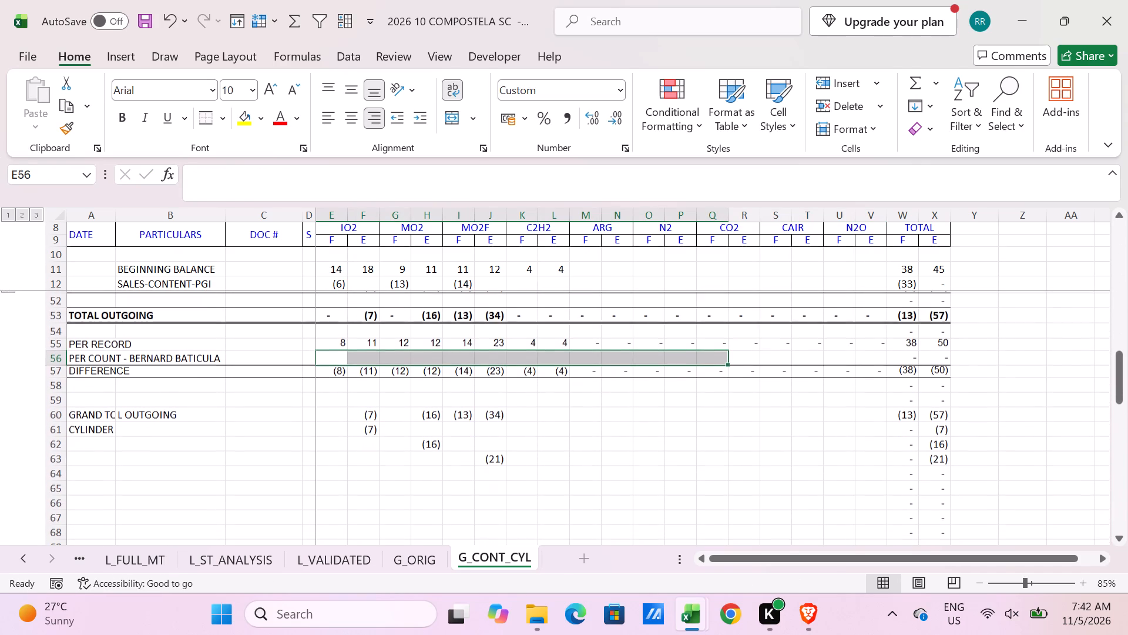
{"action": "left_click_drag", "start_coordinate": [58, 395], "coordinate": [59, 409]}
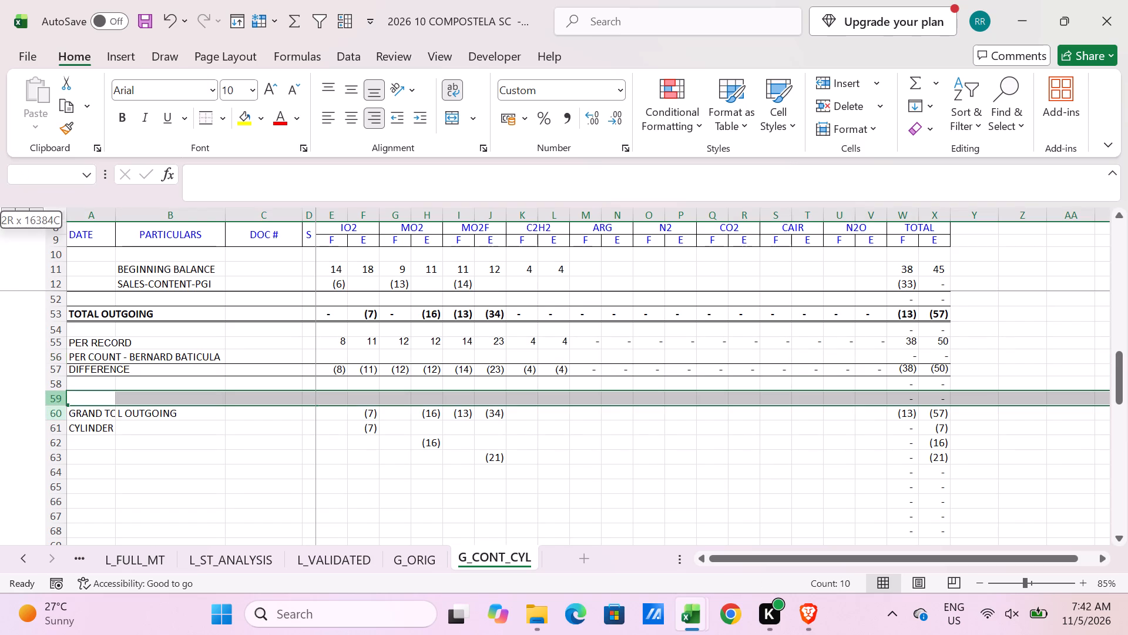
{"action": "left_click_drag", "start_coordinate": [59, 409], "coordinate": [69, 433]}
{"action": "scroll", "coordinate": [459, 468], "scroll_direction": "up", "scroll_amount": 1}
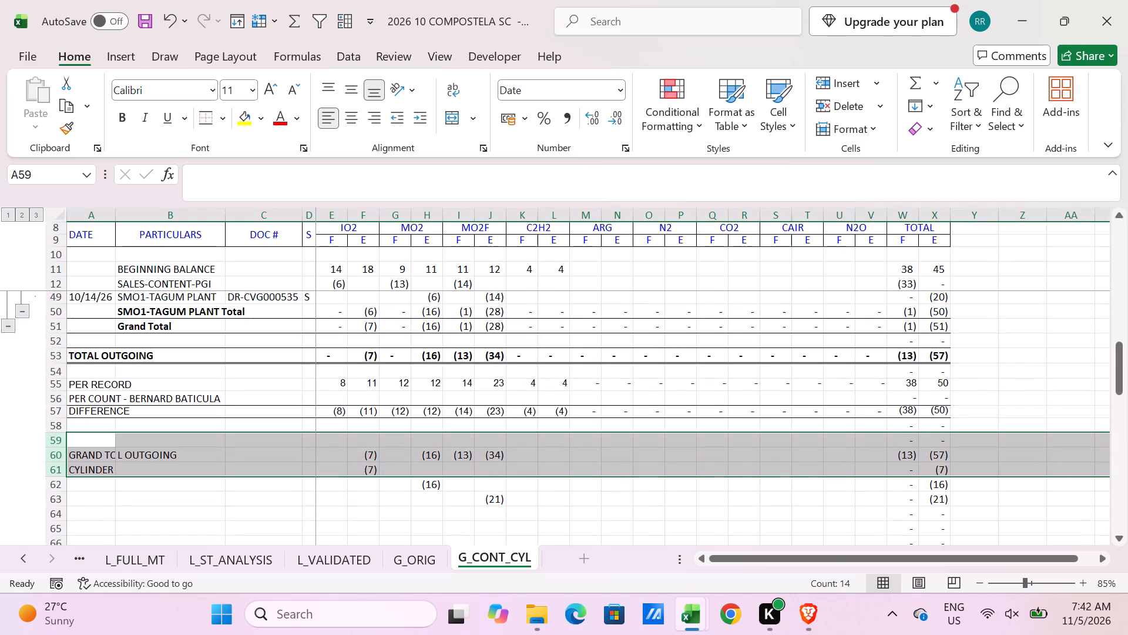
{"action": "scroll", "coordinate": [459, 468], "scroll_direction": "down", "scroll_amount": 5}
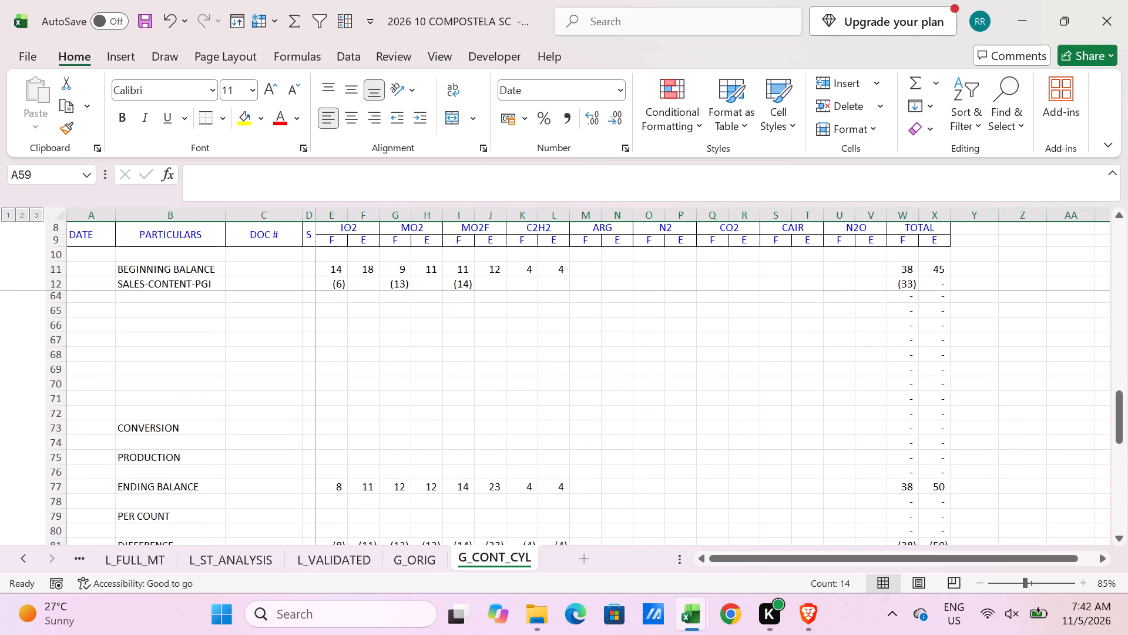
{"action": "left_click", "coordinate": [61, 472], "text": "shift"}
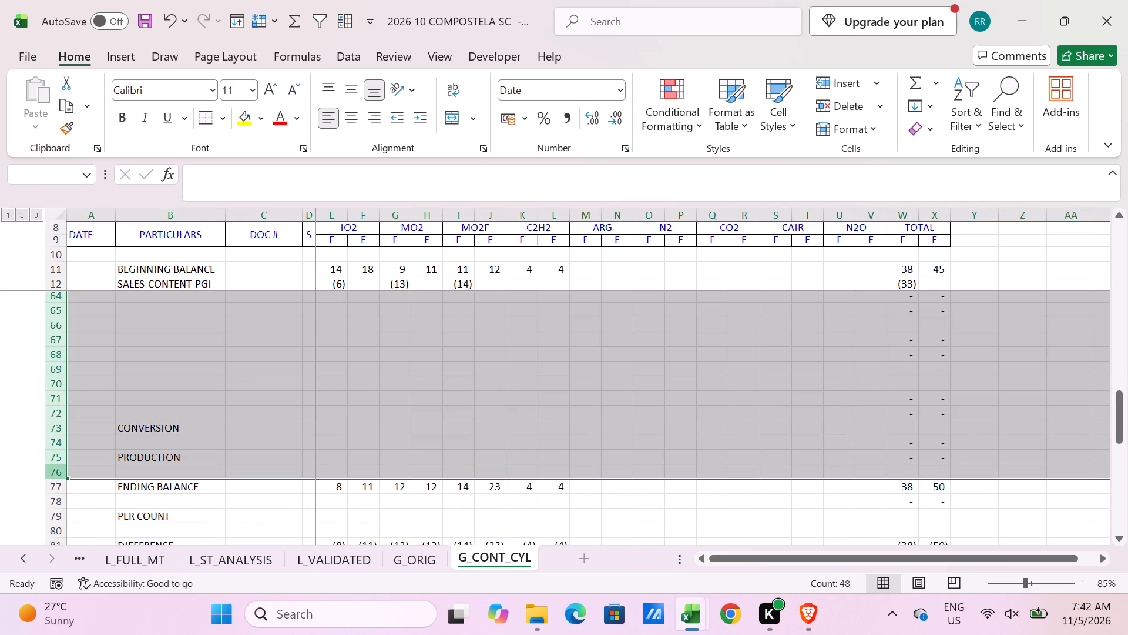
{"action": "key", "text": "ctrl+minus"}
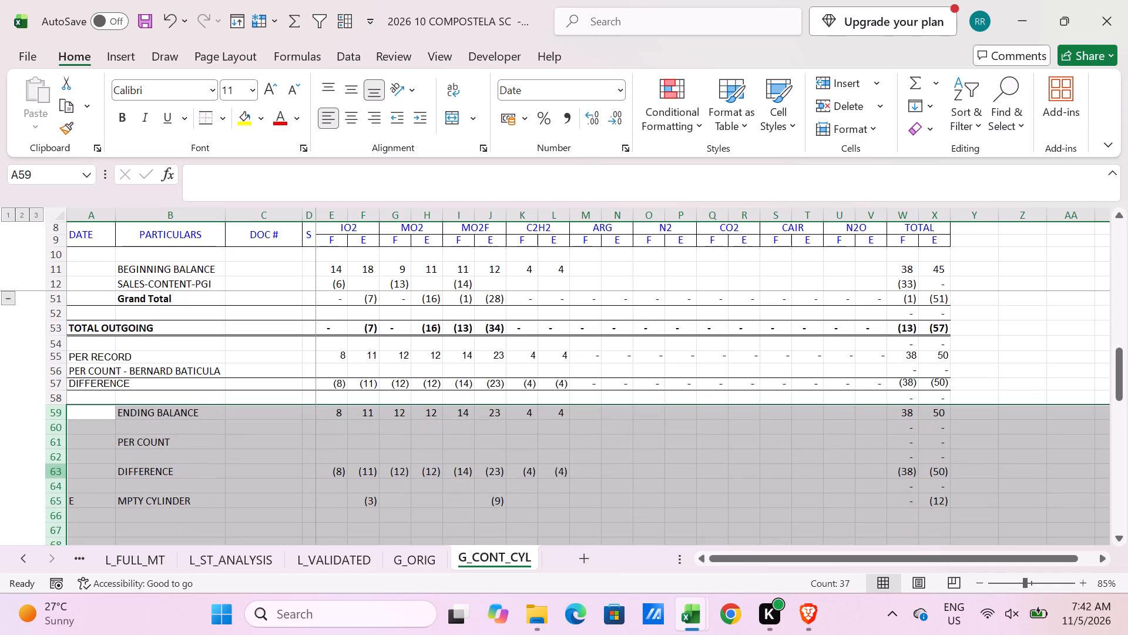
{"action": "key", "text": "ctrl+minus"}
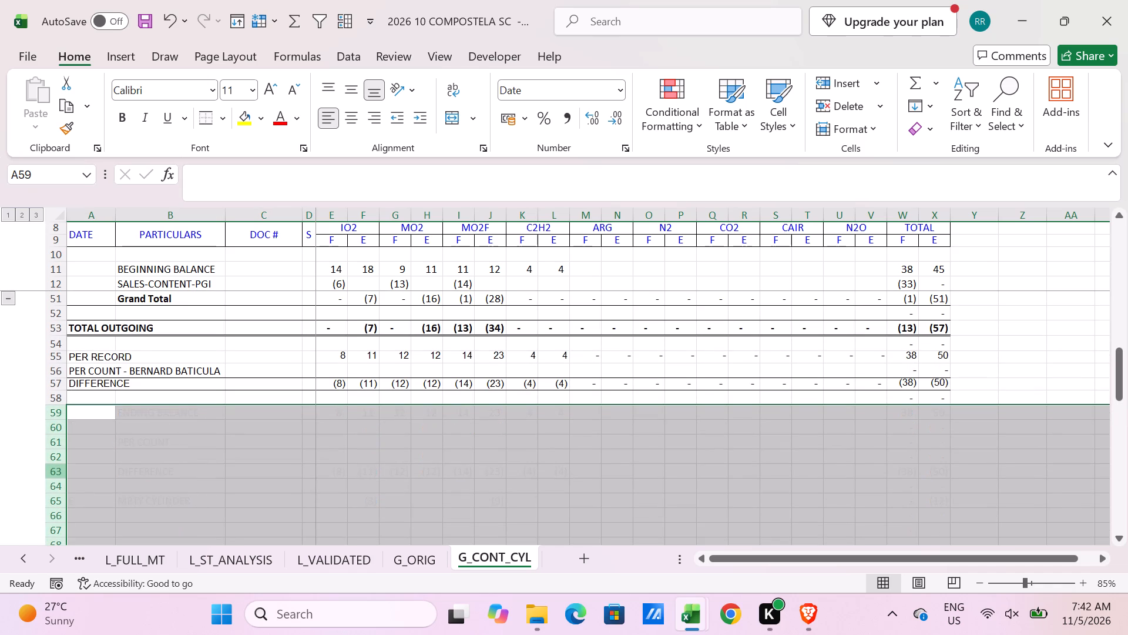
Preview the G_CONT_CYL printout and set its orientation to landscape.
{"action": "key", "text": "ctrl+p"}
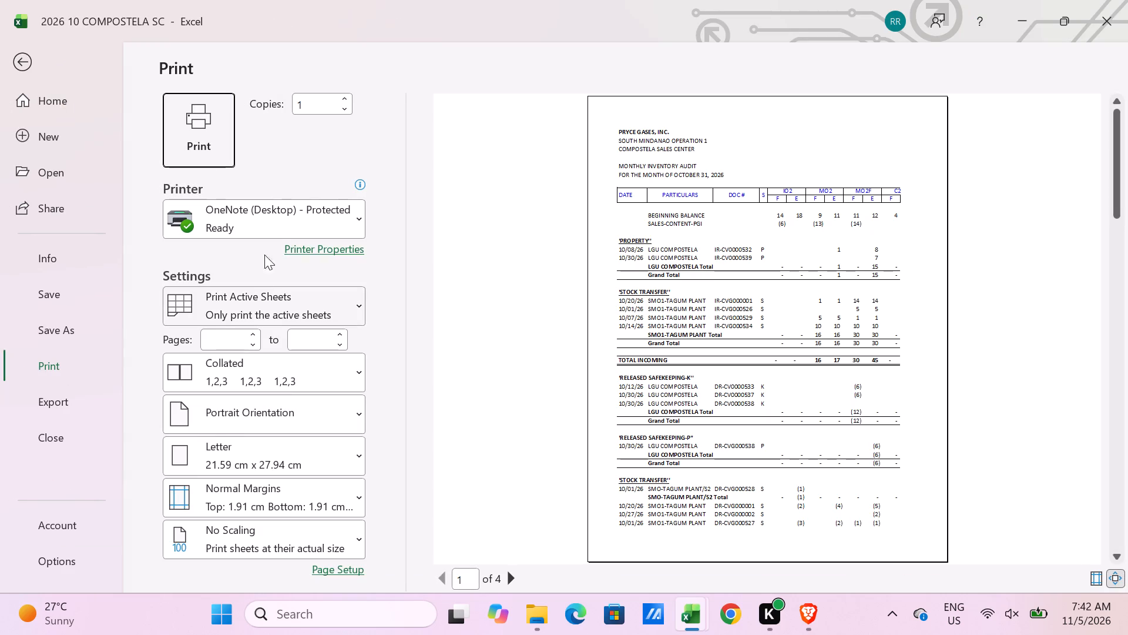
{"action": "left_click", "coordinate": [281, 422]}
{"action": "left_click", "coordinate": [251, 504]}
{"action": "key", "text": "Escape"}
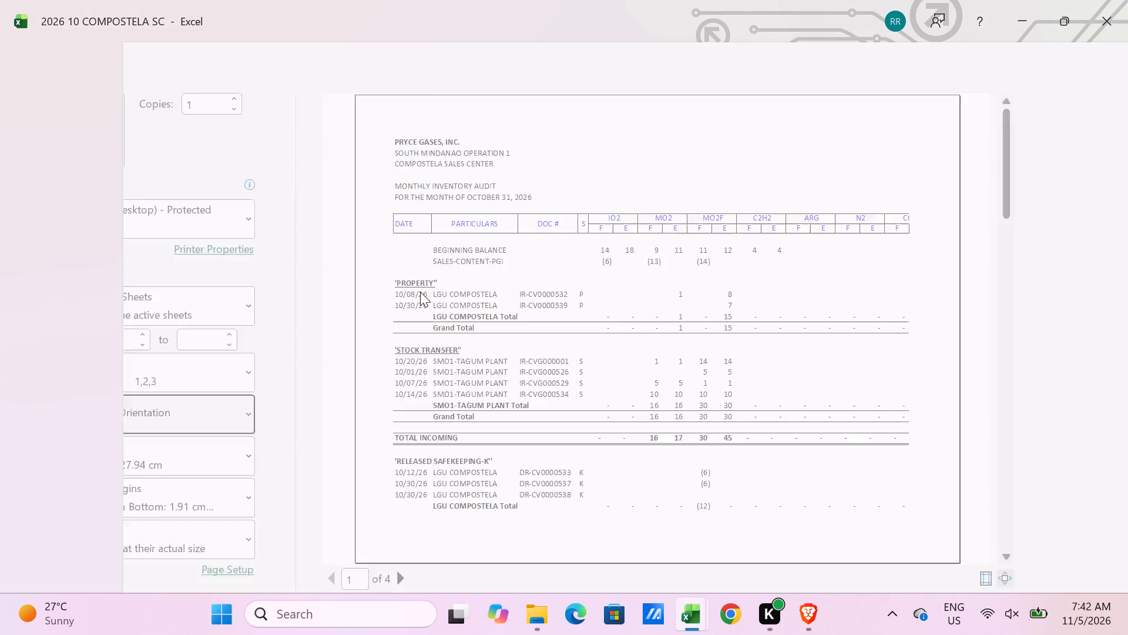
Scale the G_CONT_CYL printout to 1 page wide and 1 page tall, checking the page fit in the print preview.
{"action": "left_click", "coordinate": [240, 56]}
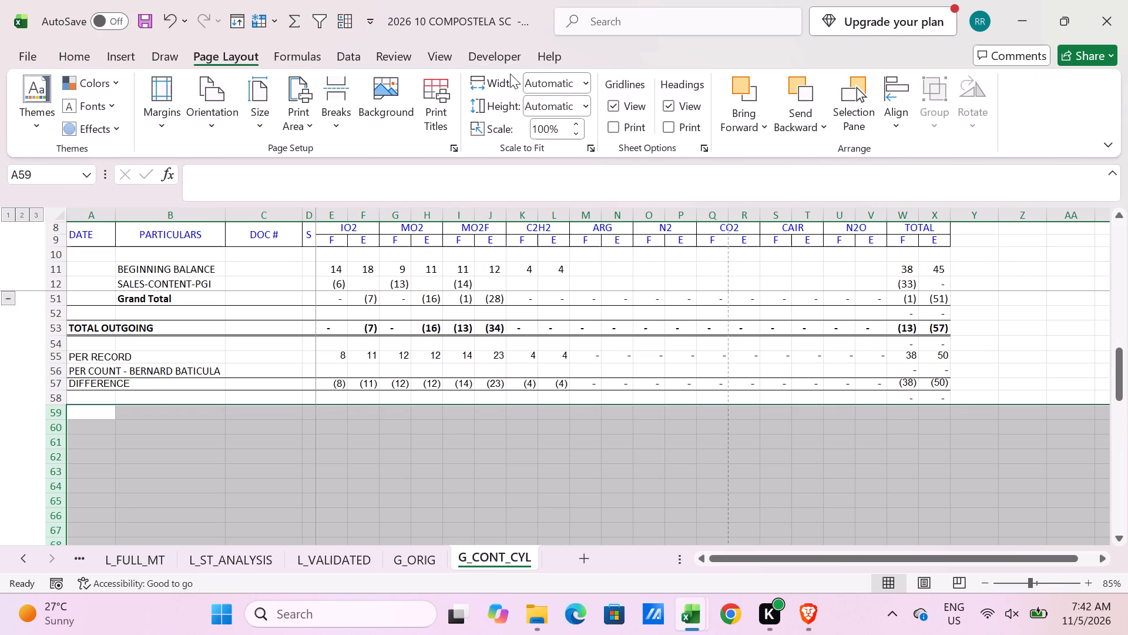
{"action": "left_click", "coordinate": [592, 82]}
{"action": "left_click", "coordinate": [589, 81]}
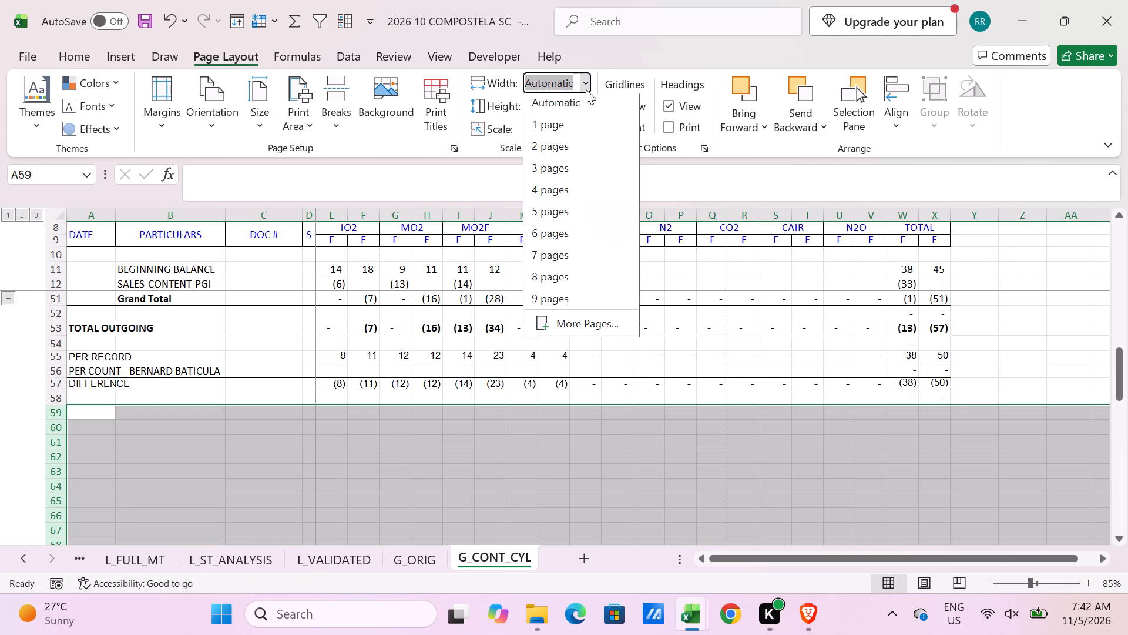
{"action": "left_click", "coordinate": [554, 133]}
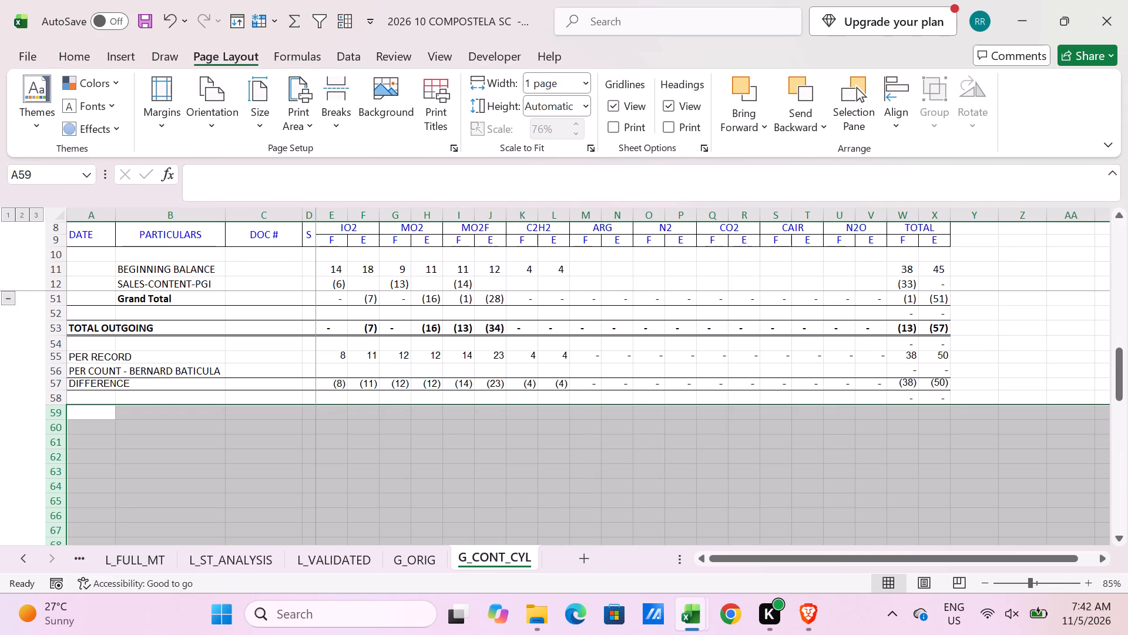
{"action": "left_click", "coordinate": [401, 459]}
{"action": "key", "text": "ctrl+p"}
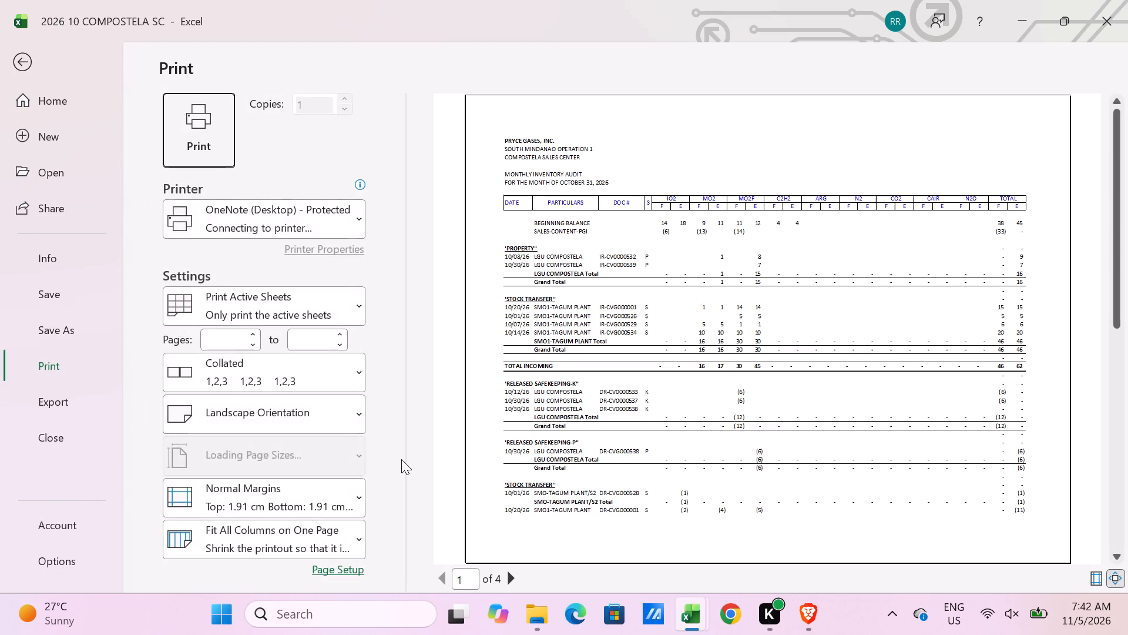
{"action": "left_click", "coordinate": [519, 583]}
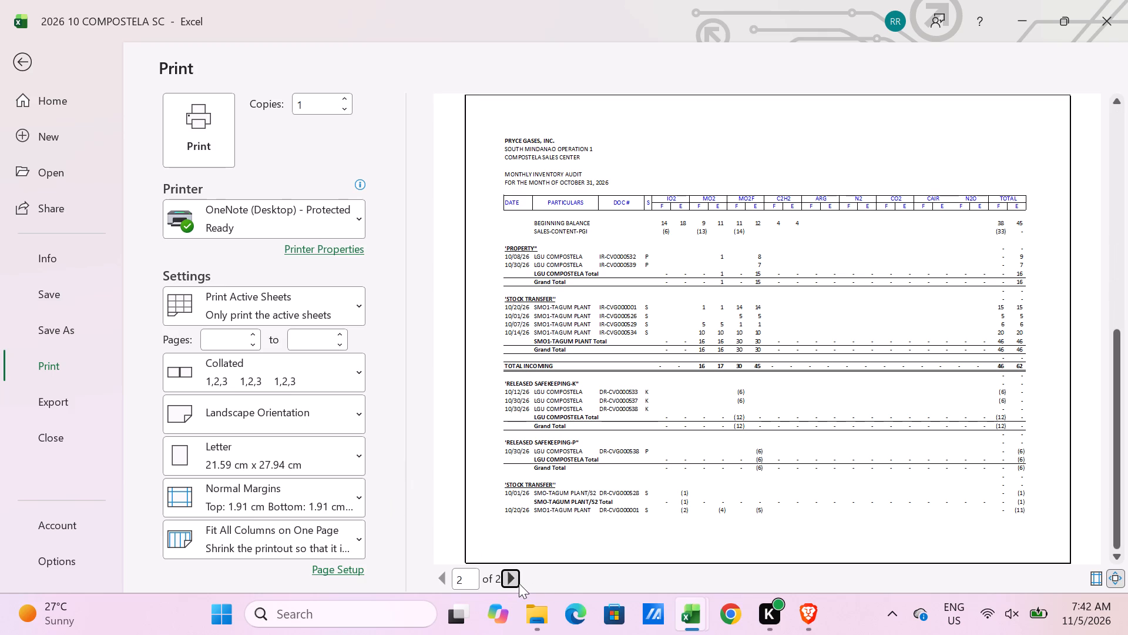
{"action": "key", "text": "Escape"}
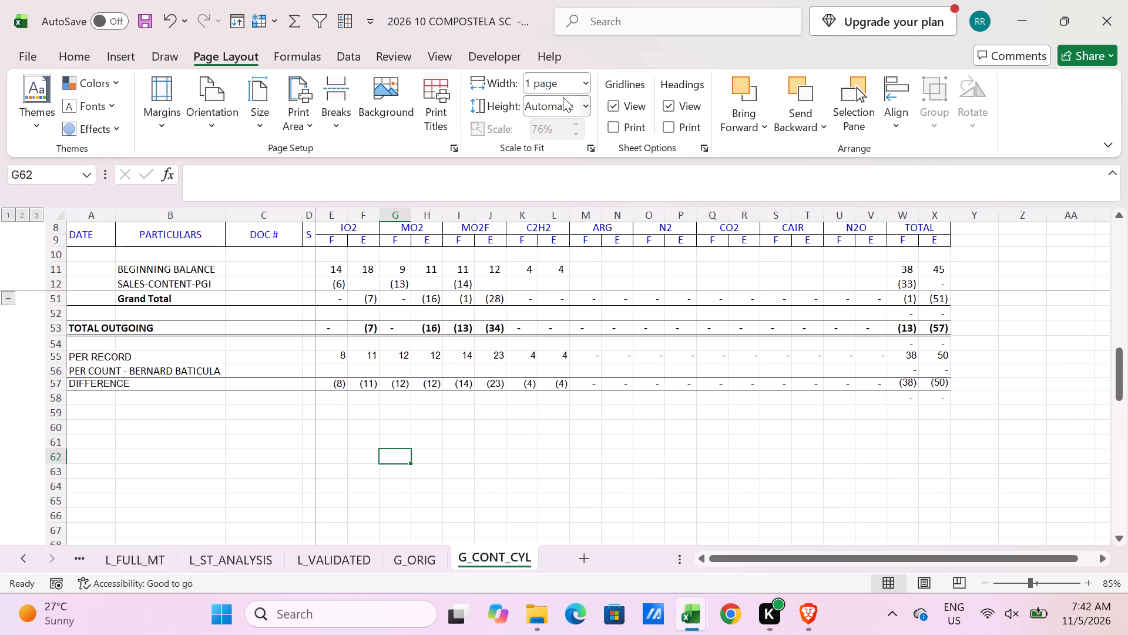
{"action": "left_click", "coordinate": [583, 102]}
{"action": "left_click", "coordinate": [544, 148]}
Duplicate the G_CONT_CYL sheet at the end of the workbook and rename the copy G_FULL_MT.
{"action": "left_click", "coordinate": [481, 454]}
{"action": "left_click_drag", "start_coordinate": [503, 557], "coordinate": [566, 554]}
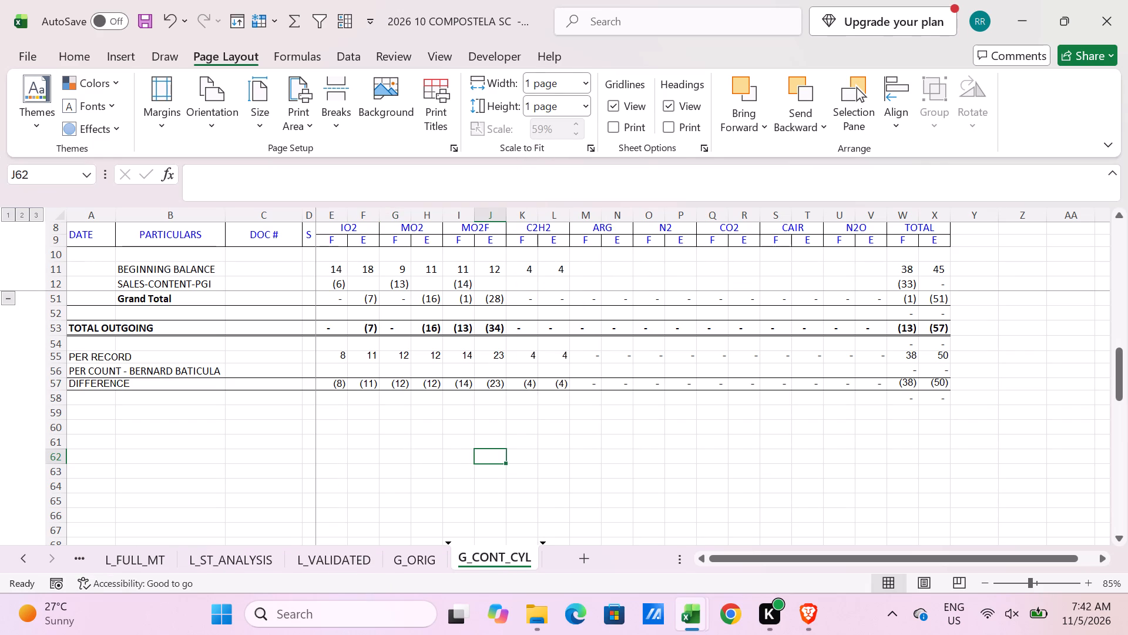
{"action": "left_click_drag", "start_coordinate": [566, 554], "coordinate": [568, 556]}
{"action": "left_click_drag", "start_coordinate": [510, 562], "coordinate": [566, 555]}
{"action": "scroll", "coordinate": [538, 562], "scroll_direction": "up", "scroll_amount": 2}
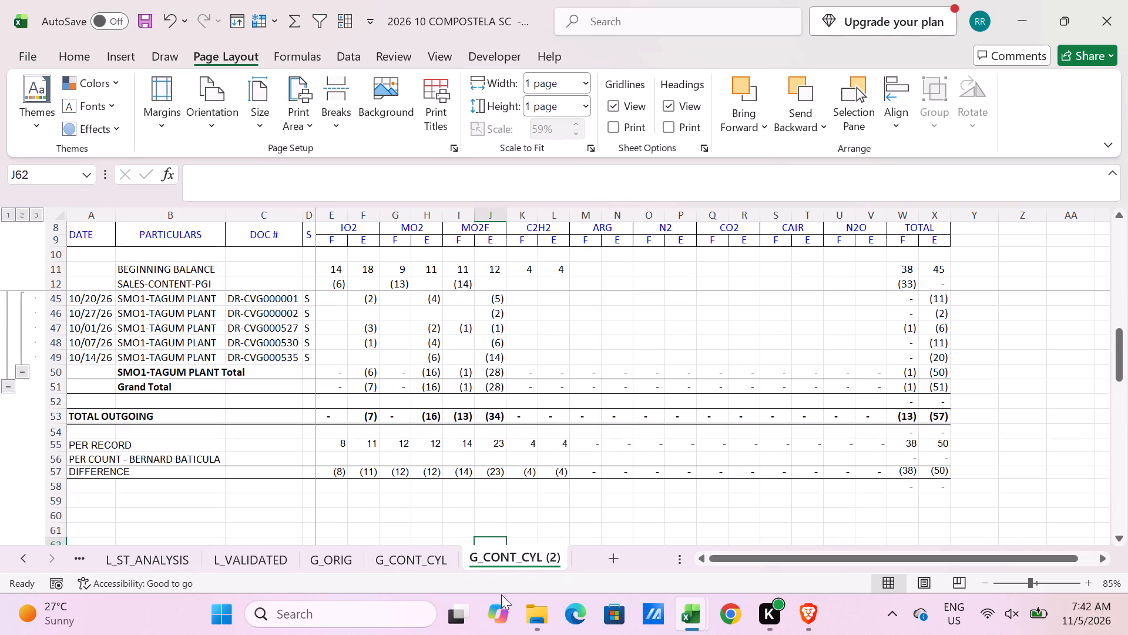
{"action": "double_click", "coordinate": [515, 566]}
{"action": "key", "text": "g"}
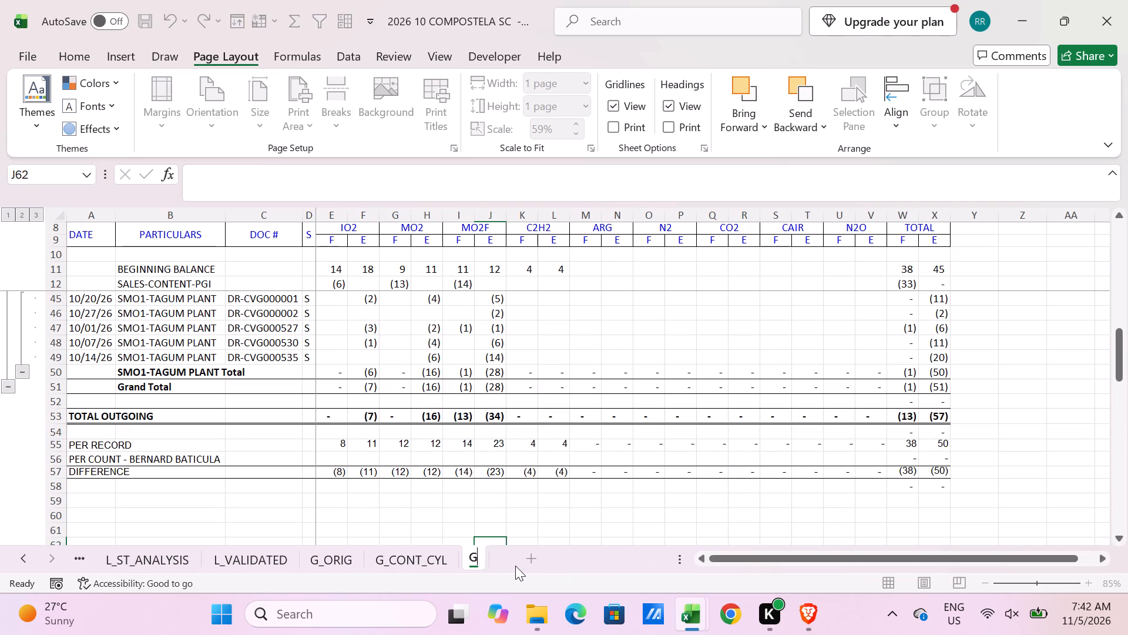
{"action": "type", "text": "_FULL_MT"}
{"action": "key", "text": "Return"}
On G_CONT_CYL, replace the F and E subheadings with CONT and CYL in row 9 from IO2 across to TOTAL.
{"action": "left_click", "coordinate": [421, 560]}
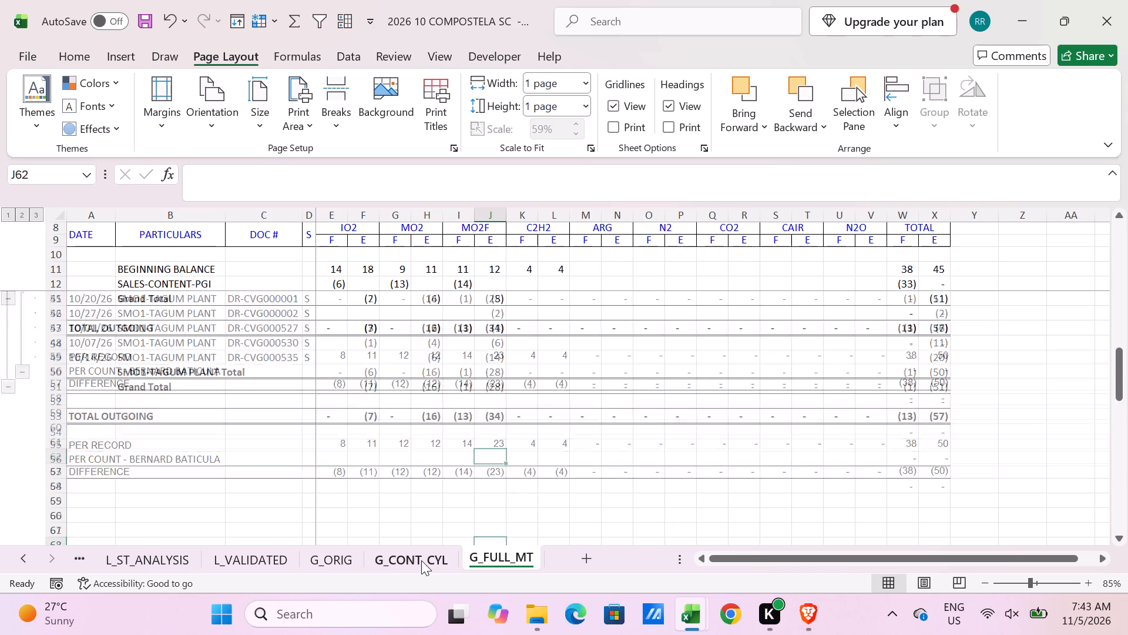
{"action": "left_click", "coordinate": [338, 239]}
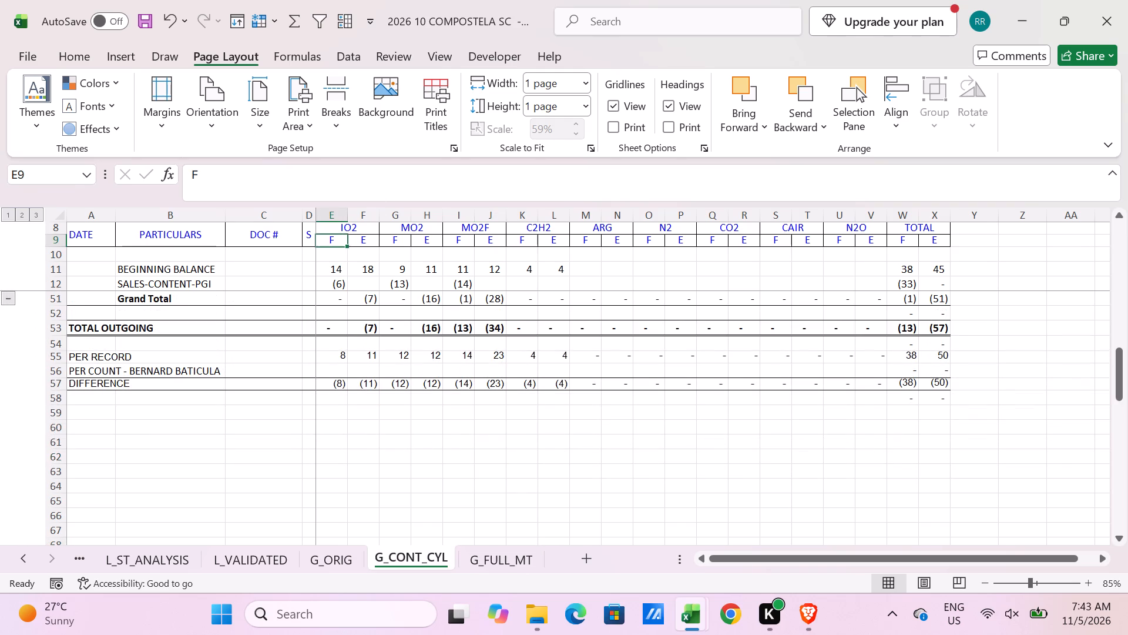
{"action": "type", "text": "CONT"}
{"action": "key", "text": "Right"}
{"action": "type", "text": "CYL"}
{"action": "key", "text": "Left"}
{"action": "key", "text": "shift+Right"}
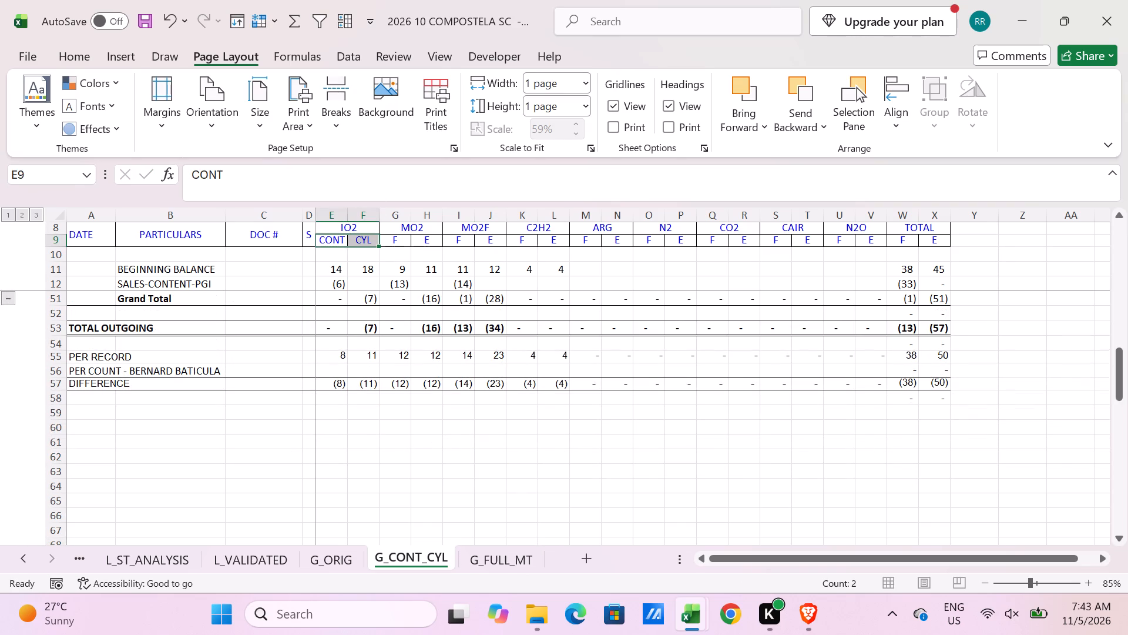
{"action": "left_click_drag", "start_coordinate": [378, 246], "coordinate": [883, 250]}
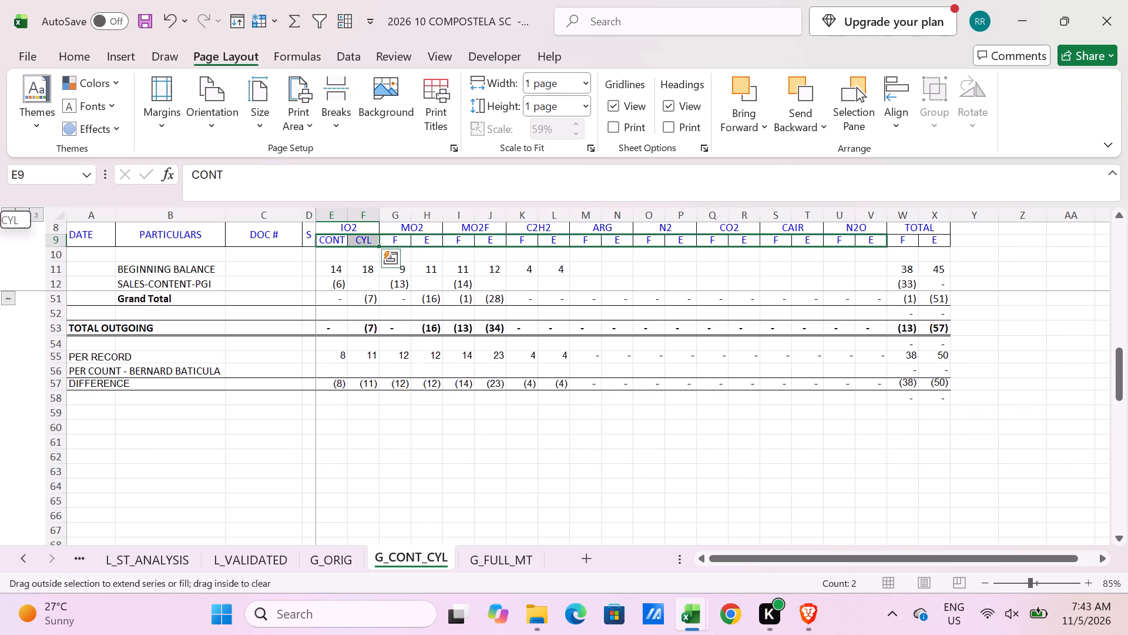
{"action": "left_click_drag", "start_coordinate": [883, 250], "coordinate": [946, 254]}
On G_FULL_MT, enter the check formula =X11+W11-G_CONT_CYL!X11 in Y11 and fill it down to the DIFFERENCE row.
{"action": "left_click", "coordinate": [501, 559]}
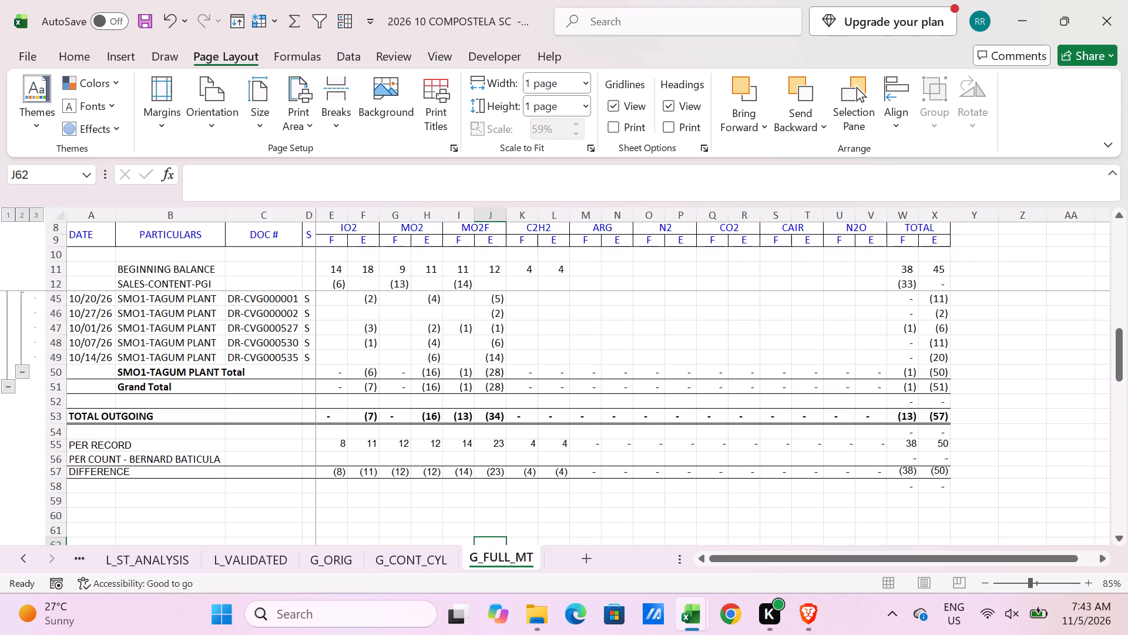
{"action": "left_click", "coordinate": [963, 270]}
{"action": "key", "text": "equal"}
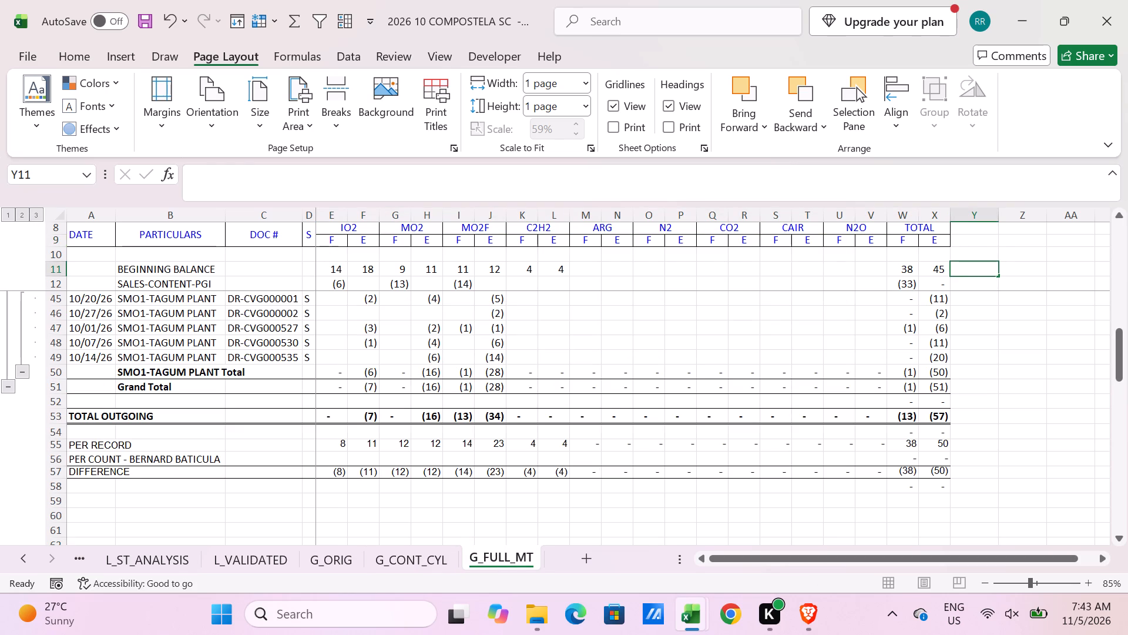
{"action": "left_click", "coordinate": [937, 273]}
{"action": "key", "text": "plus"}
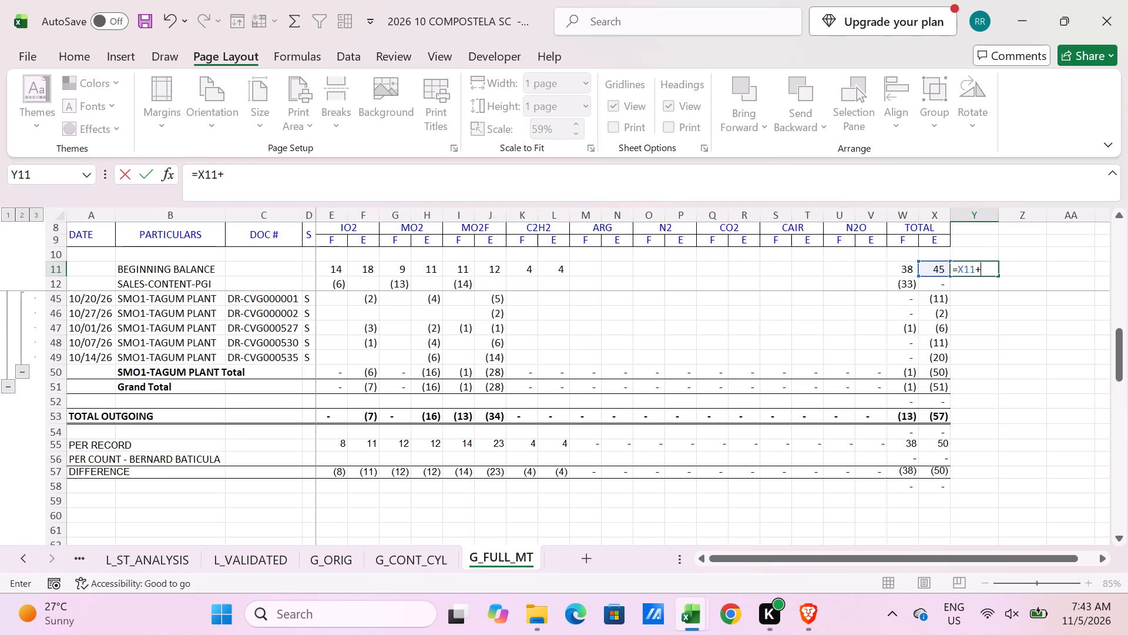
{"action": "left_click", "coordinate": [908, 269]}
{"action": "key", "text": "minus"}
{"action": "left_click", "coordinate": [413, 557]}
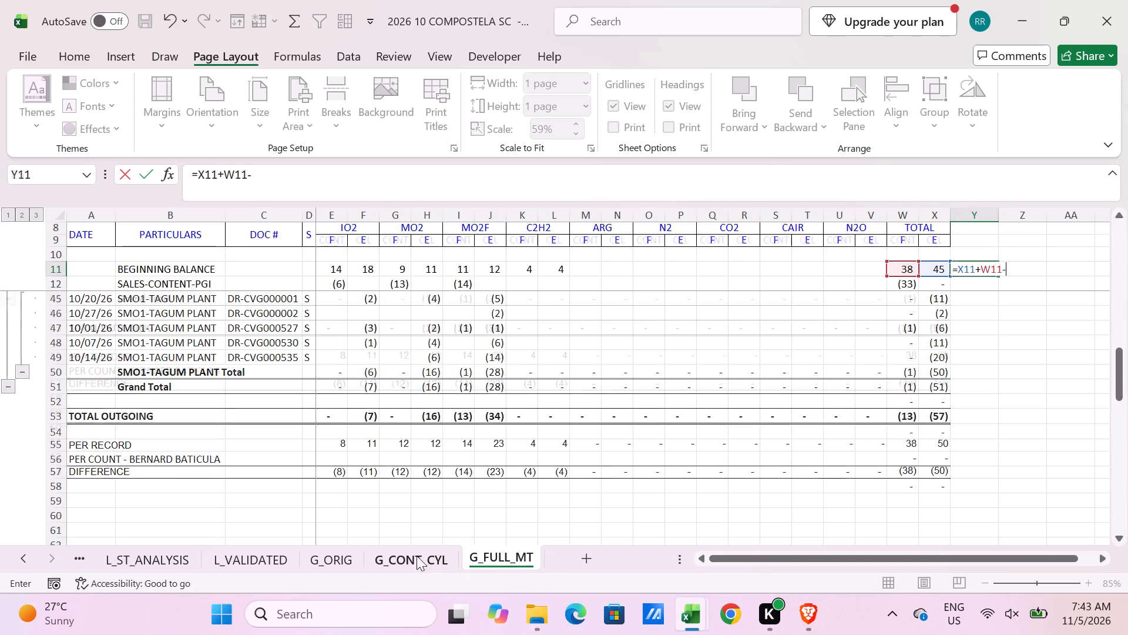
{"action": "left_click", "coordinate": [929, 268]}
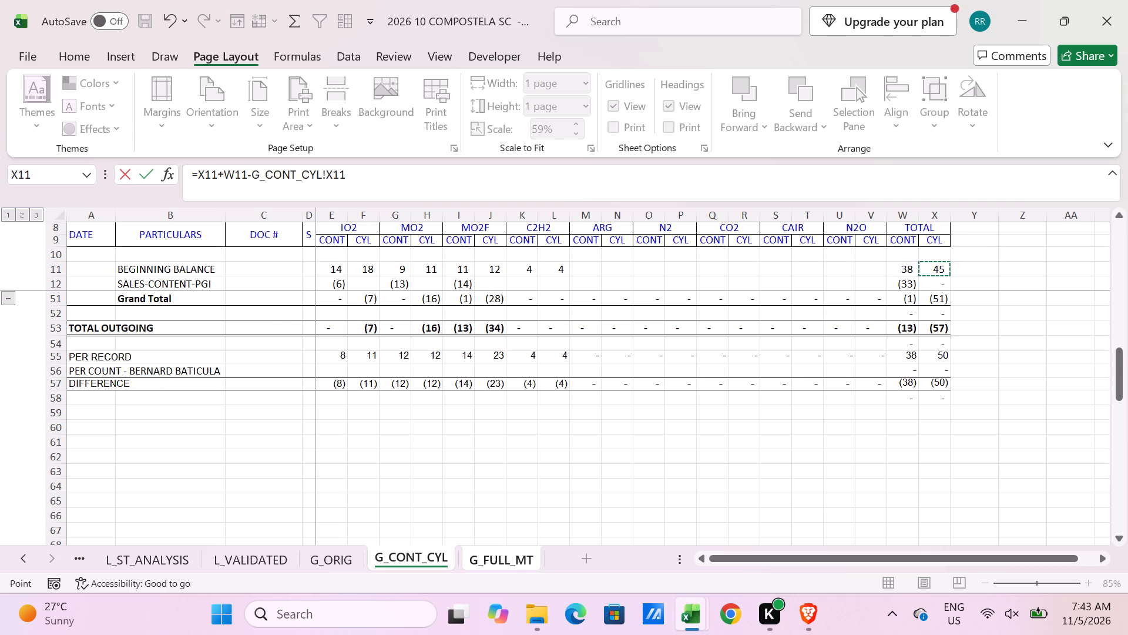
{"action": "key", "text": "Return"}
{"action": "left_click", "coordinate": [987, 263]}
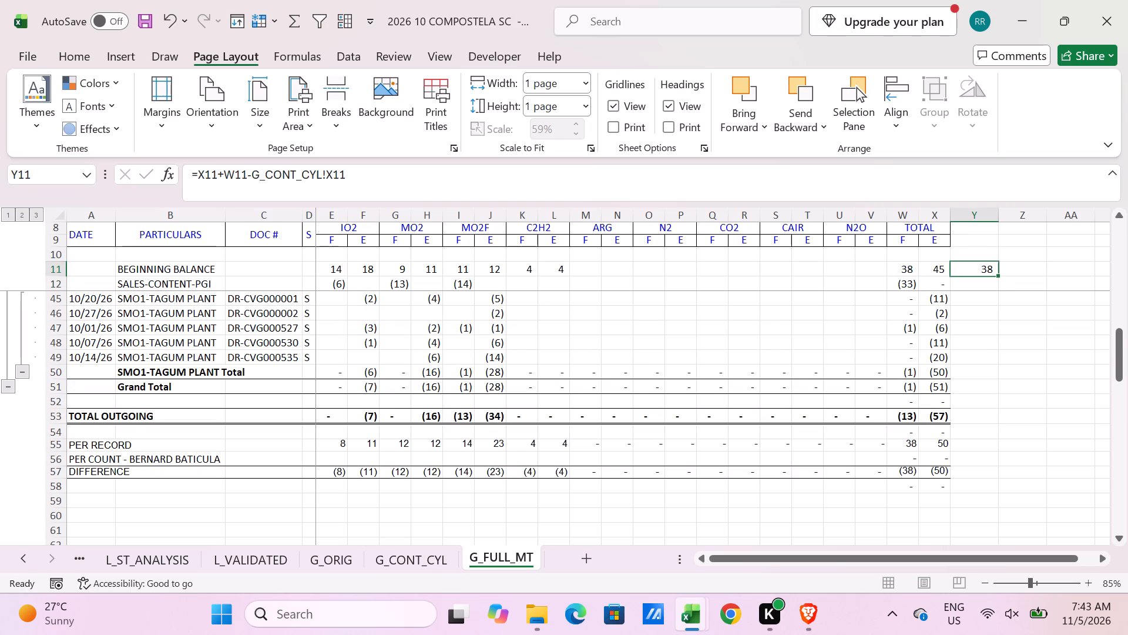
{"action": "left_click_drag", "start_coordinate": [999, 278], "coordinate": [975, 479]}
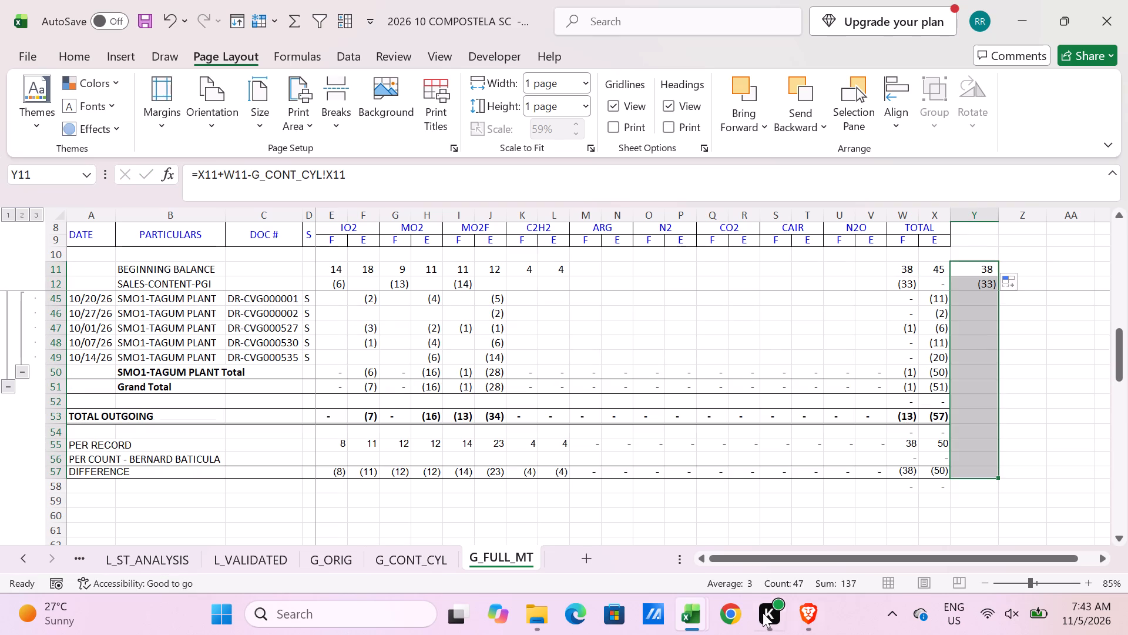
Copy the PER RECORD values E62:V62 from the September workbook's Compostela sheet and paste them as values into G_FULL_MT's BEGINNING BALANCE row from E11.
{"action": "key", "text": "alt+Tab"}
{"action": "left_click_drag", "start_coordinate": [338, 449], "coordinate": [926, 447]}
{"action": "key", "text": "ctrl+c"}
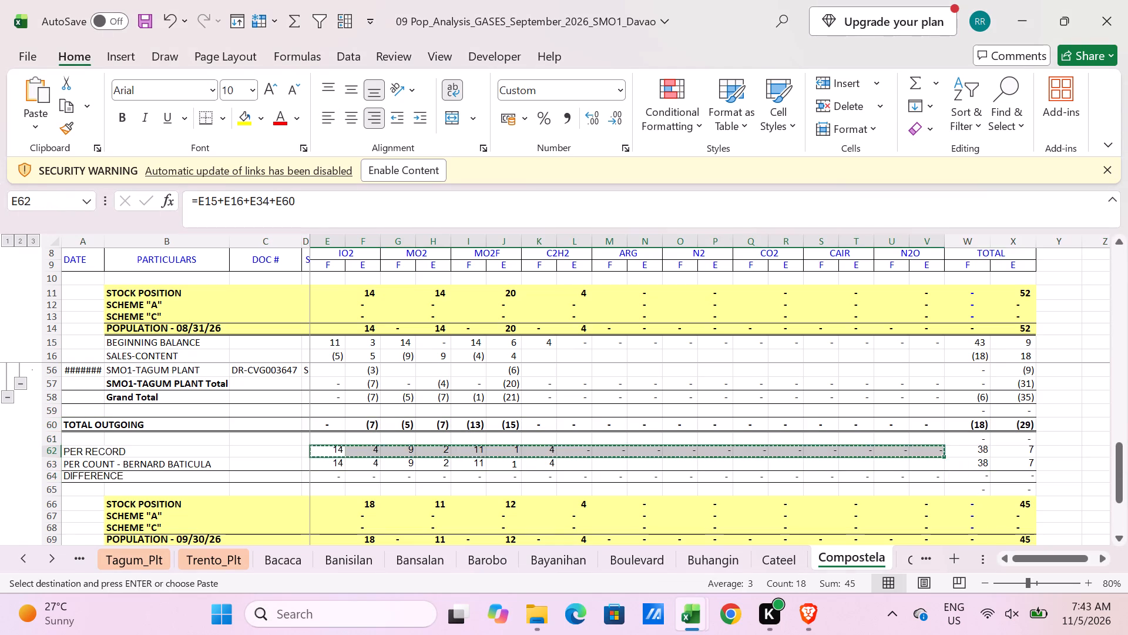
{"action": "key", "text": "alt+Tab"}
{"action": "left_click", "coordinate": [331, 269]}
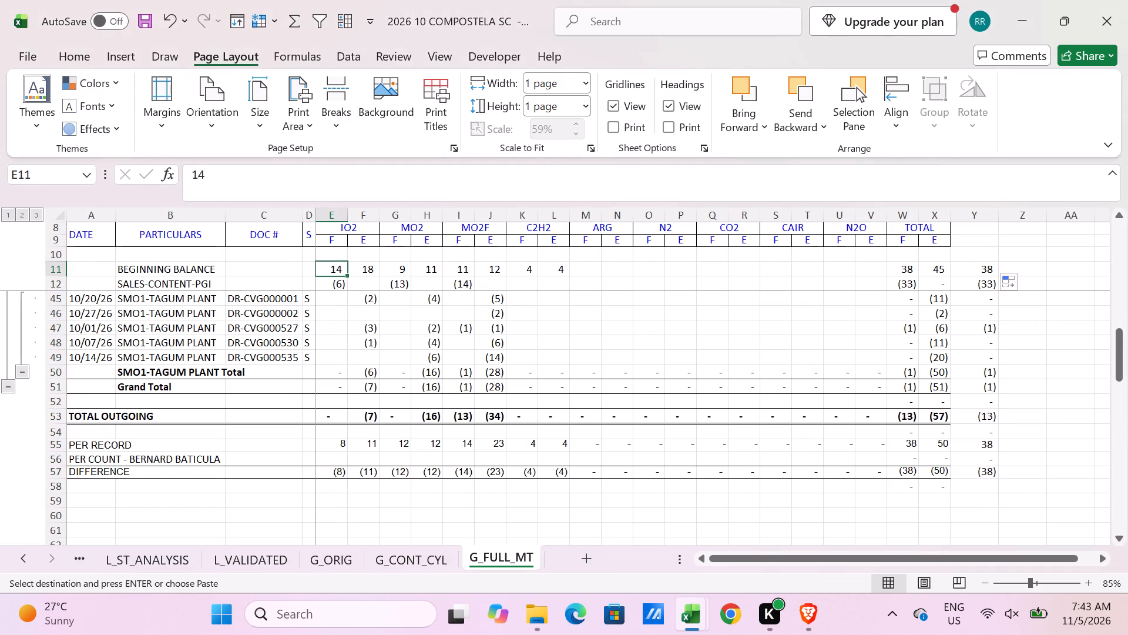
{"action": "key", "text": "alt+e"}
{"action": "type", "text": "SV"}
{"action": "key", "text": "Return"}
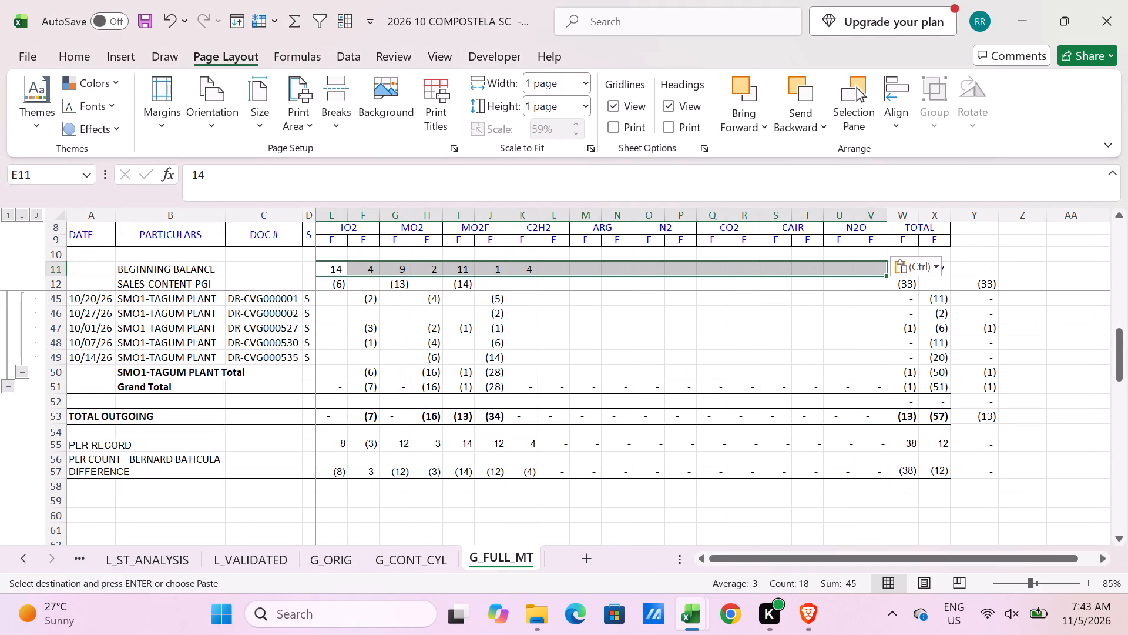
In the SALES-CONTENT-PGI row, enter formulas in F12, H12 and J12 that negate the adjacent F values for IO2, MO2 and MO2F.
{"action": "scroll", "coordinate": [395, 296], "scroll_direction": "up", "scroll_amount": 2}
{"action": "left_click", "coordinate": [365, 282]}
{"action": "type", "text": "=-"}
{"action": "key", "text": "Left"}
{"action": "key", "text": "Return"}
{"action": "key", "text": "Up"}
{"action": "key", "text": "Right"}
{"action": "key", "text": "Right"}
{"action": "type", "text": "=-"}
{"action": "key", "text": "Left"}
{"action": "key", "text": "Return"}
{"action": "key", "text": "Right"}
{"action": "key", "text": "Right"}
{"action": "key", "text": "Up"}
{"action": "type", "text": "=-"}
{"action": "key", "text": "Left"}
{"action": "key", "text": "Return"}
{"action": "key", "text": "Left"}
{"action": "key", "text": "Down"}
{"action": "key", "text": "Up"}
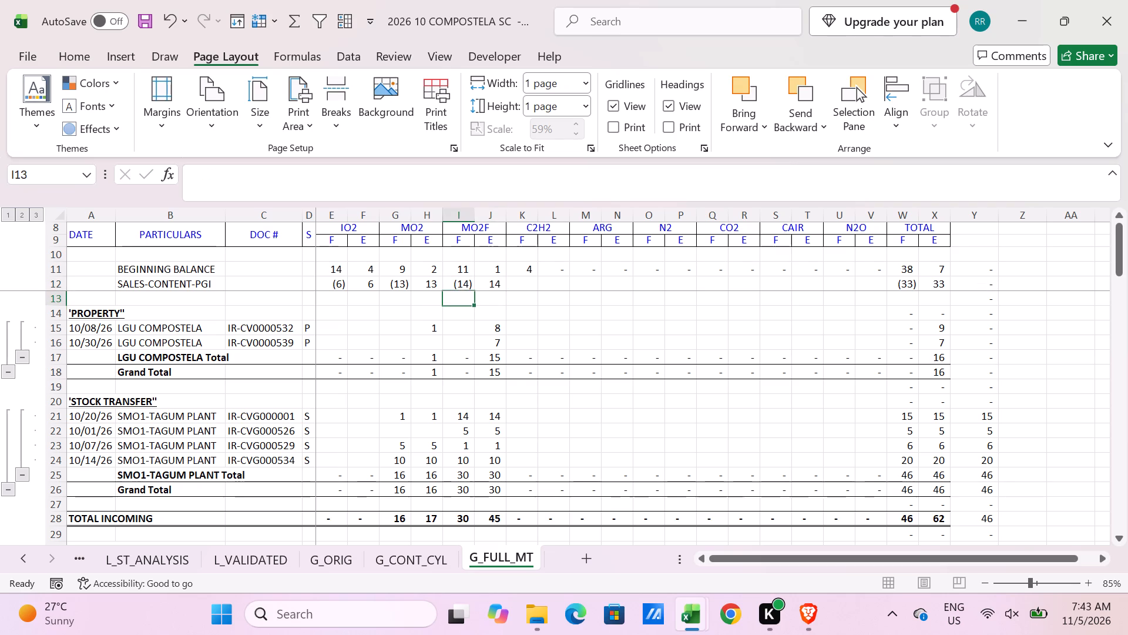
Clear the incoming STOCK TRANSFER E values for MO2 in H21:H24 and MO2F in J21:J24.
{"action": "left_click_drag", "start_coordinate": [432, 417], "coordinate": [432, 454]}
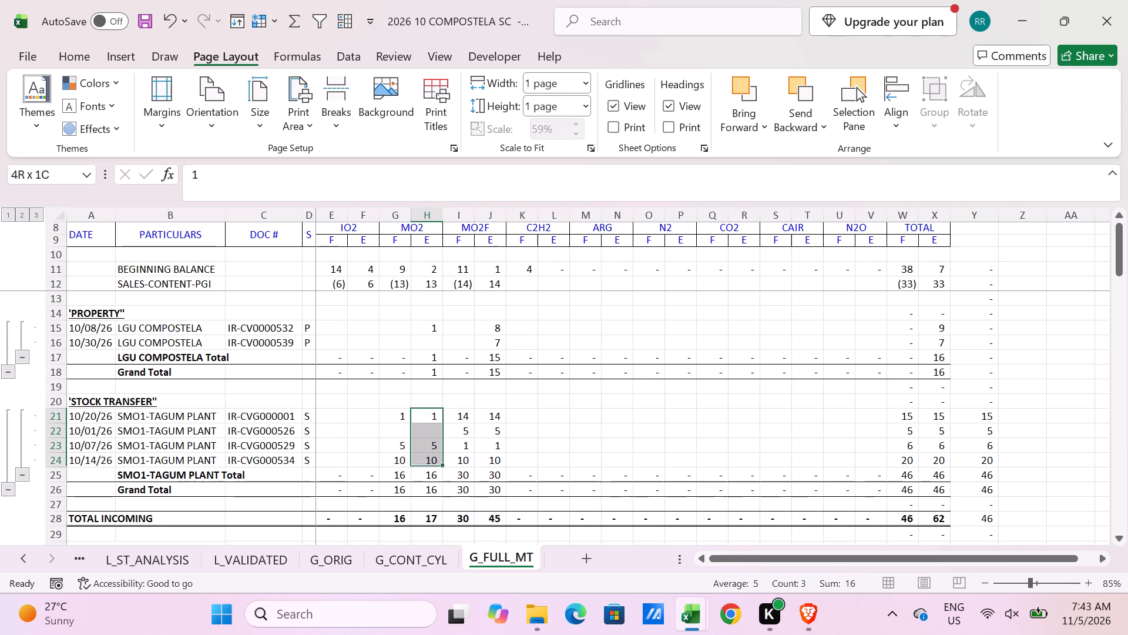
{"action": "left_click_drag", "start_coordinate": [432, 454], "coordinate": [432, 457]}
{"action": "key", "text": "Delete"}
{"action": "left_click_drag", "start_coordinate": [489, 412], "coordinate": [490, 445]}
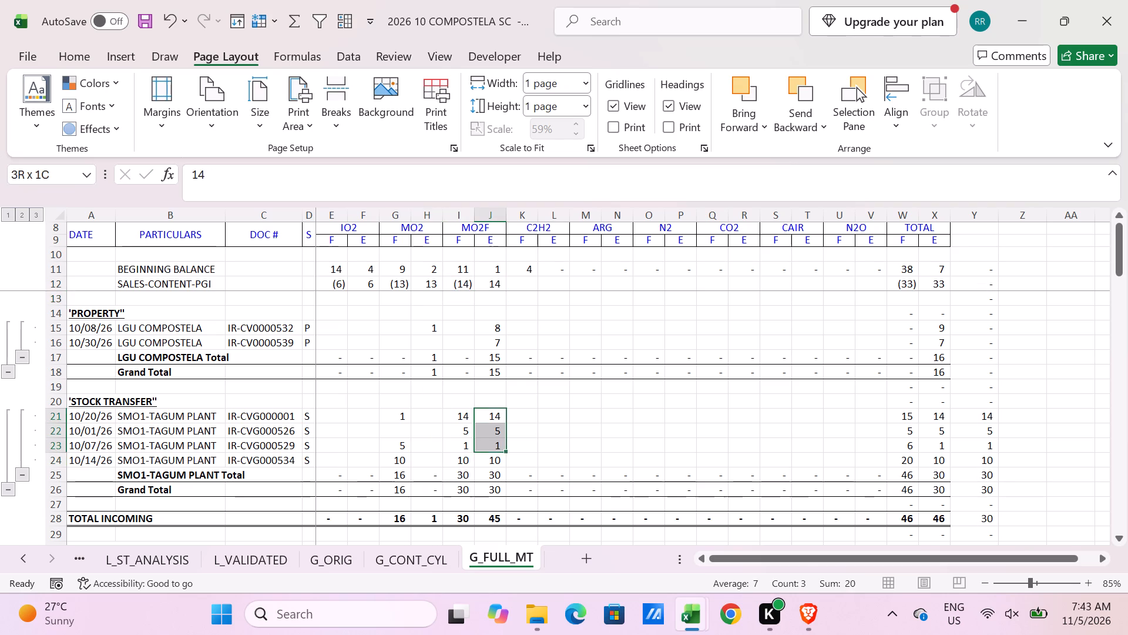
{"action": "left_click_drag", "start_coordinate": [490, 445], "coordinate": [490, 456]}
{"action": "key", "text": "Delete"}
Enter 6 in the MO2F E column for RELEASED SAFEKEEPING-K entries DR-CV0000533 and DR-CV0000537, cells J31 and J32.
{"action": "scroll", "coordinate": [489, 456], "scroll_direction": "down", "scroll_amount": 4}
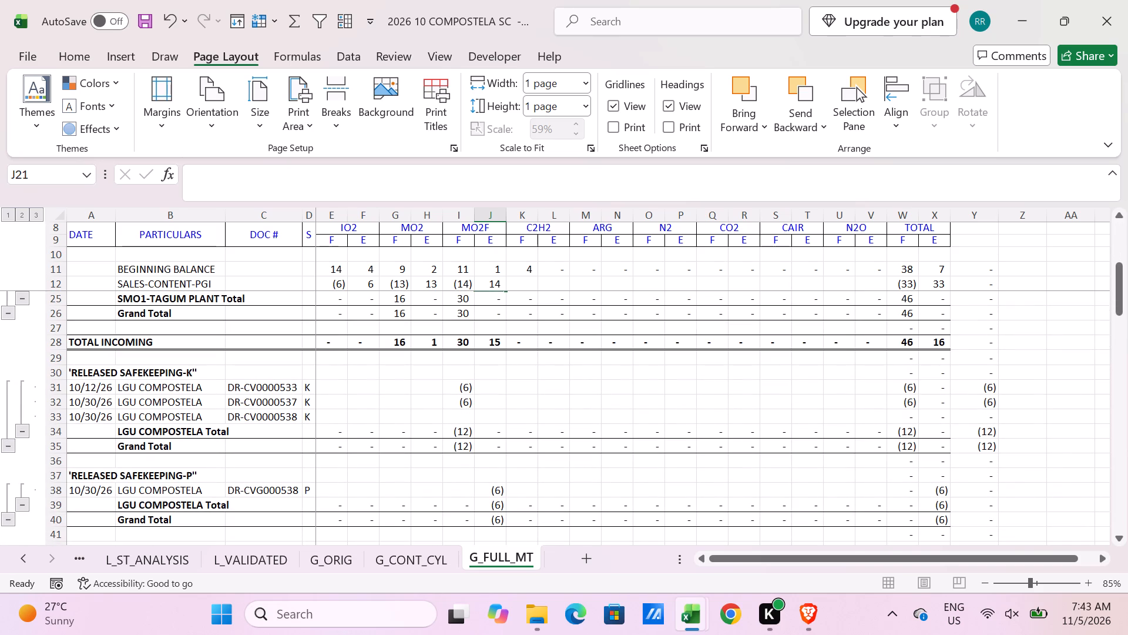
{"action": "left_click", "coordinate": [495, 388]}
{"action": "key", "text": "6"}
{"action": "key", "text": "Return"}
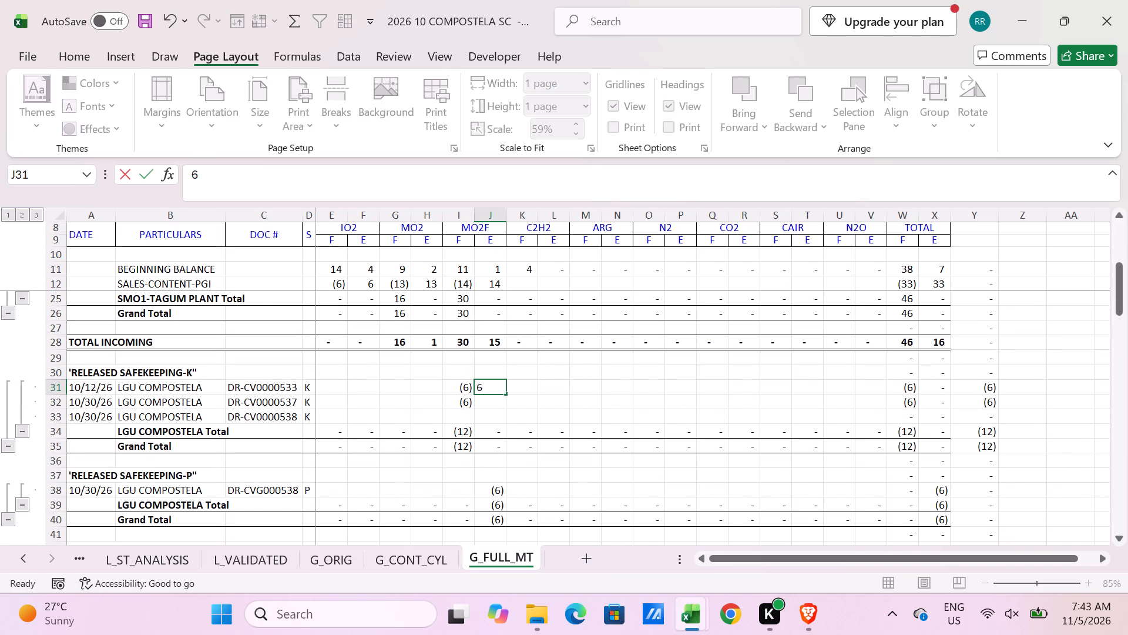
{"action": "scroll", "coordinate": [495, 389], "scroll_direction": "down", "scroll_amount": 1}
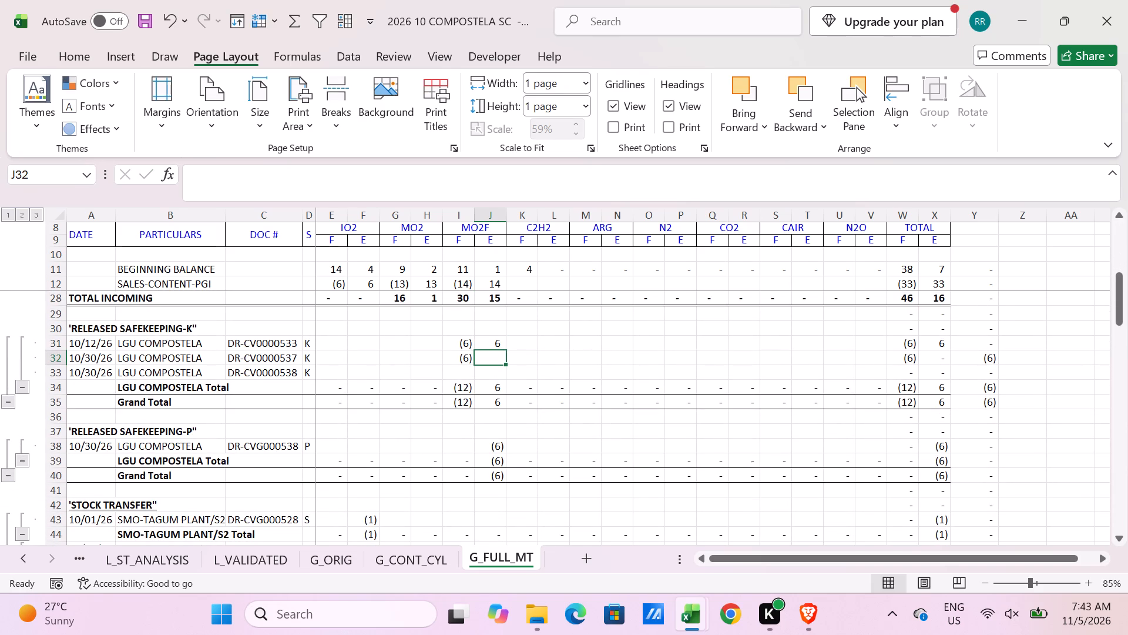
{"action": "key", "text": "6"}
{"action": "key", "text": "Return"}
Clear the MO2F E value in J47 for outgoing transfer DR-CVG000527, and check the G_FULL_MT print preview.
{"action": "scroll", "coordinate": [459, 391], "scroll_direction": "down", "scroll_amount": 4}
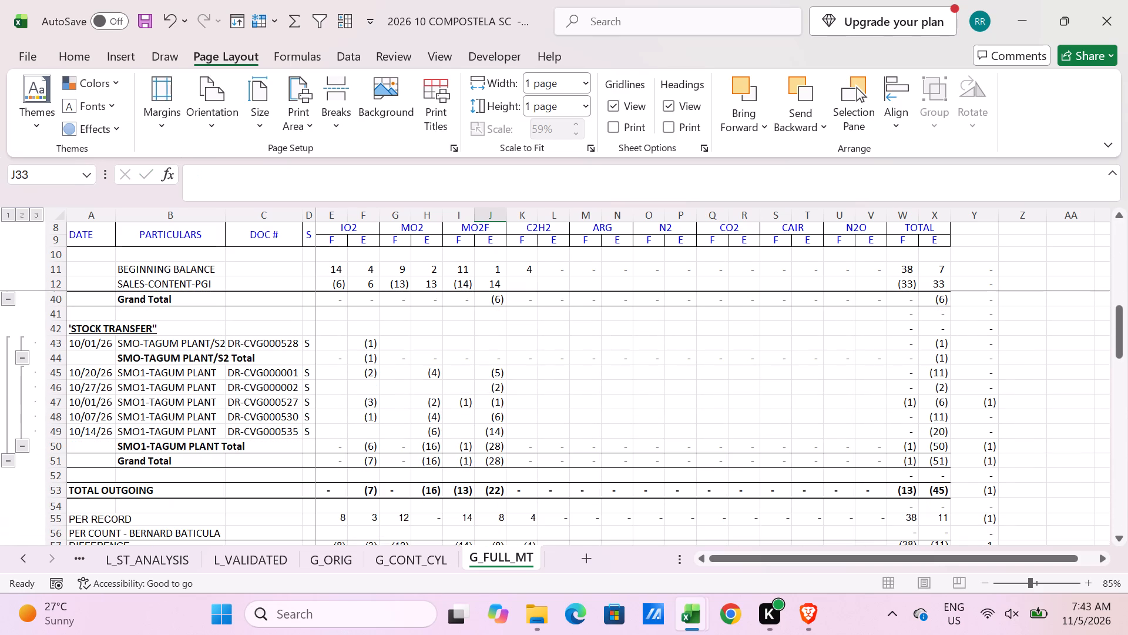
{"action": "left_click", "coordinate": [486, 403]}
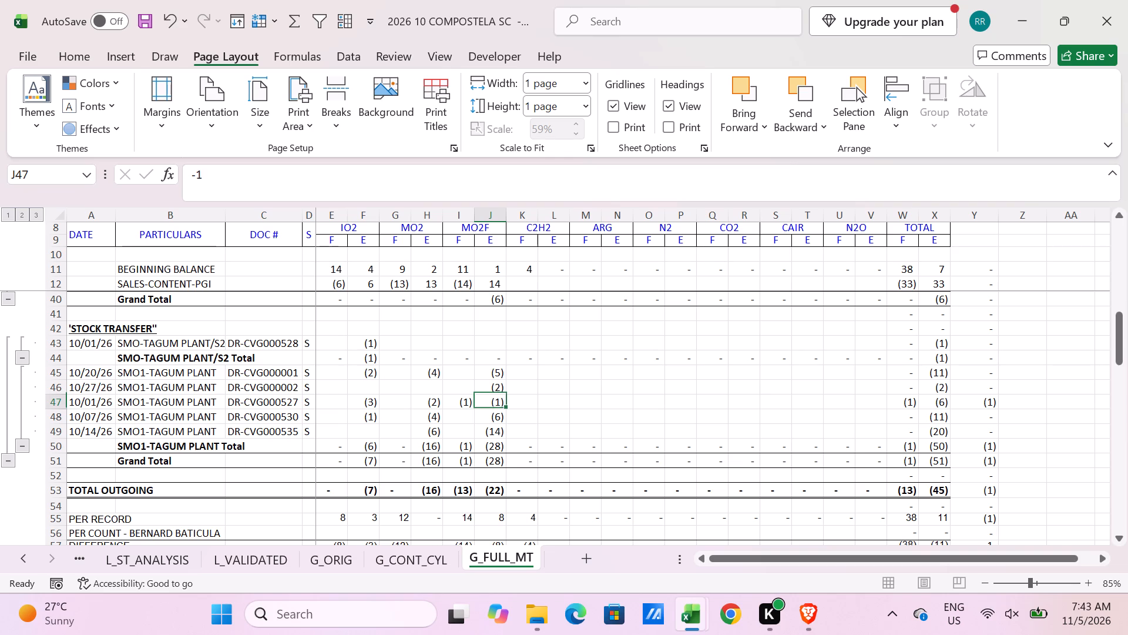
{"action": "key", "text": "Delete"}
{"action": "scroll", "coordinate": [479, 412], "scroll_direction": "down", "scroll_amount": 2}
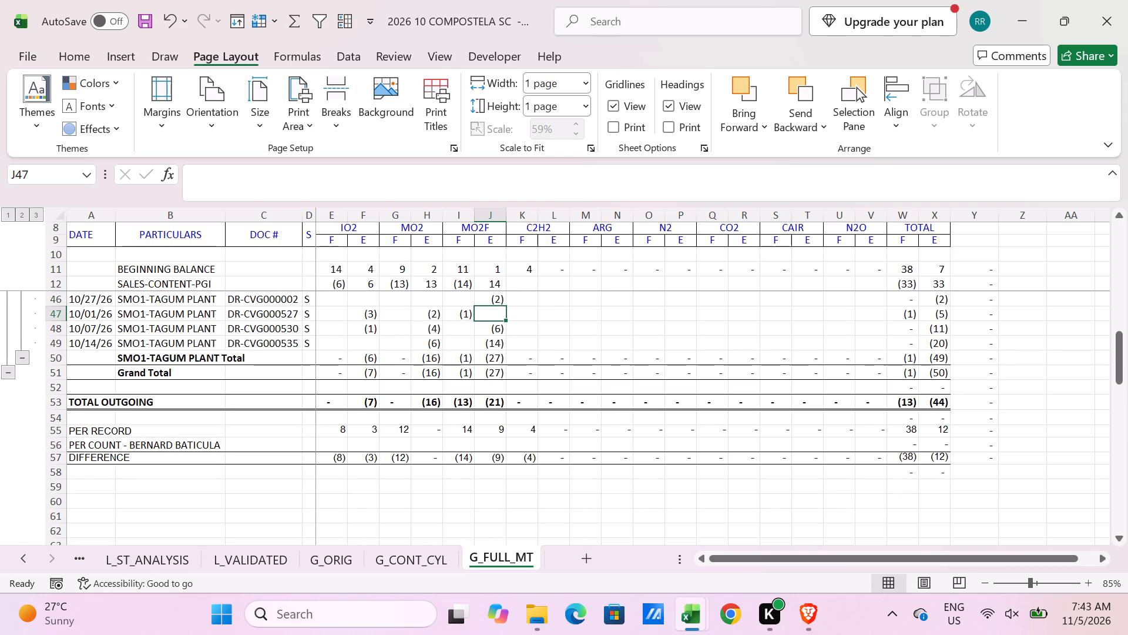
{"action": "key", "text": "ctrl+p"}
{"action": "key", "text": "Escape"}
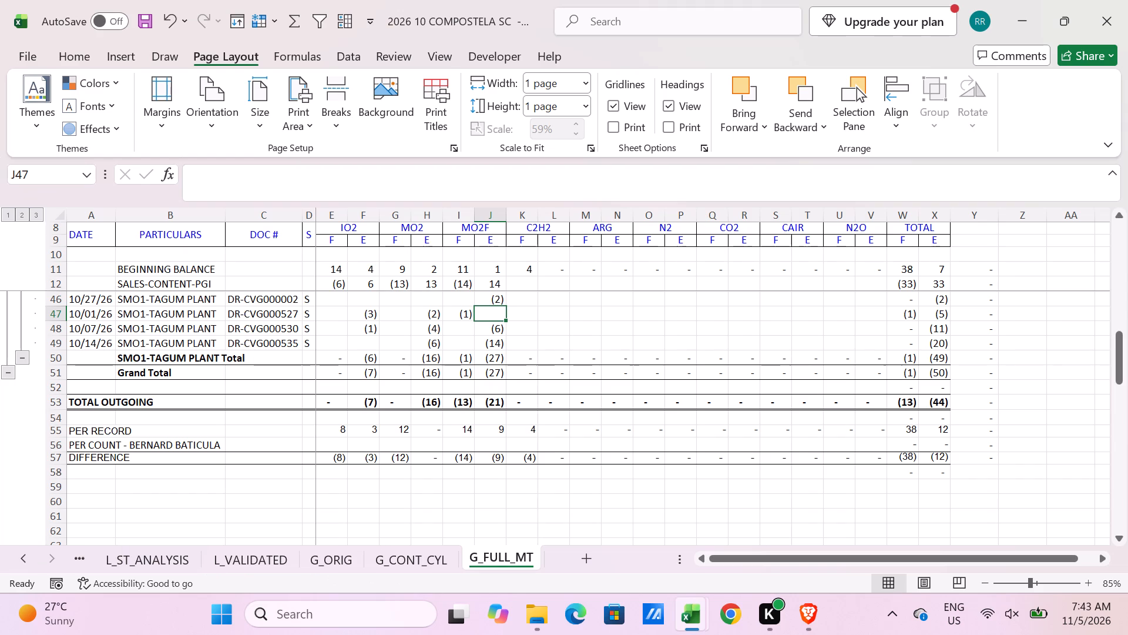
Duplicate the G_FULL_MT sheet at the end of the workbook and rename the copy G_ST_ANALYSIS.
{"action": "left_click_drag", "start_coordinate": [499, 547], "coordinate": [566, 556]}
{"action": "double_click", "coordinate": [493, 564]}
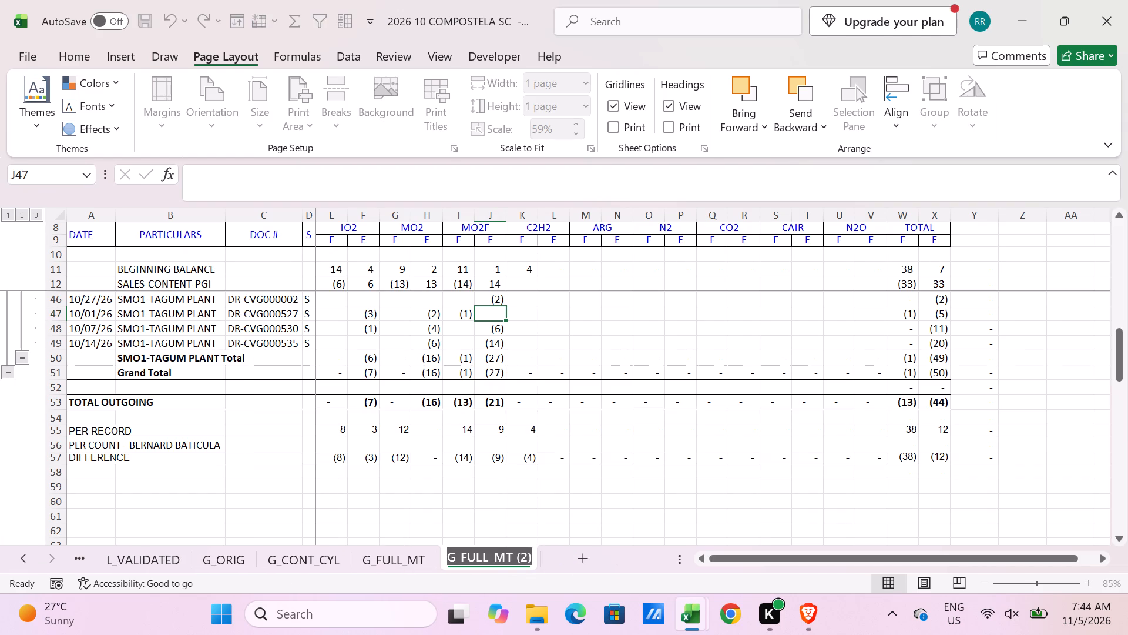
{"action": "type", "text": "G_ST"}
{"action": "type", "text": "_ANALYSIS"}
{"action": "key", "text": "Return"}
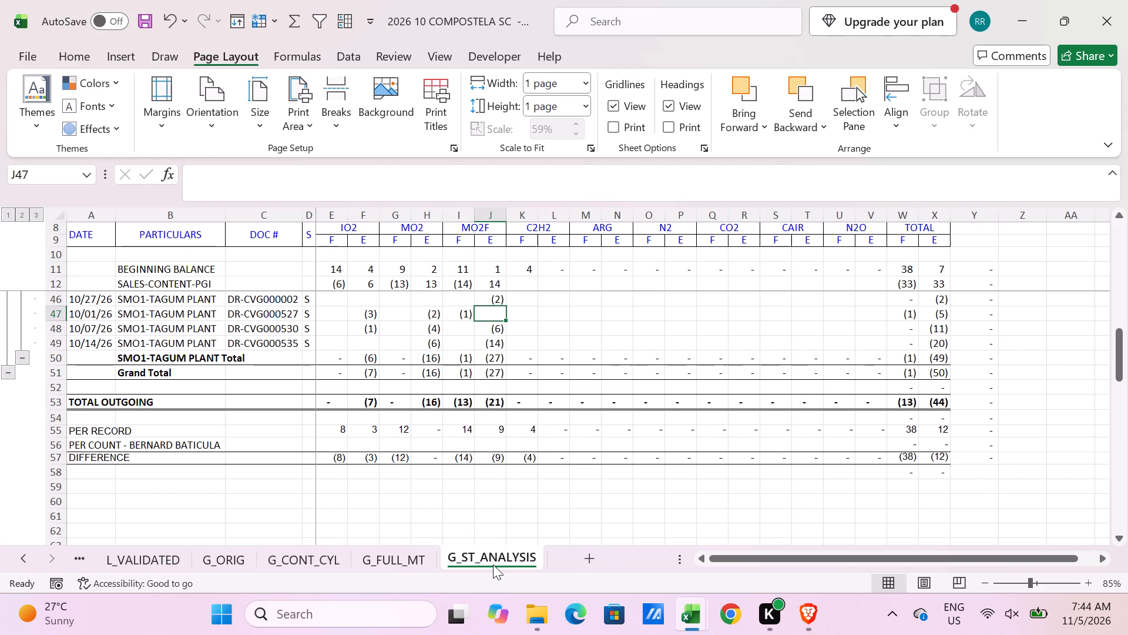
On G_ST_ANALYSIS, collapse the outline to level 2, hide columns C and D, and narrow column A.
{"action": "left_click", "coordinate": [22, 213]}
{"action": "left_click_drag", "start_coordinate": [257, 218], "coordinate": [314, 216]}
{"action": "right_click", "coordinate": [272, 216]}
{"action": "left_click", "coordinate": [331, 524]}
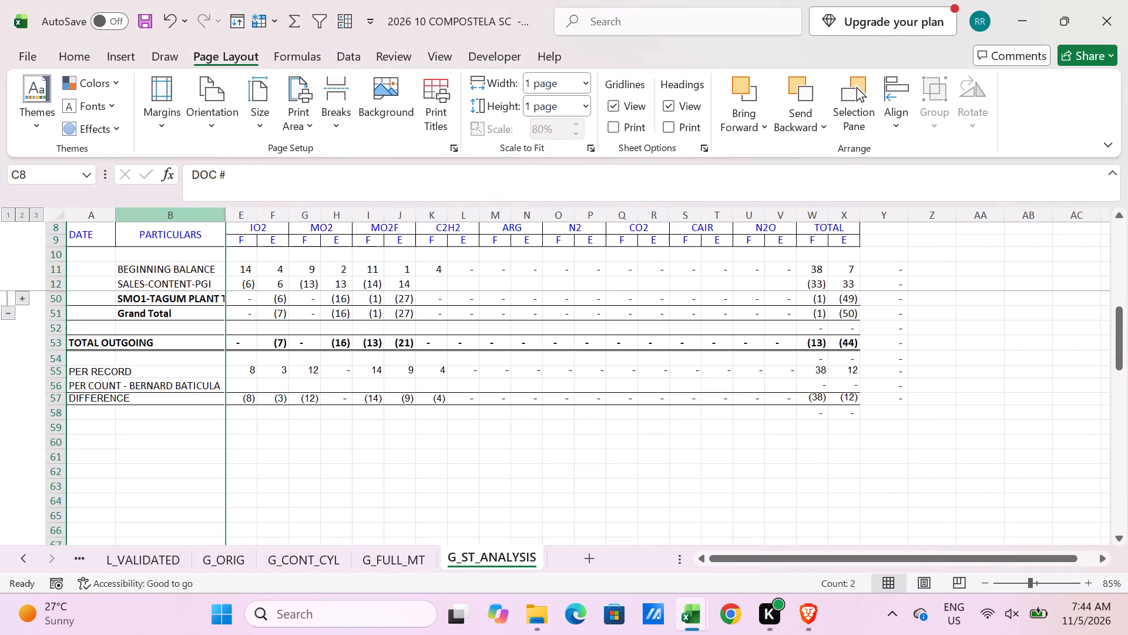
{"action": "left_click_drag", "start_coordinate": [119, 217], "coordinate": [75, 233]}
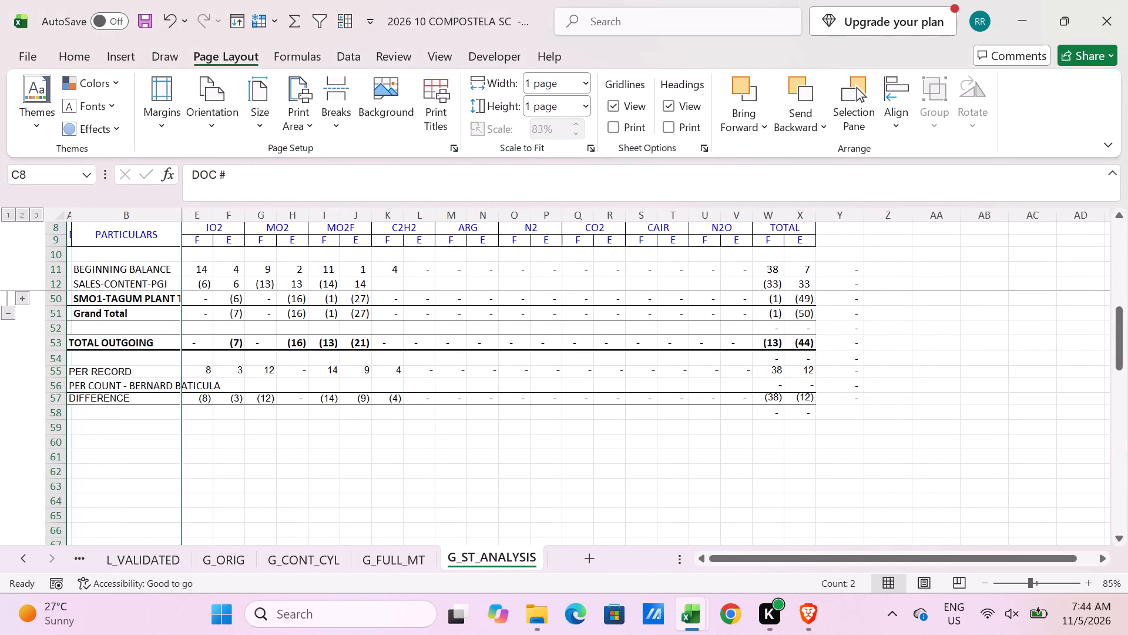
Copy STOCK POSITION through POPULATION rows 66 to 69 from the September Compostela sheet and insert them above BEGINNING BALANCE on G_ST_ANALYSIS.
{"action": "key", "text": "alt+Tab"}
{"action": "scroll", "coordinate": [362, 509], "scroll_direction": "down", "scroll_amount": 1}
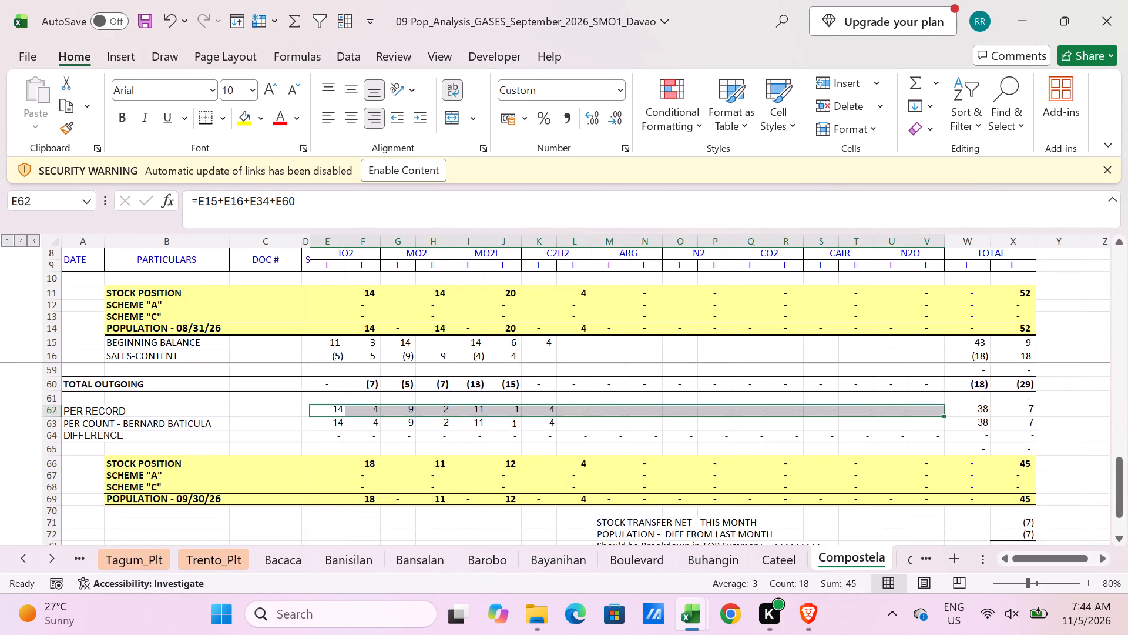
{"action": "left_click_drag", "start_coordinate": [58, 460], "coordinate": [56, 501]}
{"action": "key", "text": "ctrl+c"}
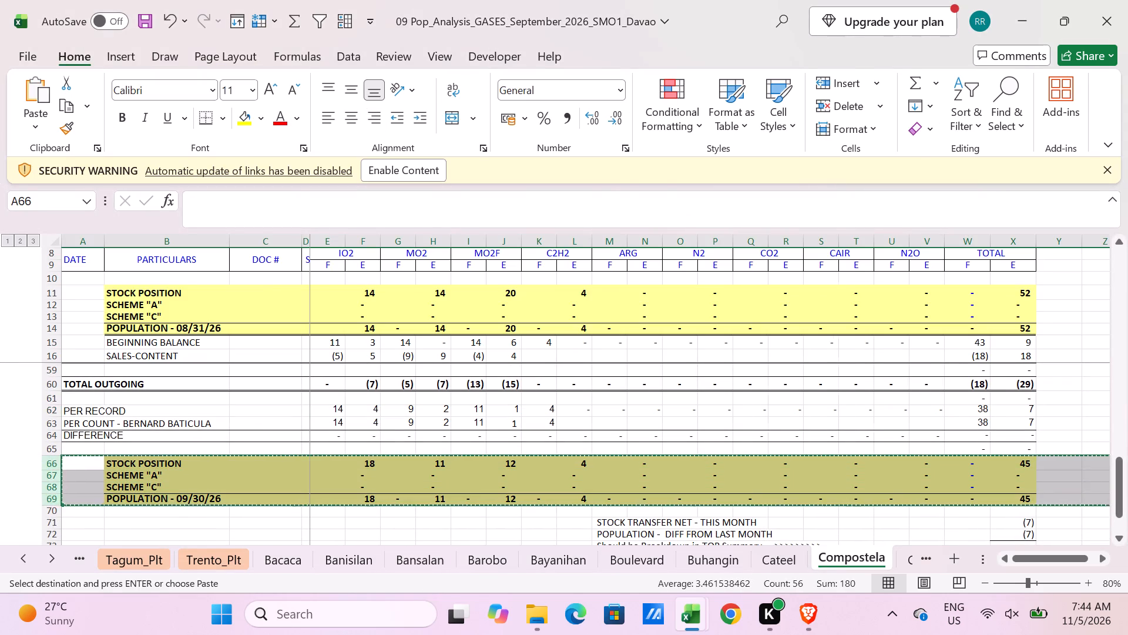
{"action": "key", "text": "alt+Tab"}
{"action": "left_click", "coordinate": [61, 272]}
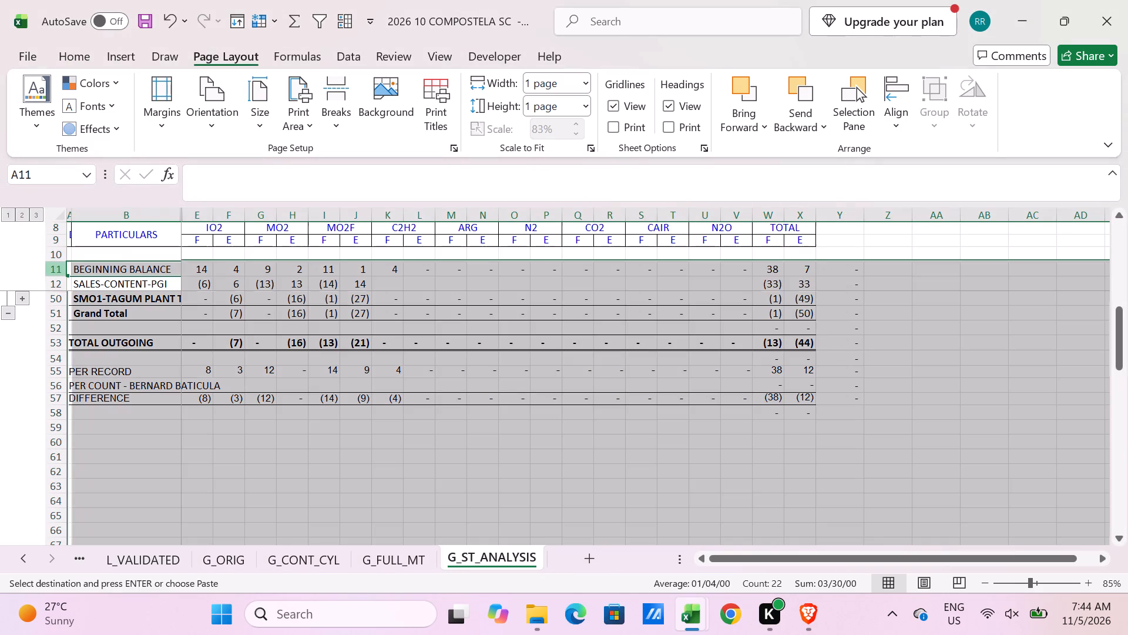
{"action": "key", "text": "ctrl+shift+equal"}
{"action": "key", "text": "alt+Tab"}
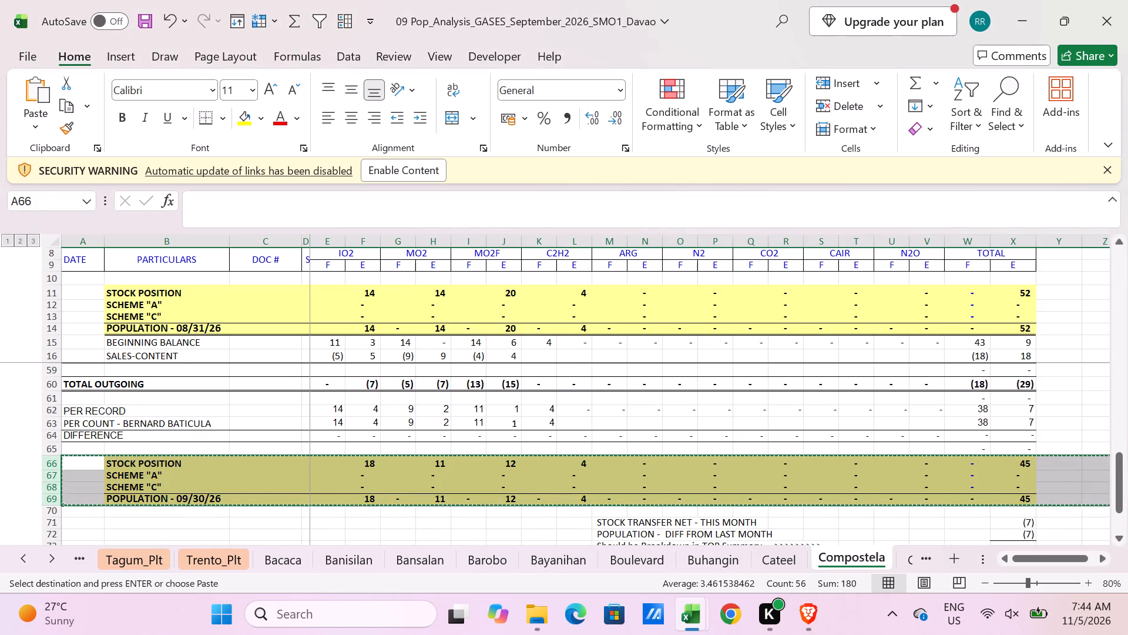
Copy the stock position and scheme figures E66:V68 from the September Compostela sheet and paste them as values at E11 on G_ST_ANALYSIS.
{"action": "left_click_drag", "start_coordinate": [338, 462], "coordinate": [919, 484]}
{"action": "key", "text": "ctrl+c"}
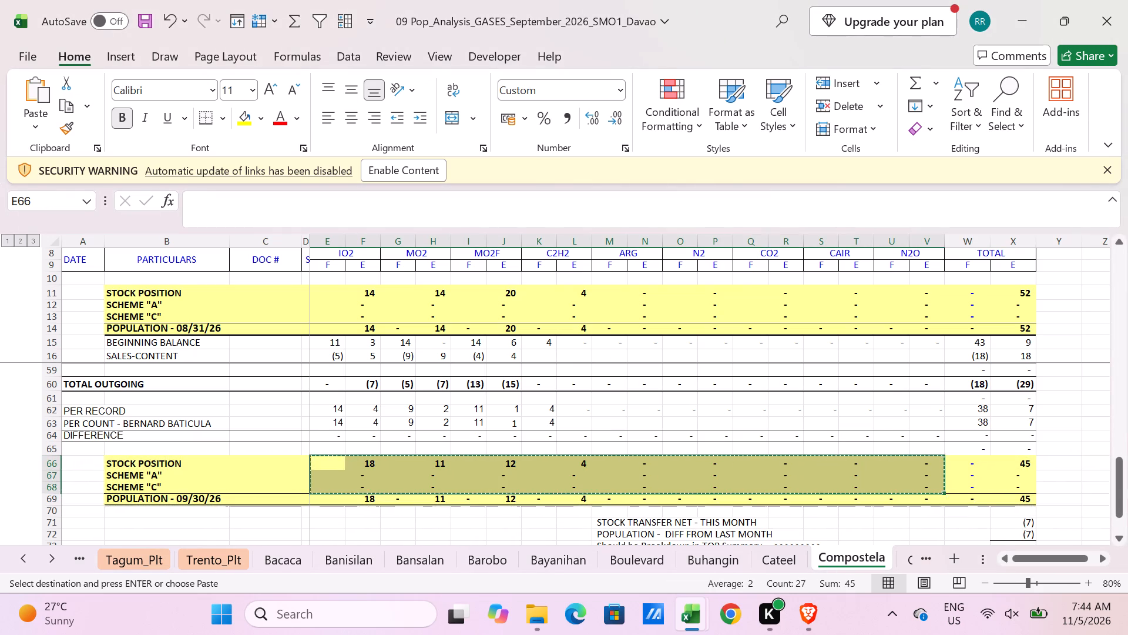
{"action": "key", "text": "alt+Tab"}
{"action": "left_click", "coordinate": [197, 271]}
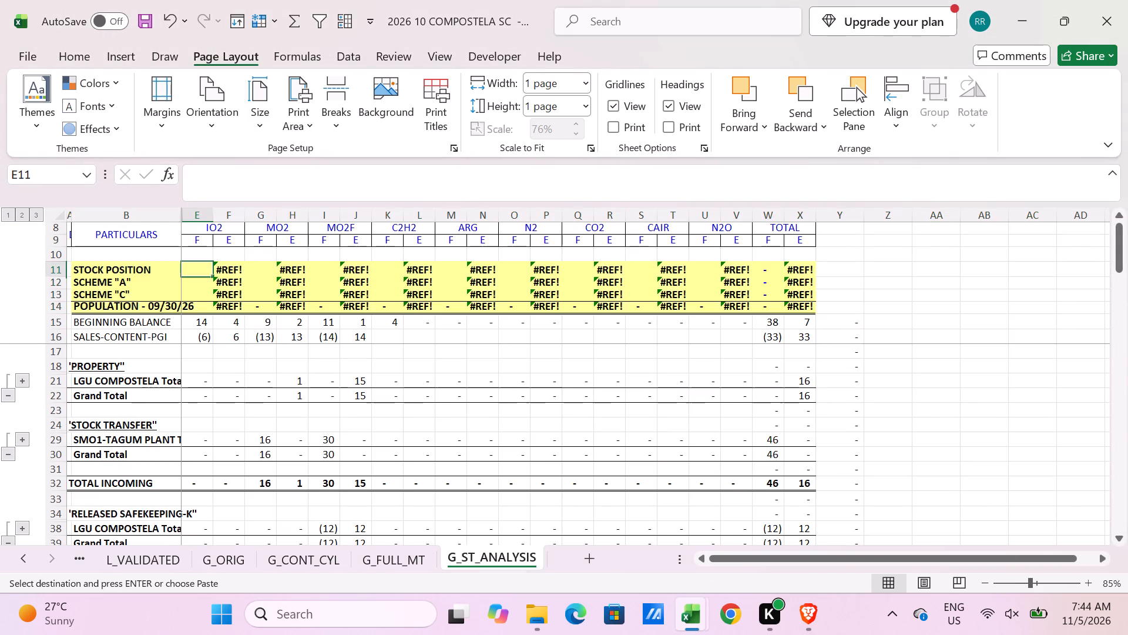
{"action": "key", "text": "alt+e"}
{"action": "type", "text": "SV"}
{"action": "key", "text": "Return"}
Copy rows 66 to 73, STOCK POSITION through the TOP Summary check, from September's Compostela sheet and insert them at row 63 on G_ST_ANALYSIS.
{"action": "scroll", "coordinate": [237, 348], "scroll_direction": "down", "scroll_amount": 1}
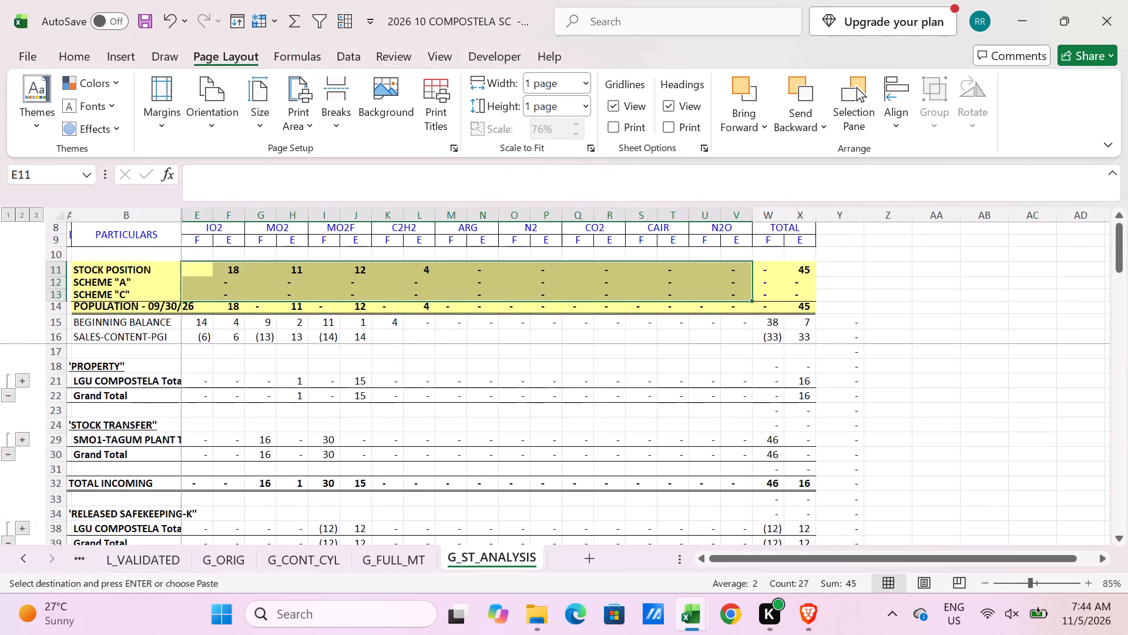
{"action": "scroll", "coordinate": [237, 349], "scroll_direction": "down", "scroll_amount": 6}
{"action": "scroll", "coordinate": [249, 457], "scroll_direction": "down", "scroll_amount": 1}
{"action": "key", "text": "alt+Tab"}
{"action": "scroll", "coordinate": [225, 472], "scroll_direction": "down", "scroll_amount": 1}
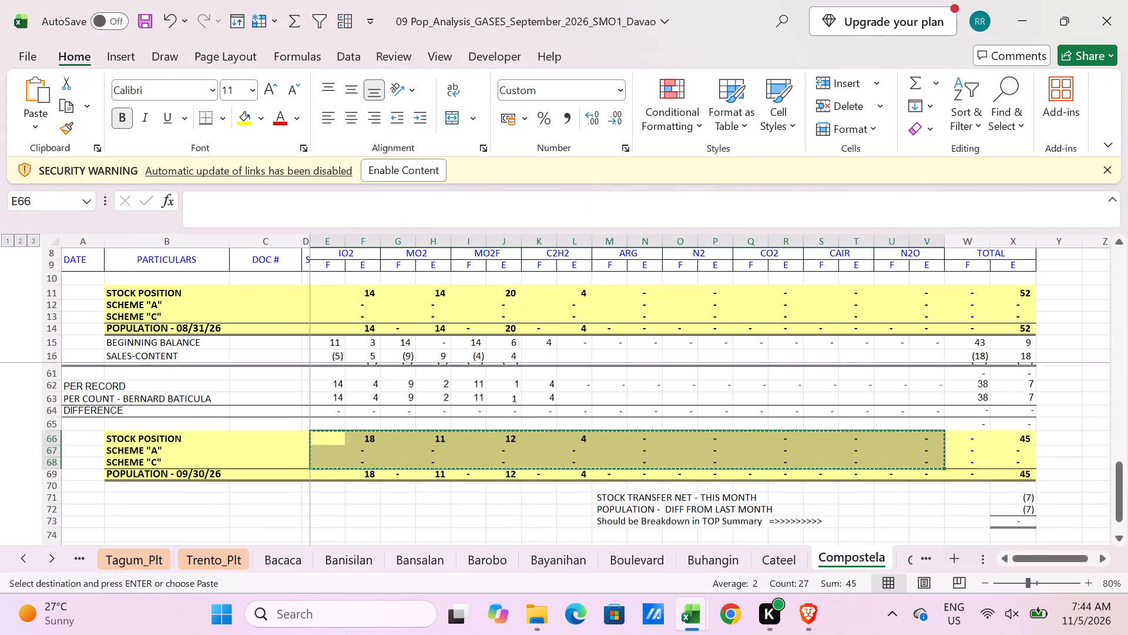
{"action": "left_click_drag", "start_coordinate": [58, 423], "coordinate": [56, 511]}
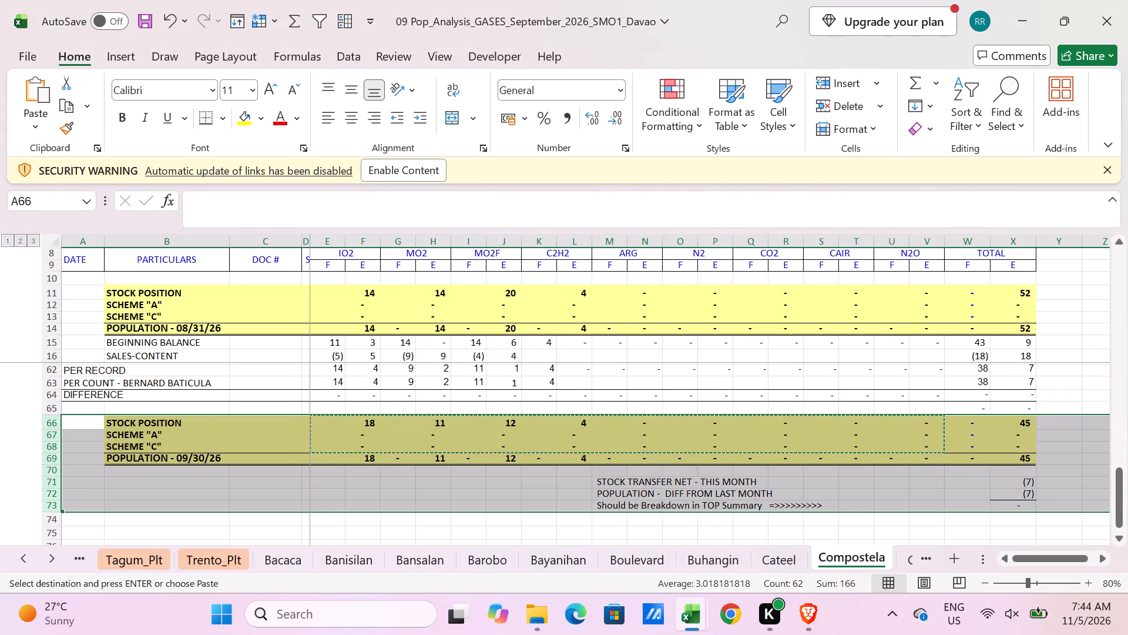
{"action": "key", "text": "ctrl+c"}
{"action": "key", "text": "alt+Tab"}
{"action": "left_click", "coordinate": [62, 435]}
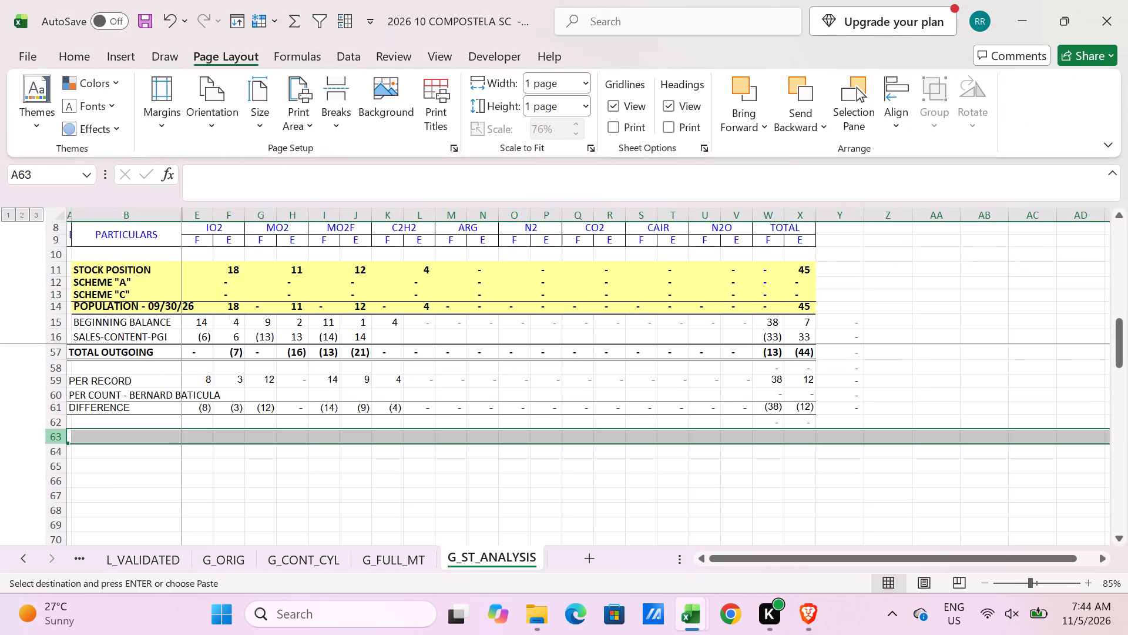
{"action": "key", "text": "ctrl+shift+equal"}
{"action": "key", "text": "Escape"}
Change the lower population label in B66 to POPULATION - 10/31/26.
{"action": "left_click", "coordinate": [117, 475]}
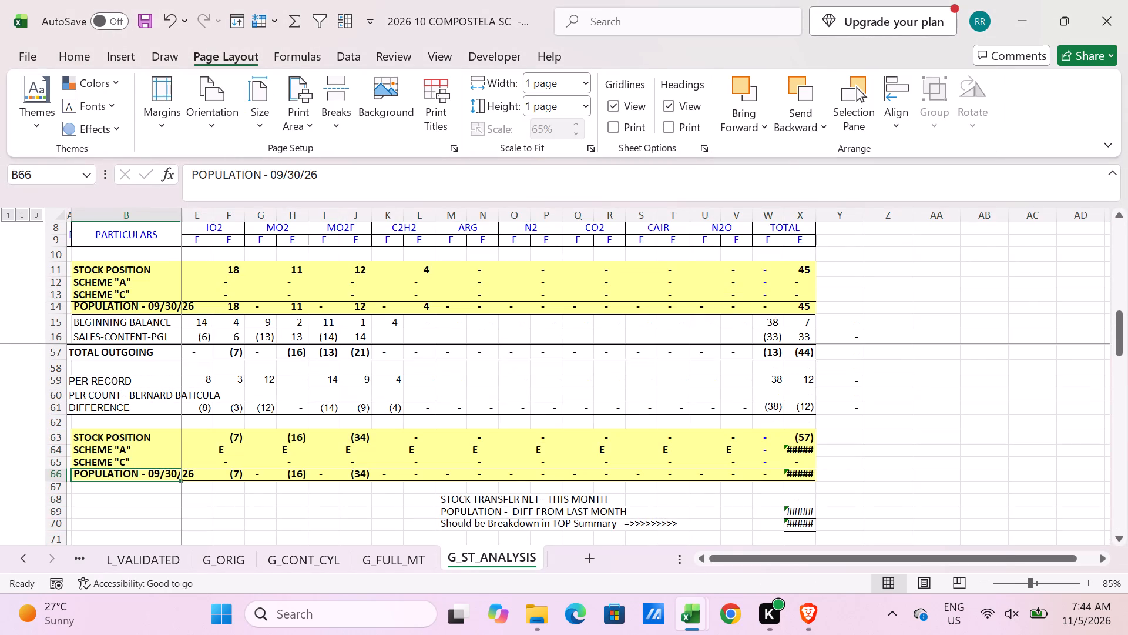
{"action": "left_click", "coordinate": [281, 173]}
{"action": "key", "text": "BackSpace"}
{"action": "key", "text": "BackSpace"}
{"action": "type", "text": "10"}
{"action": "key", "text": "Right"}
{"action": "key", "text": "Right"}
{"action": "key", "text": "Right"}
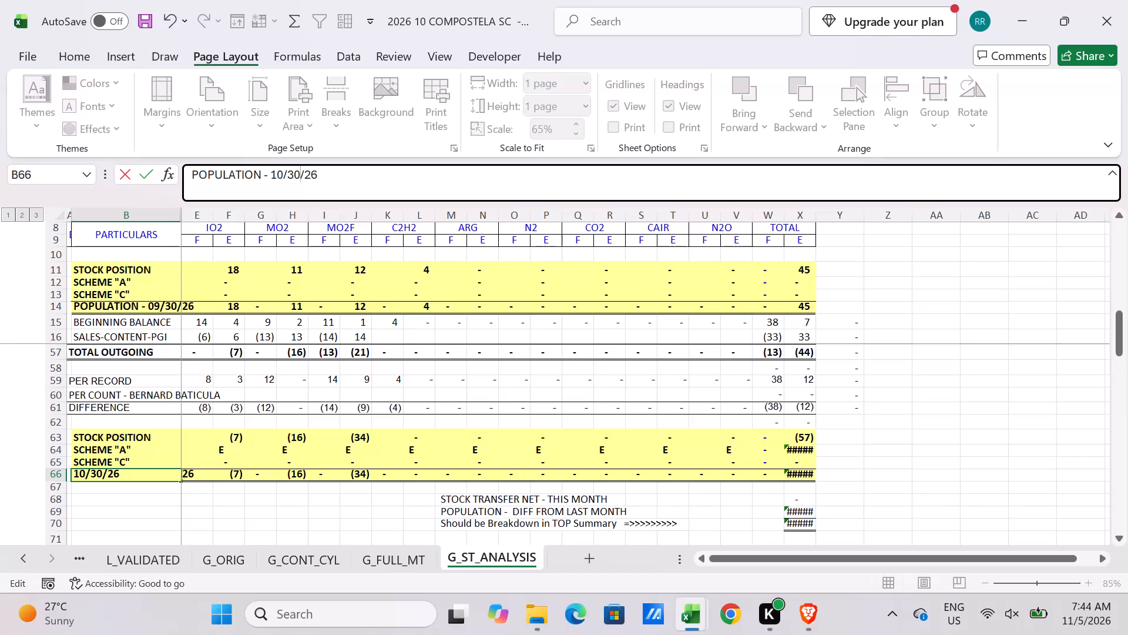
{"action": "key", "text": "BackSpace"}
{"action": "key", "text": "1"}
{"action": "key", "text": "Return"}
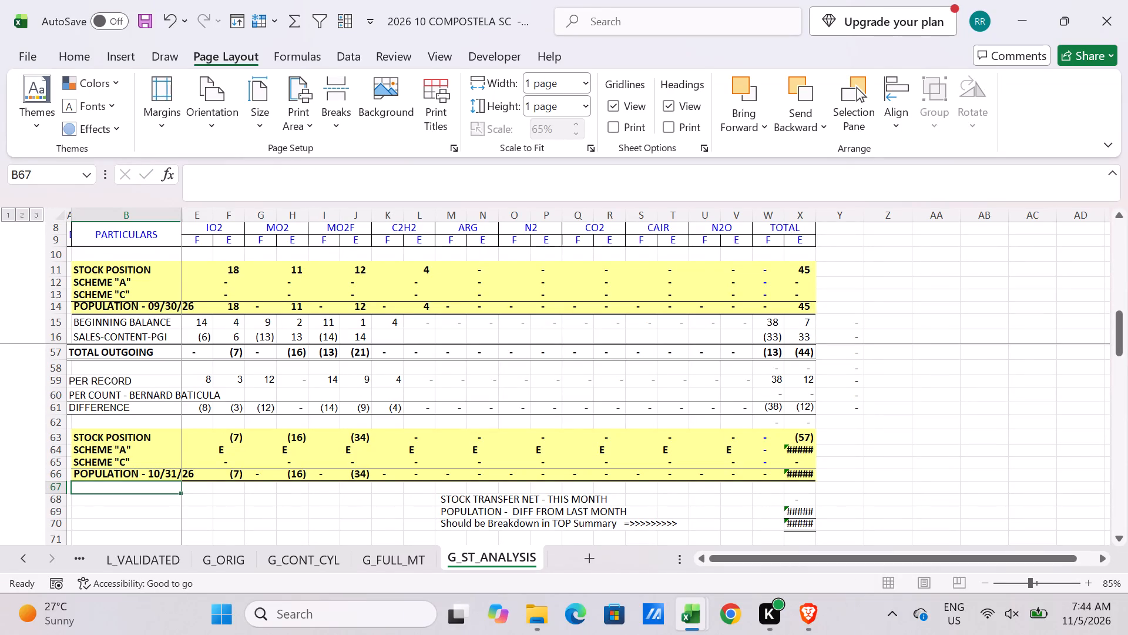
Enter the IO2 closing STOCK POSITION formula =F11+F32+E32+F57+E57 in F63, adding total incoming and outgoing to the opening stock.
{"action": "left_click", "coordinate": [237, 436]}
{"action": "key", "text": "equal"}
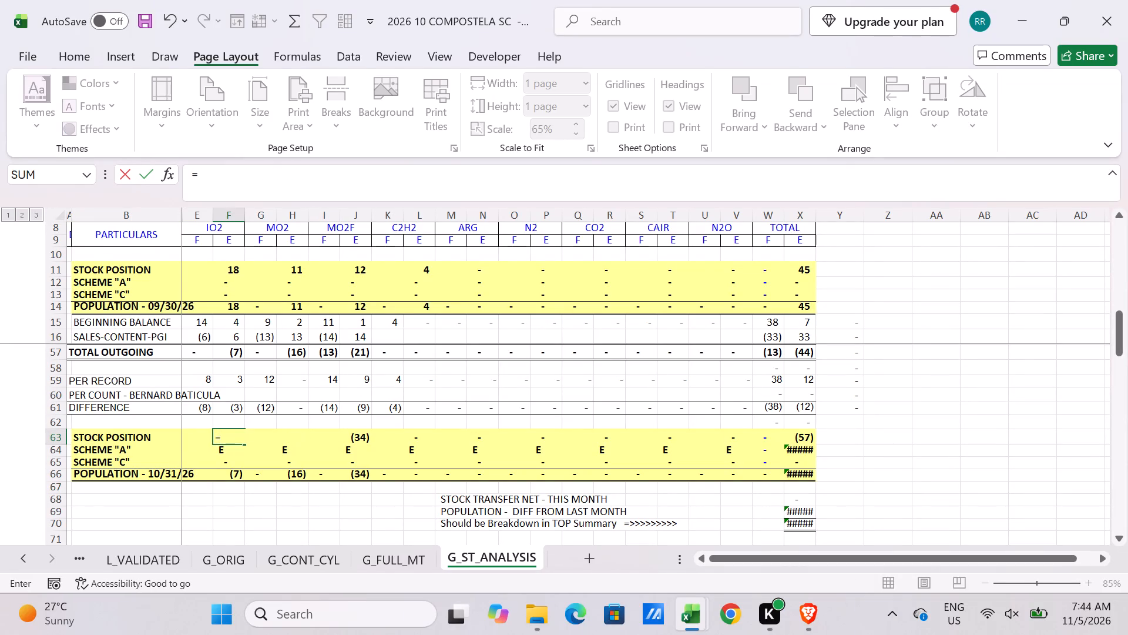
{"action": "left_click", "coordinate": [236, 270]}
{"action": "key", "text": "plus"}
{"action": "scroll", "coordinate": [250, 379], "scroll_direction": "up", "scroll_amount": 7}
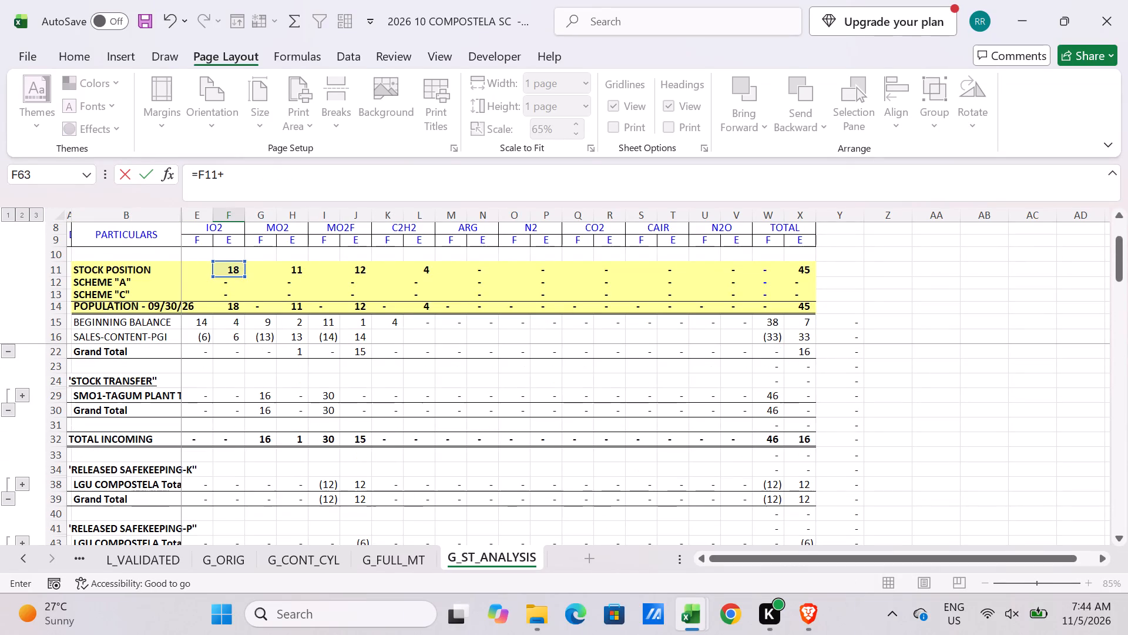
{"action": "left_click", "coordinate": [224, 444]}
{"action": "key", "text": "plus"}
{"action": "left_click", "coordinate": [194, 436]}
{"action": "key", "text": "plus"}
{"action": "scroll", "coordinate": [226, 492], "scroll_direction": "down", "scroll_amount": 3}
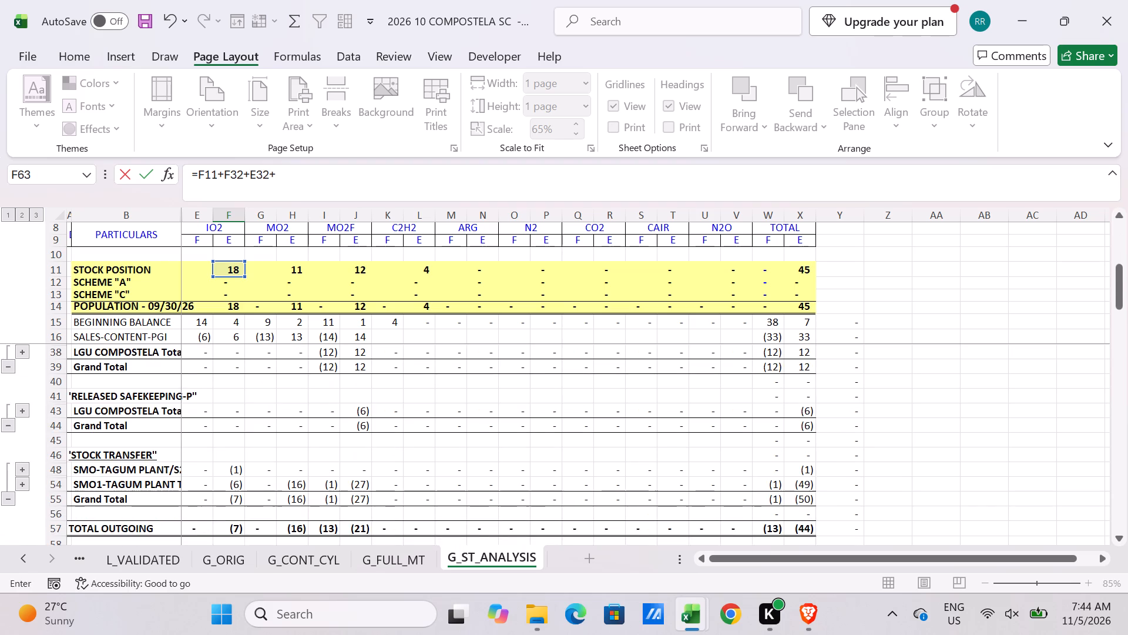
{"action": "scroll", "coordinate": [221, 486], "scroll_direction": "down", "scroll_amount": 1}
{"action": "left_click", "coordinate": [223, 482]}
{"action": "key", "text": "plus"}
{"action": "left_click", "coordinate": [180, 486]}
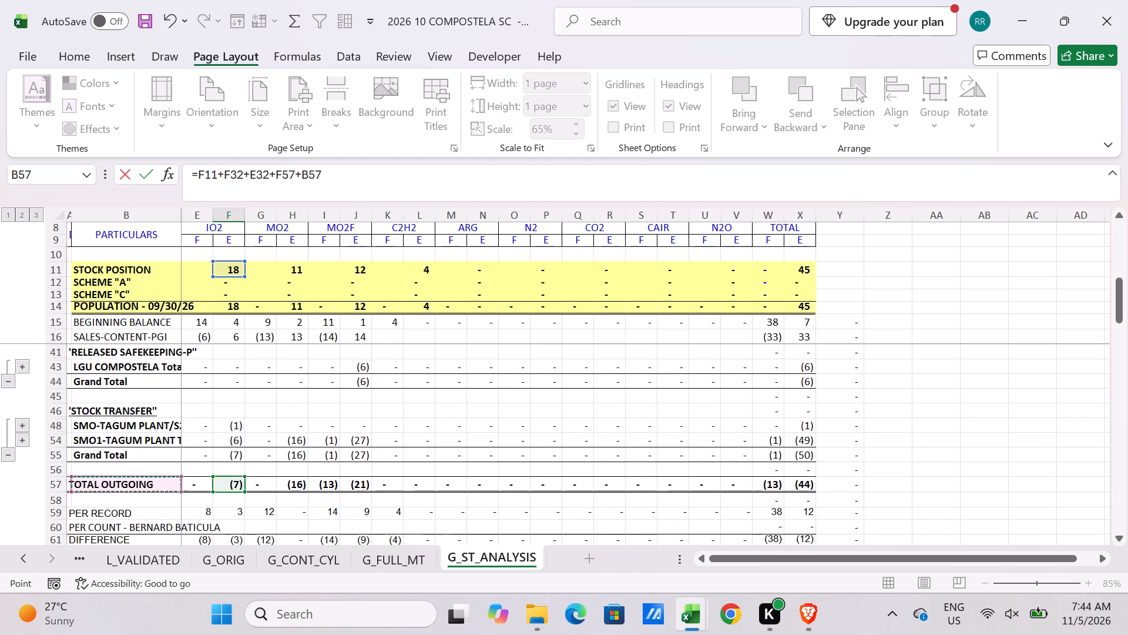
{"action": "left_click", "coordinate": [193, 482]}
{"action": "key", "text": "Return"}
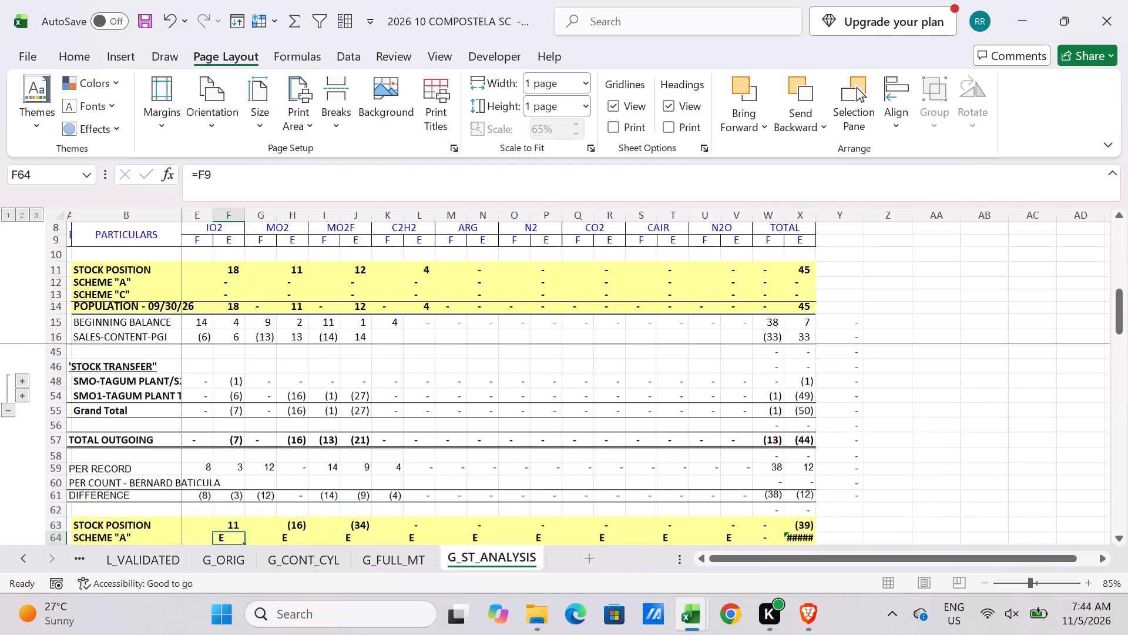
Link the IO2 closing SCHEME "A" in F64 to F12 and SCHEME "C" in F65 to F13.
{"action": "key", "text": "equal"}
{"action": "left_click", "coordinate": [237, 281]}
{"action": "scroll", "coordinate": [223, 444], "scroll_direction": "up", "scroll_amount": 4}
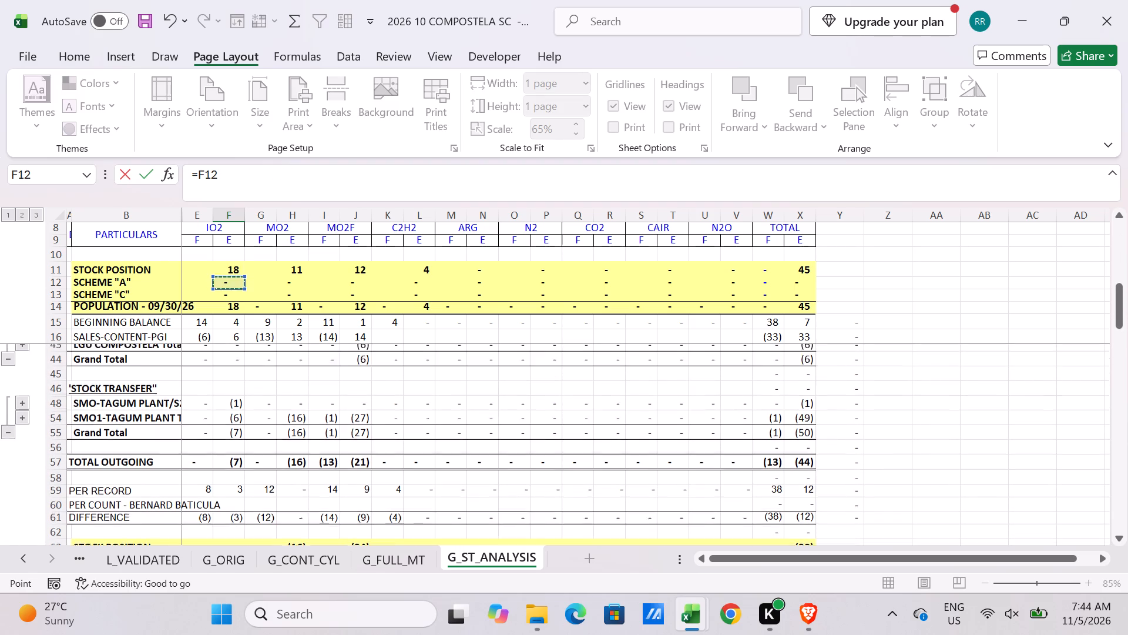
{"action": "key", "text": "Return"}
{"action": "key", "text": "equal"}
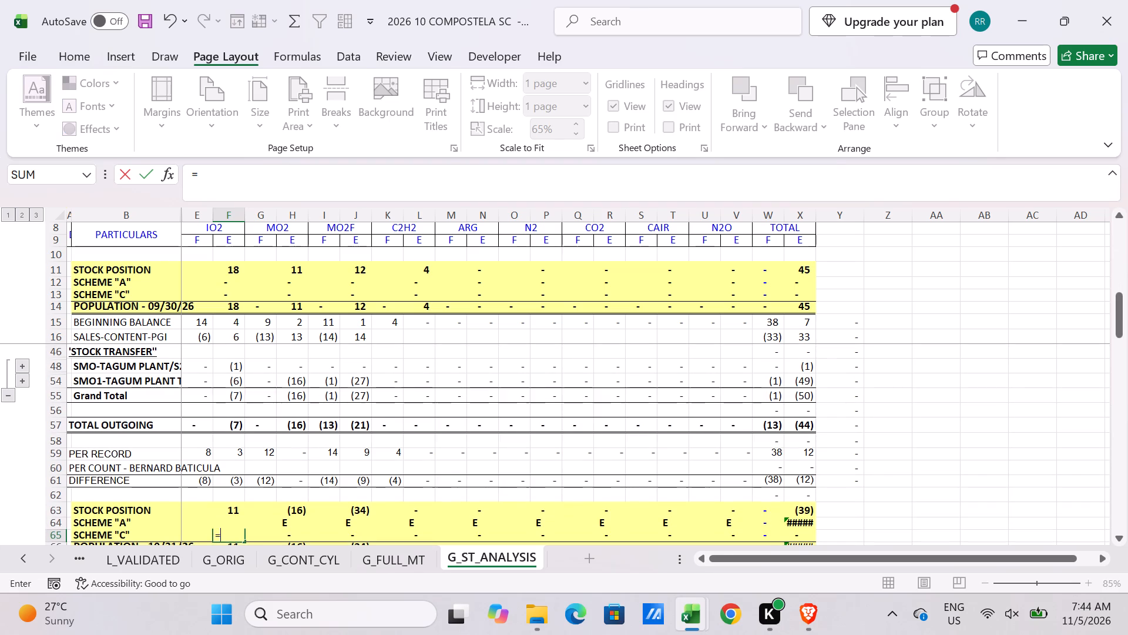
{"action": "left_click", "coordinate": [232, 290]}
{"action": "key", "text": "Return"}
Fill the IO2 closing stock and scheme formulas in E63:F65 across the other gas columns through N2O in column V.
{"action": "scroll", "coordinate": [273, 424], "scroll_direction": "down", "scroll_amount": 1}
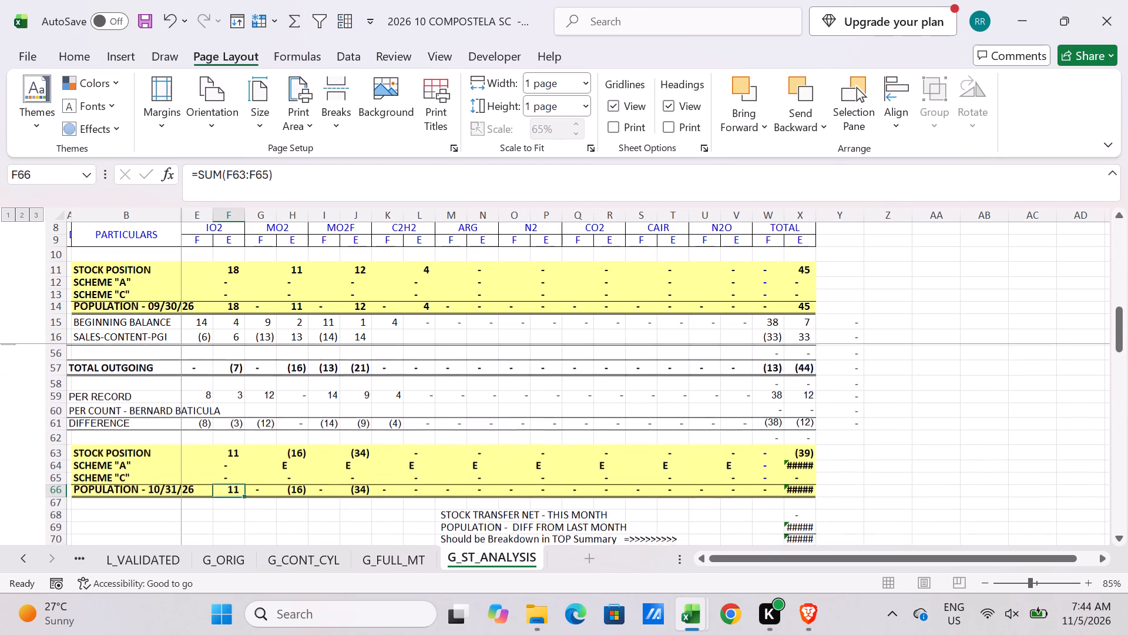
{"action": "left_click_drag", "start_coordinate": [197, 451], "coordinate": [220, 481]}
{"action": "left_click_drag", "start_coordinate": [244, 481], "coordinate": [744, 497]}
Set POPULATION - DIFF FROM LAST MONTH in X69 to the 10/31/26 population total minus the 09/30/26 total, X66-X14.
{"action": "scroll", "coordinate": [747, 496], "scroll_direction": "down", "scroll_amount": 1}
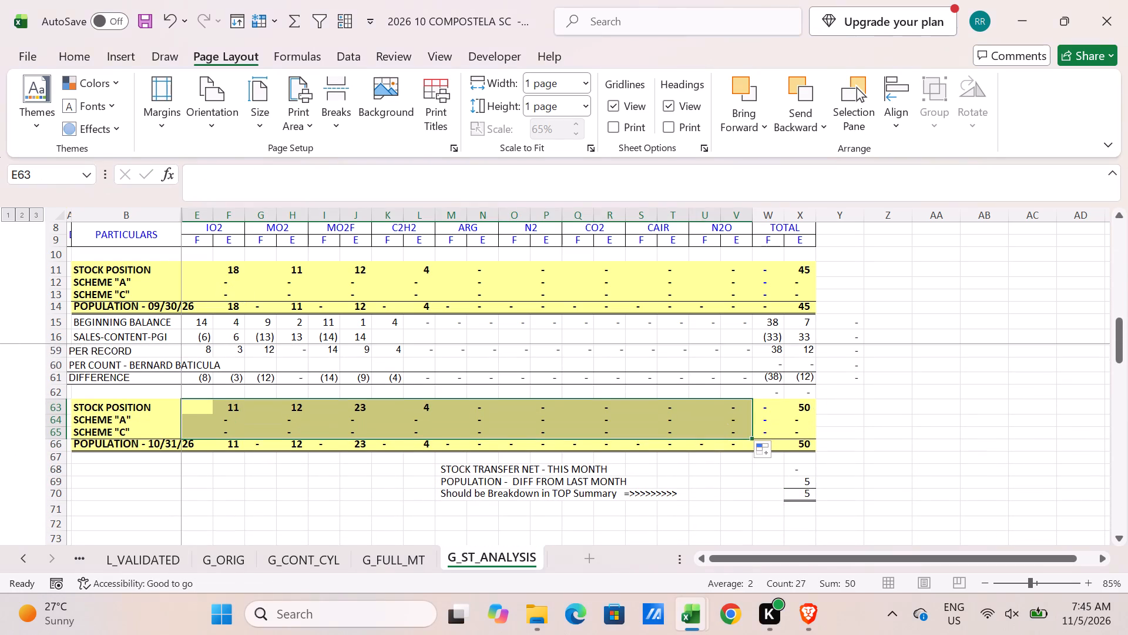
{"action": "left_click", "coordinate": [793, 474]}
{"action": "left_click", "coordinate": [789, 480]}
{"action": "key", "text": "equal"}
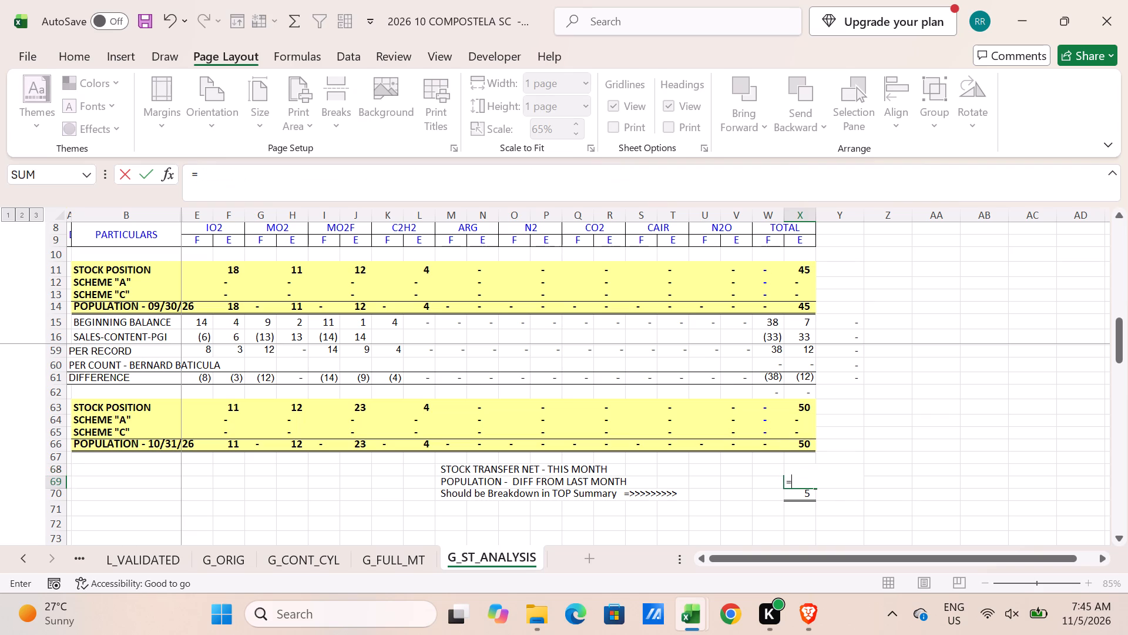
{"action": "left_click", "coordinate": [791, 449]}
{"action": "key", "text": "minus"}
{"action": "left_click", "coordinate": [808, 308]}
{"action": "key", "text": "Return"}
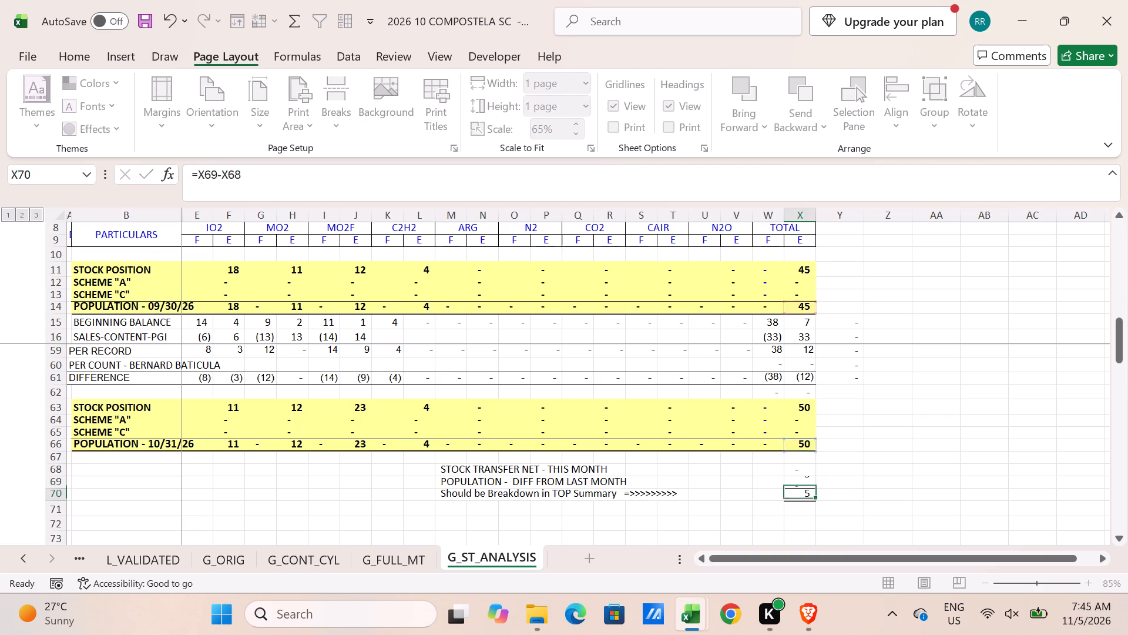
{"action": "scroll", "coordinate": [580, 515], "scroll_direction": "down", "scroll_amount": 1}
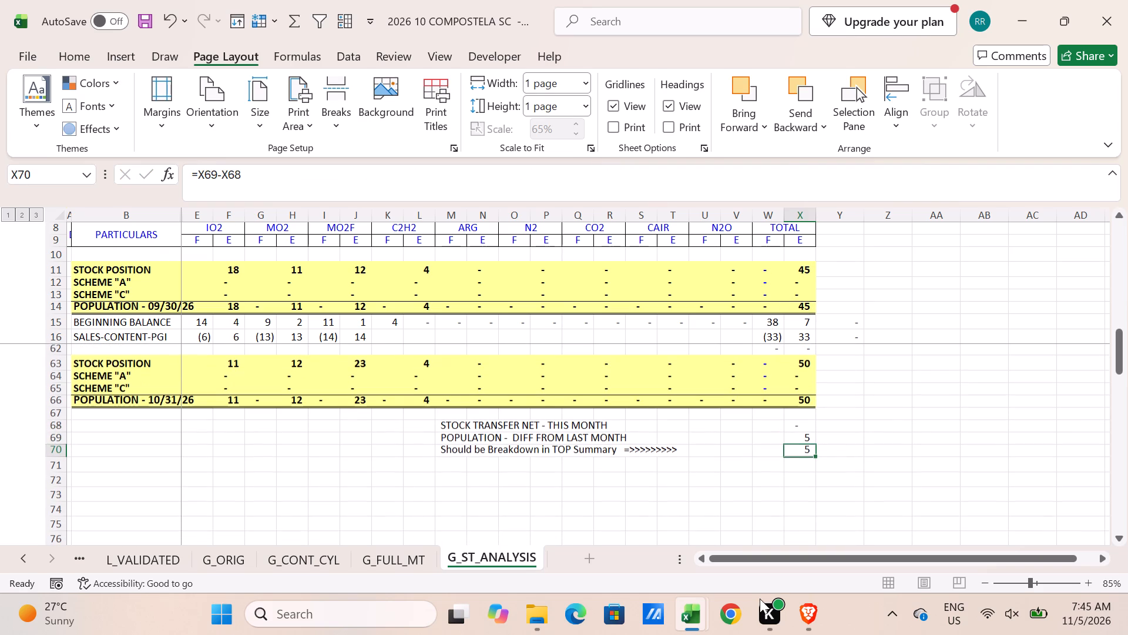
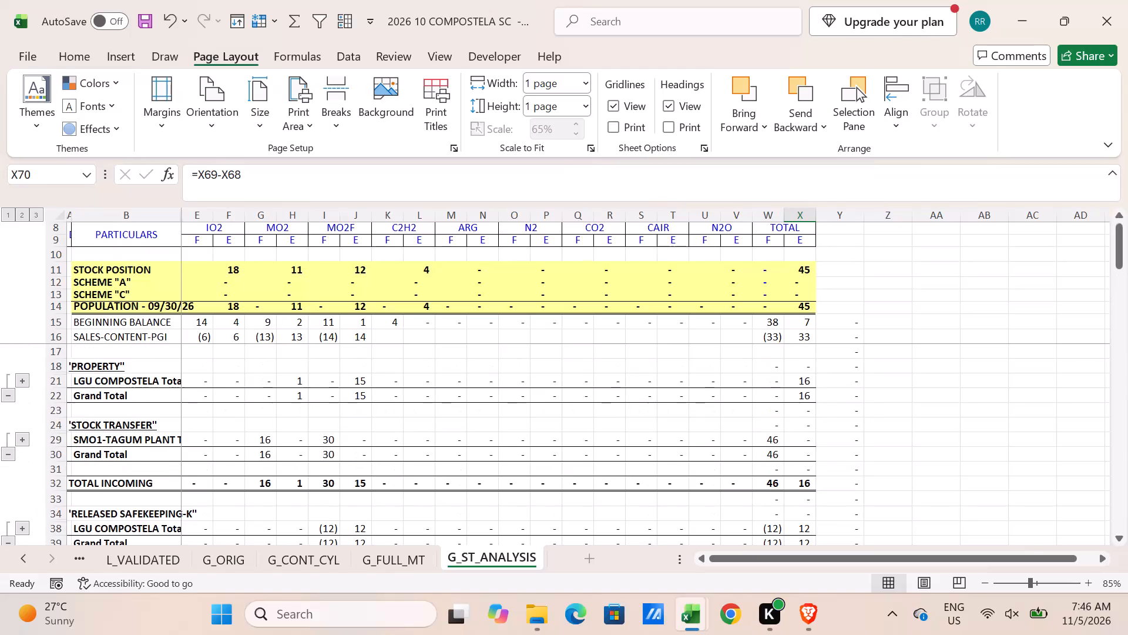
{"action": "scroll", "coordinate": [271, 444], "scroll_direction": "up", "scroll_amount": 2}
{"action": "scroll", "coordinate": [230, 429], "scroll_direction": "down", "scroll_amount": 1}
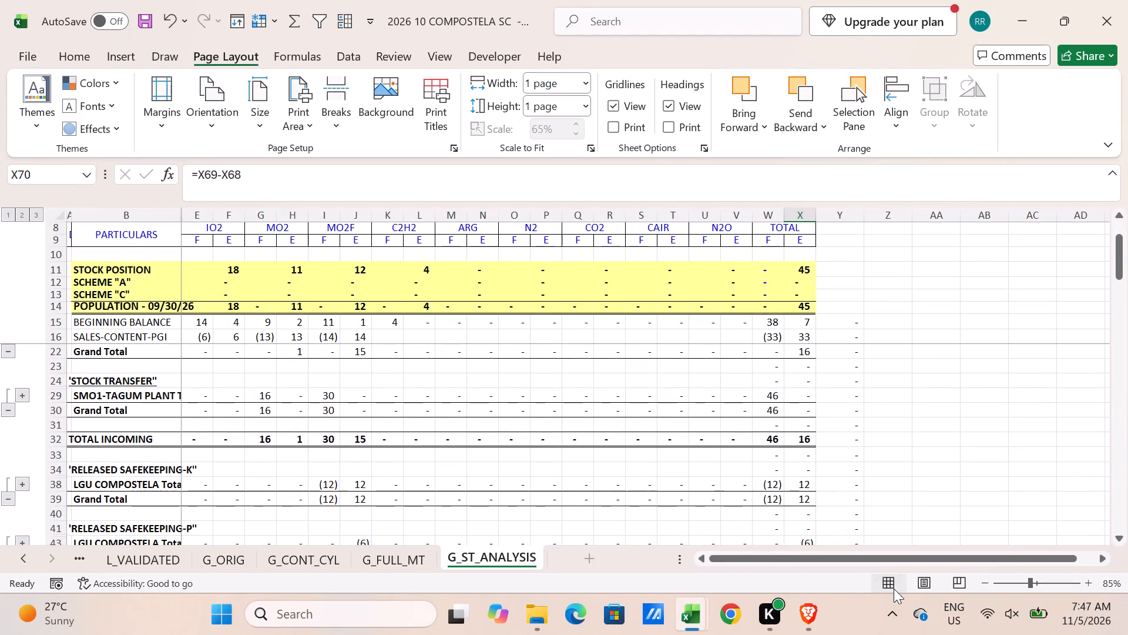
Switch to the Brave browser, open the PHCorner forum and skim the topic lists on its home page.
{"action": "left_click", "coordinate": [804, 608]}
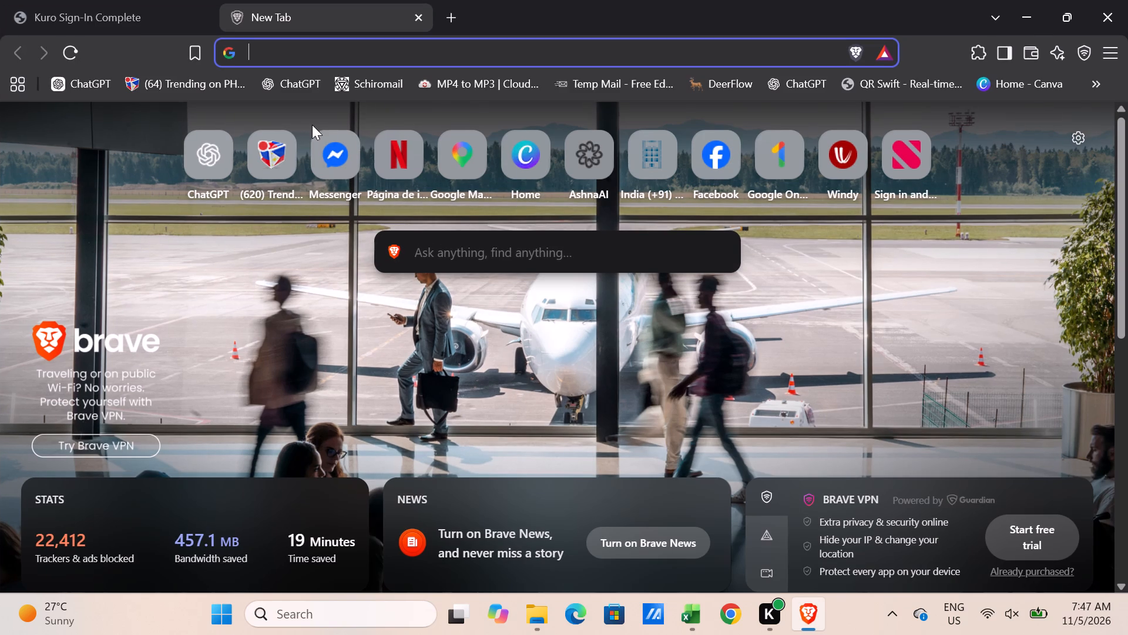
{"action": "left_click", "coordinate": [275, 157]}
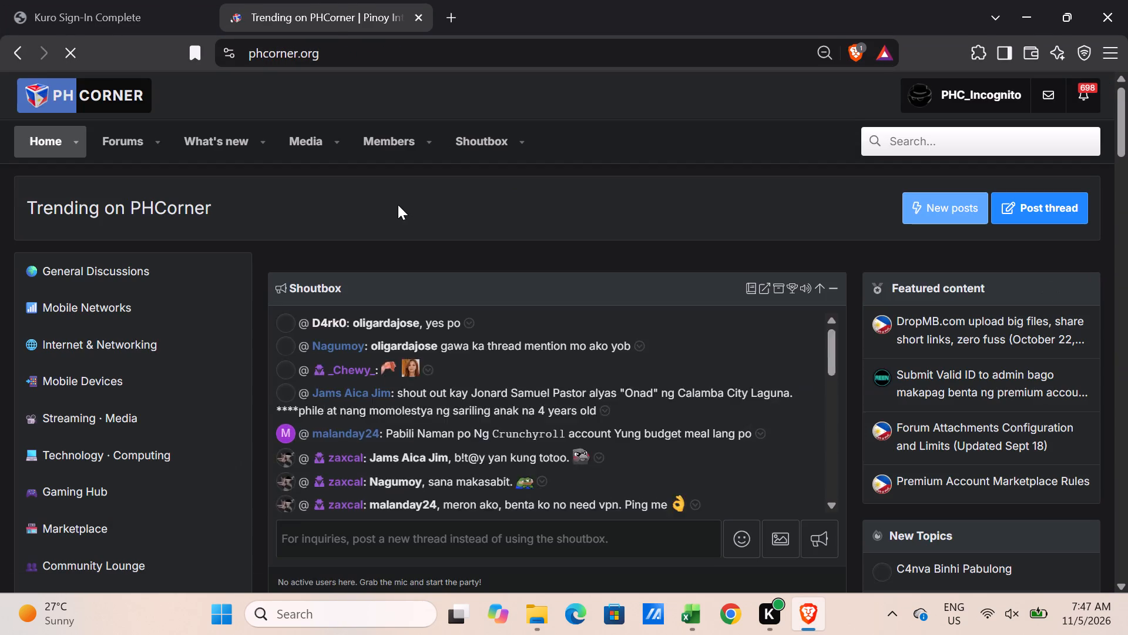
{"action": "scroll", "coordinate": [708, 330], "scroll_direction": "down", "scroll_amount": 3}
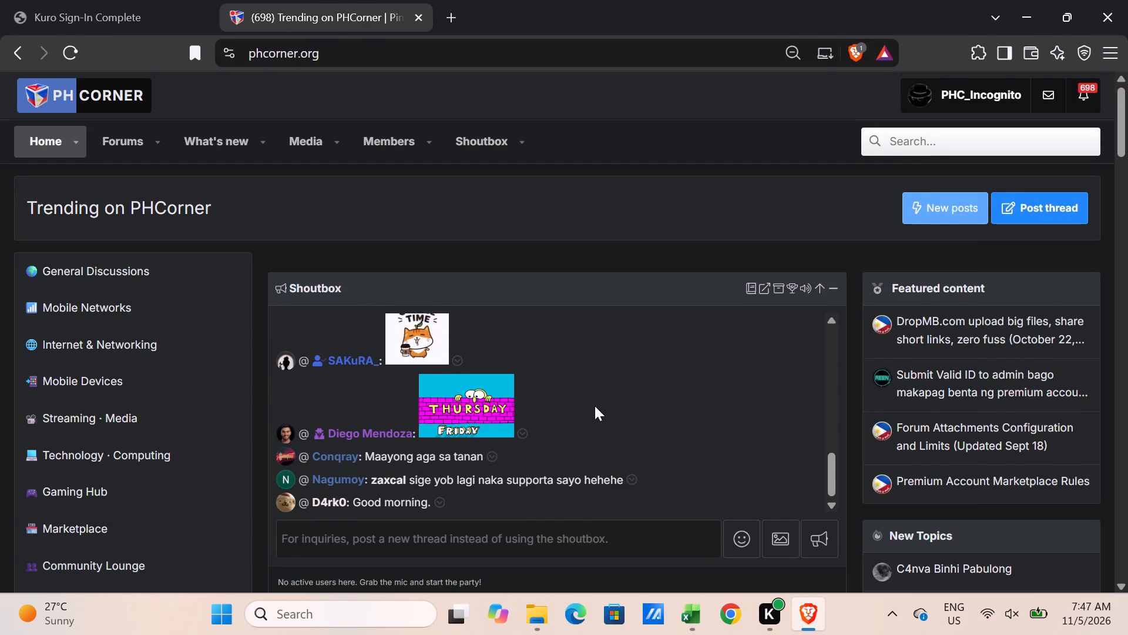
{"action": "scroll", "coordinate": [595, 406], "scroll_direction": "down", "scroll_amount": 2}
{"action": "scroll", "coordinate": [971, 385], "scroll_direction": "down", "scroll_amount": 1}
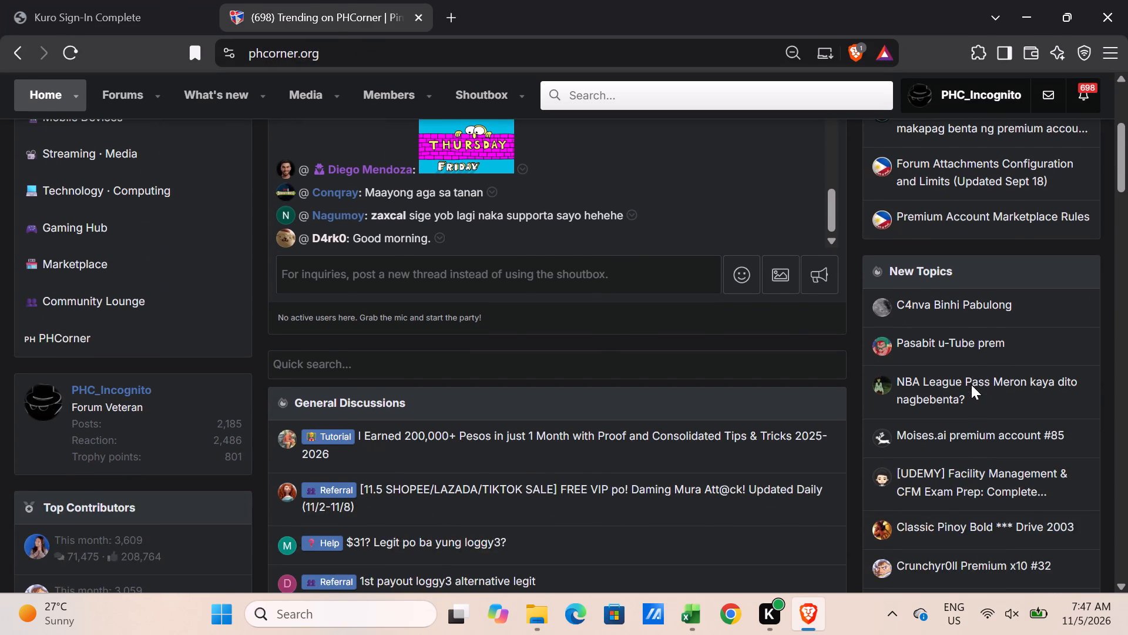
{"action": "scroll", "coordinate": [971, 385], "scroll_direction": "down", "scroll_amount": 2}
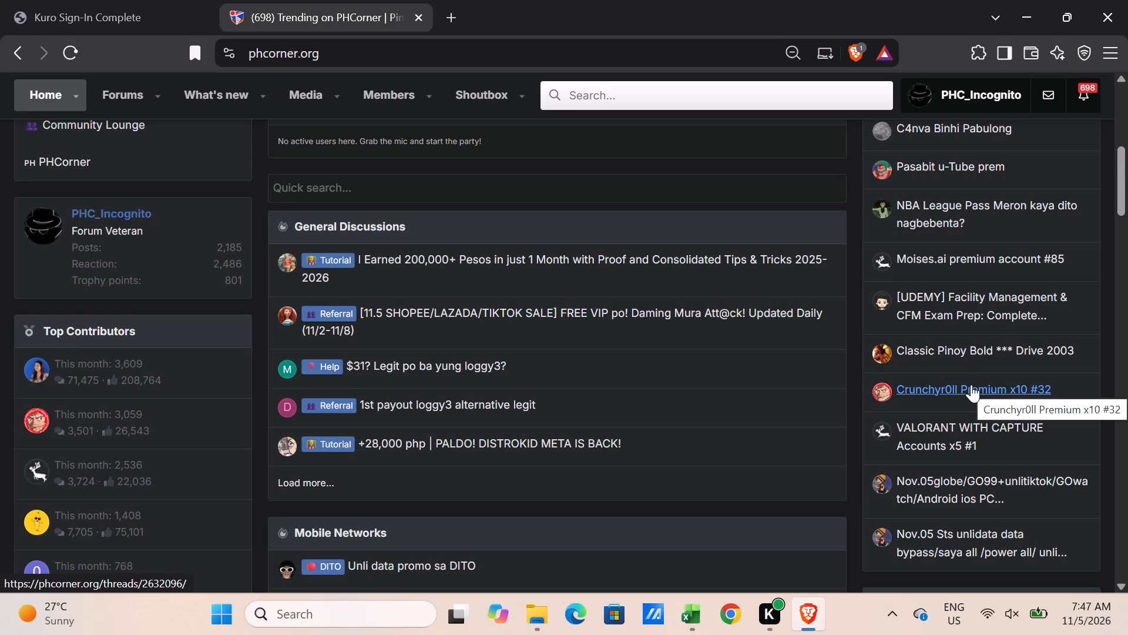
{"action": "scroll", "coordinate": [971, 385], "scroll_direction": "down", "scroll_amount": 3}
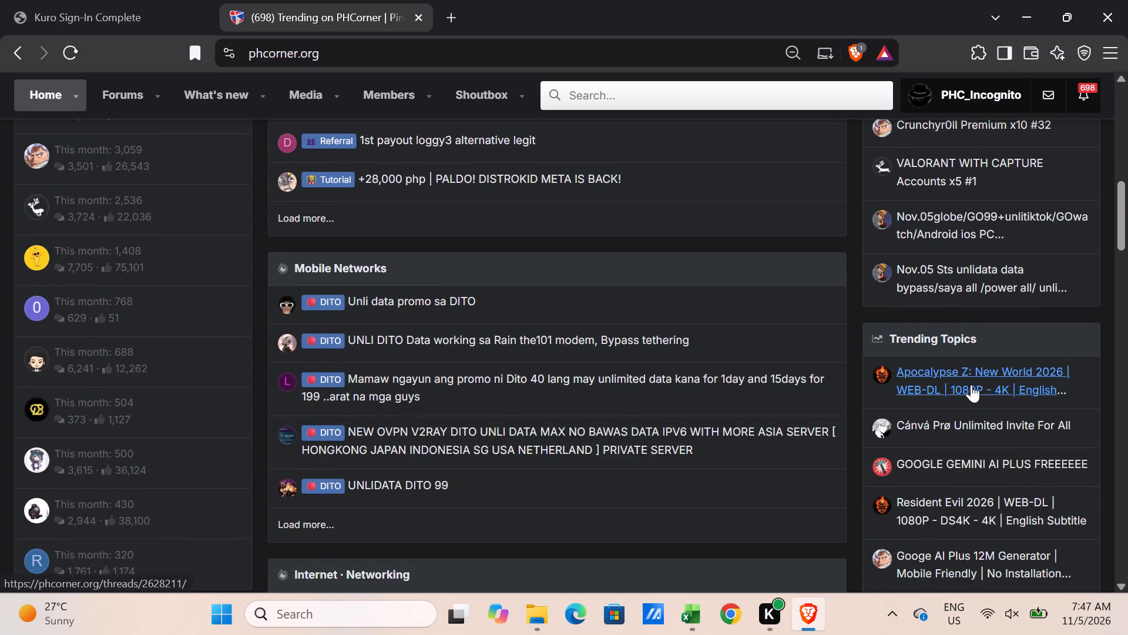
{"action": "scroll", "coordinate": [971, 385], "scroll_direction": "down", "scroll_amount": 6}
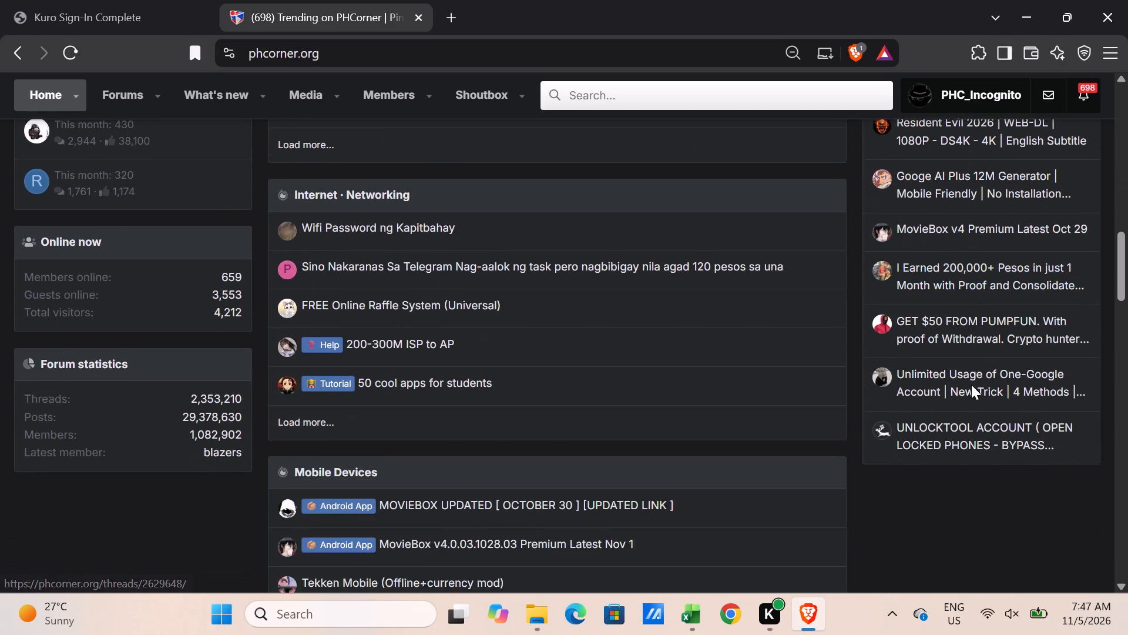
{"action": "scroll", "coordinate": [971, 385], "scroll_direction": "down", "scroll_amount": 5}
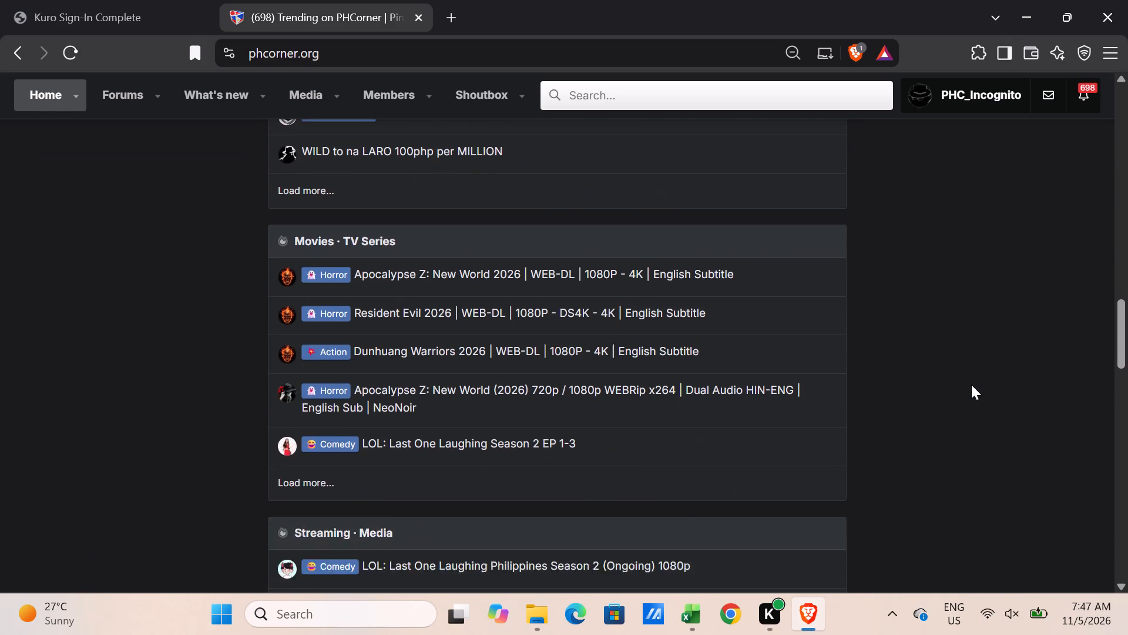
{"action": "scroll", "coordinate": [971, 385], "scroll_direction": "down", "scroll_amount": 4}
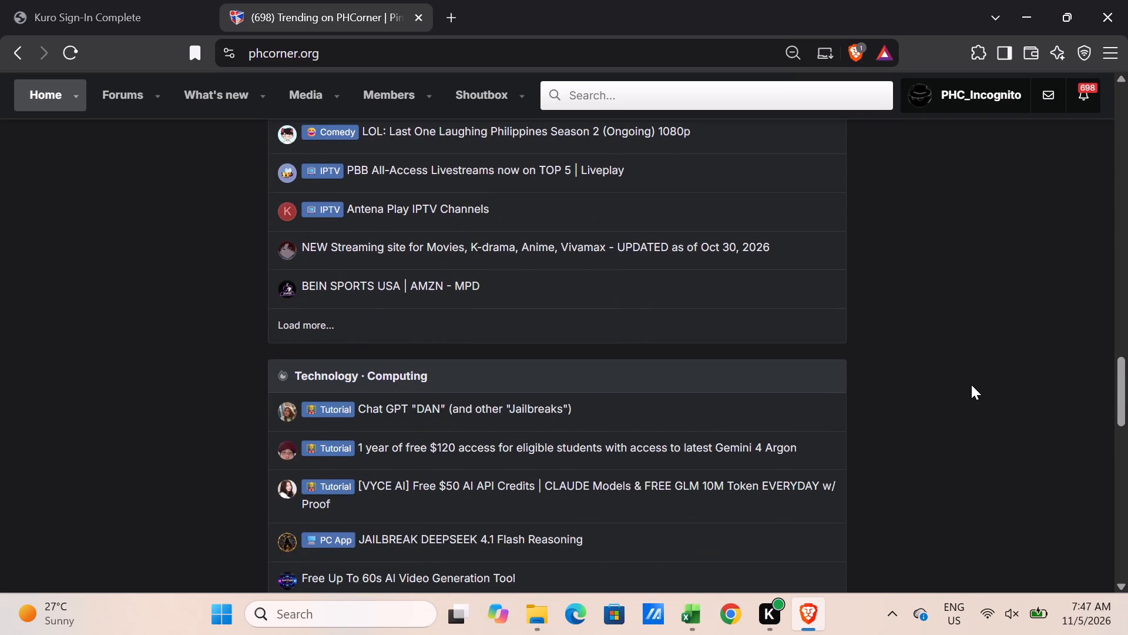
{"action": "scroll", "coordinate": [971, 385], "scroll_direction": "down", "scroll_amount": 7}
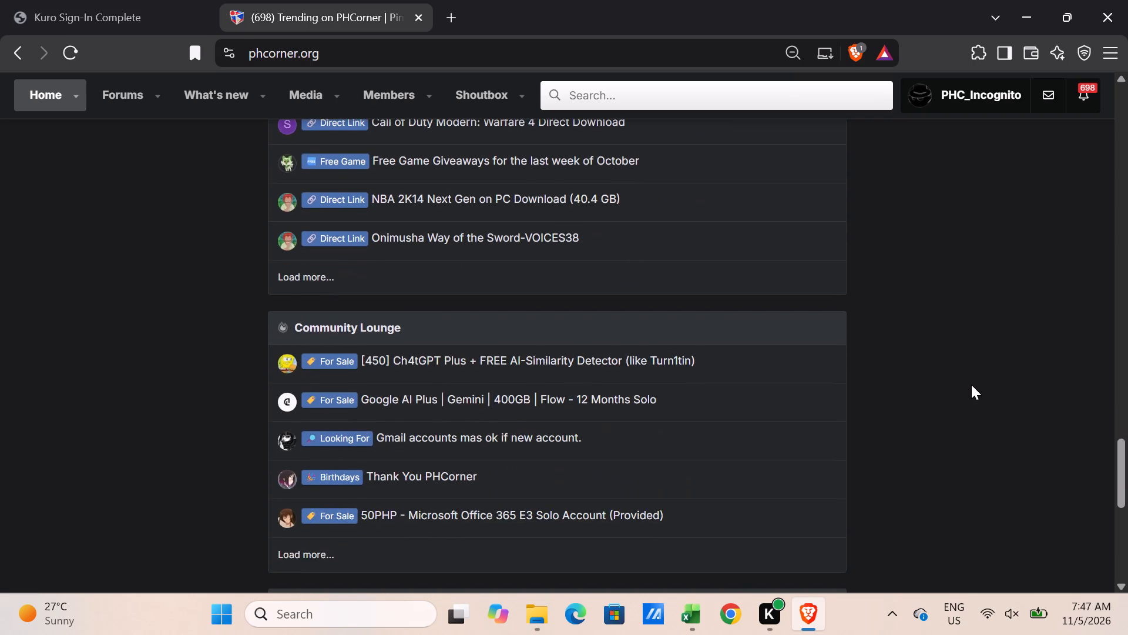
{"action": "scroll", "coordinate": [971, 385], "scroll_direction": "down", "scroll_amount": 6}
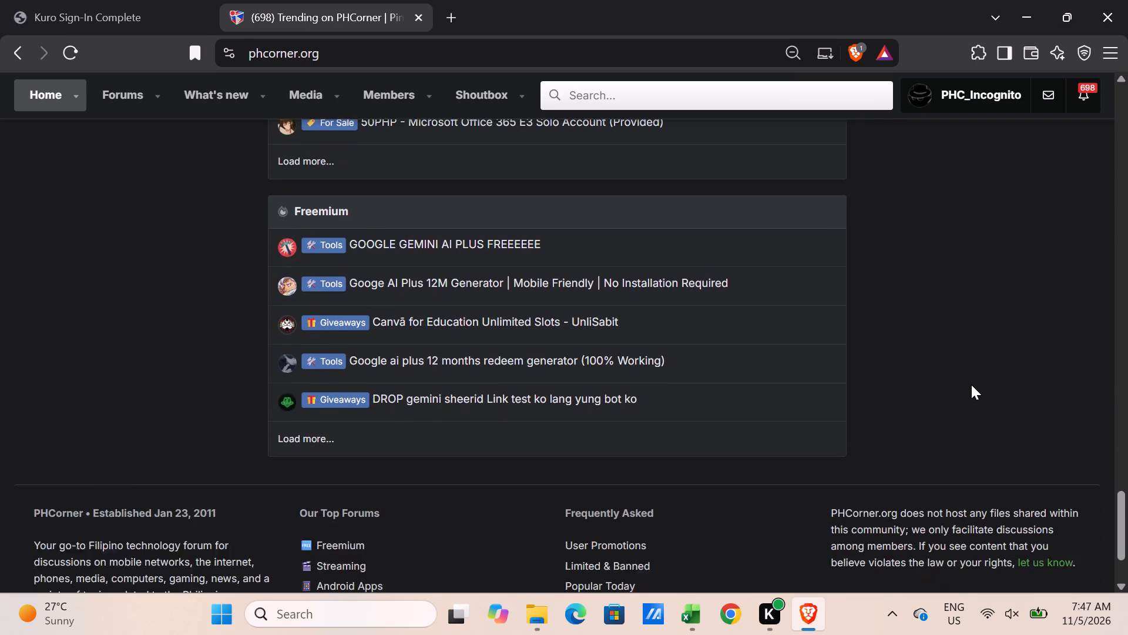
{"action": "scroll", "coordinate": [971, 385], "scroll_direction": "up", "scroll_amount": 18}
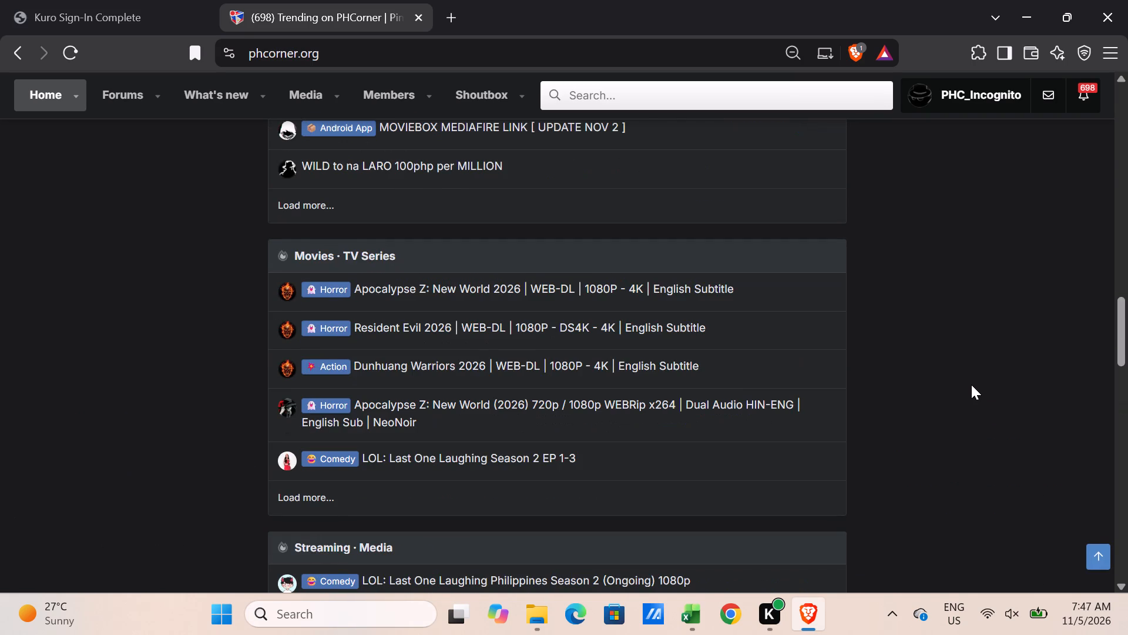
{"action": "scroll", "coordinate": [971, 385], "scroll_direction": "up", "scroll_amount": 11}
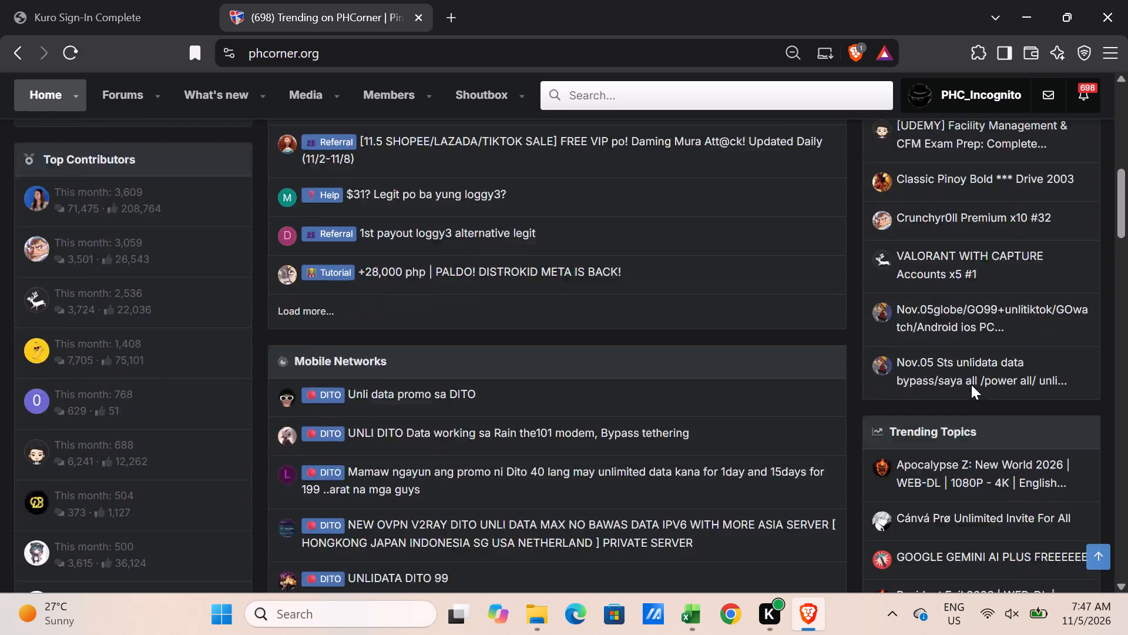
{"action": "scroll", "coordinate": [971, 385], "scroll_direction": "up", "scroll_amount": 2}
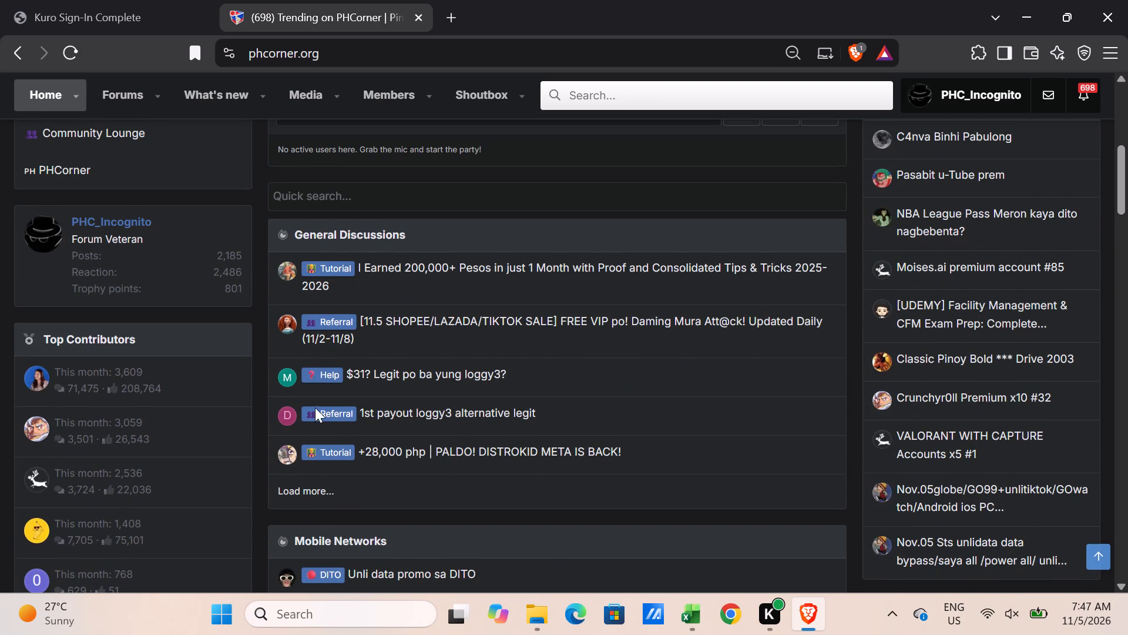
{"action": "scroll", "coordinate": [412, 372], "scroll_direction": "down", "scroll_amount": 1}
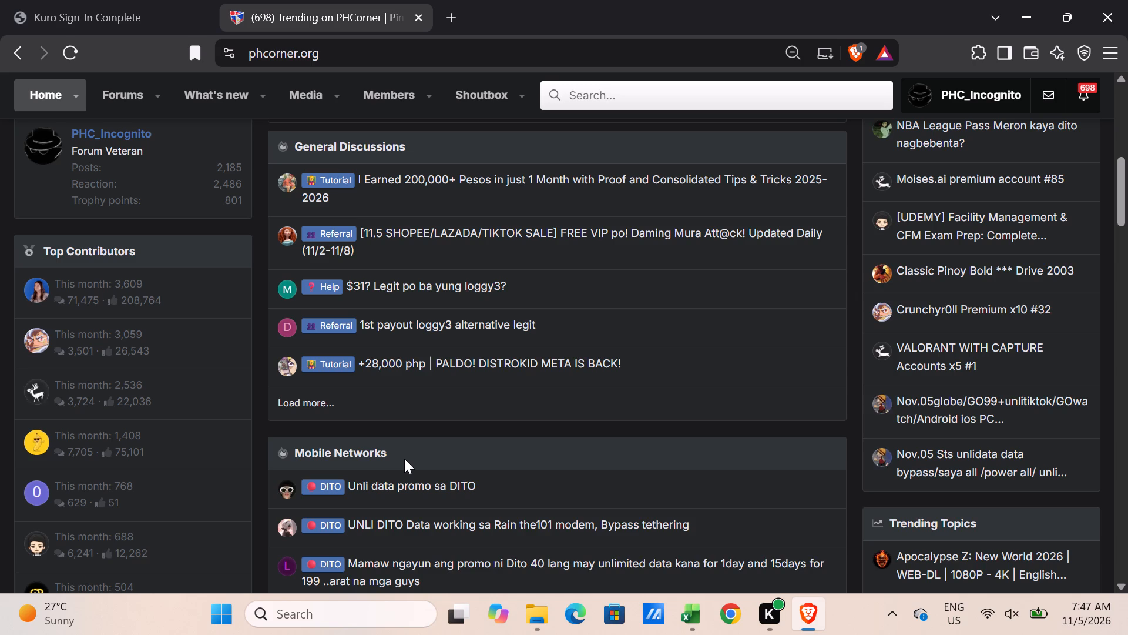
Open the General Discussions thread "+28,000 php | PALDO! DISTROKID META IS BACK!" and read through its first post.
{"action": "left_click", "coordinate": [469, 365]}
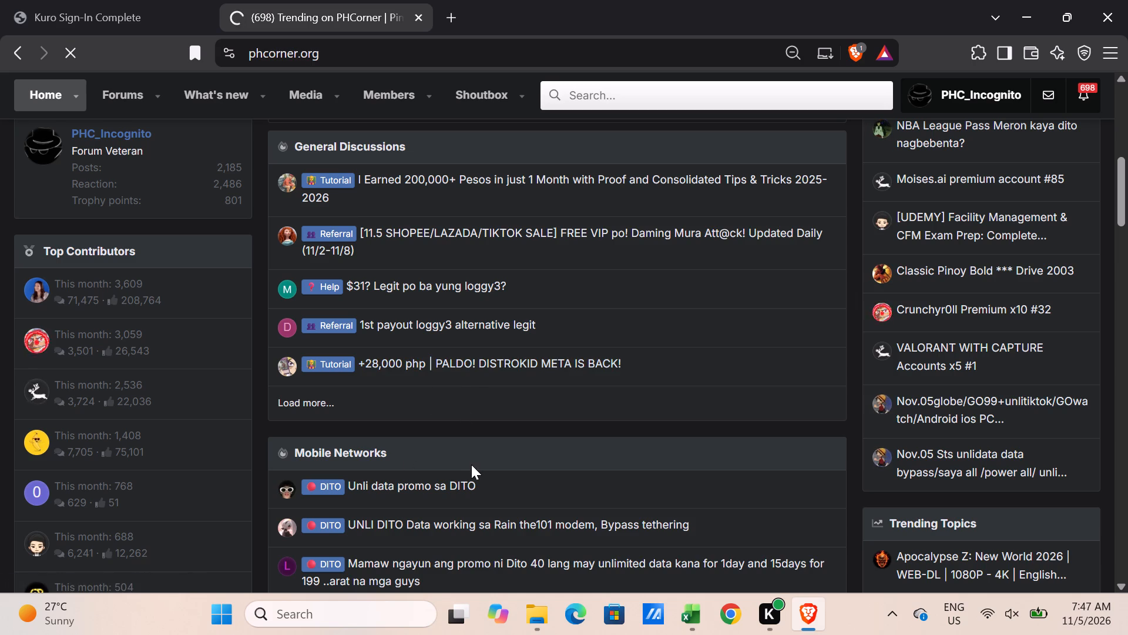
{"action": "scroll", "coordinate": [471, 464], "scroll_direction": "down", "scroll_amount": 4}
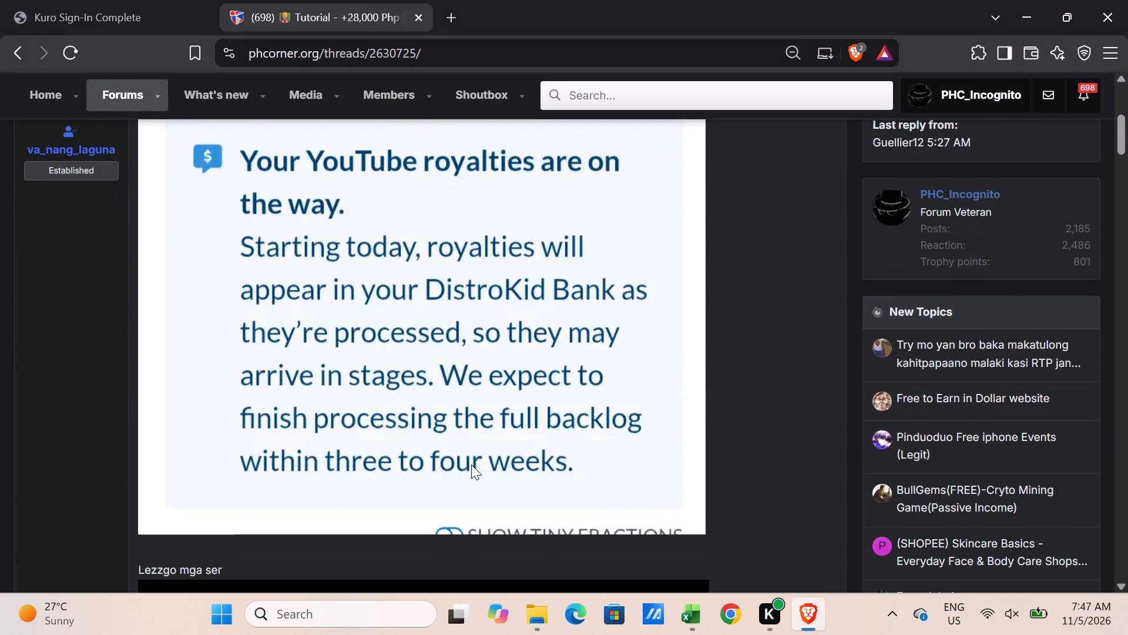
{"action": "scroll", "coordinate": [471, 464], "scroll_direction": "down", "scroll_amount": 4}
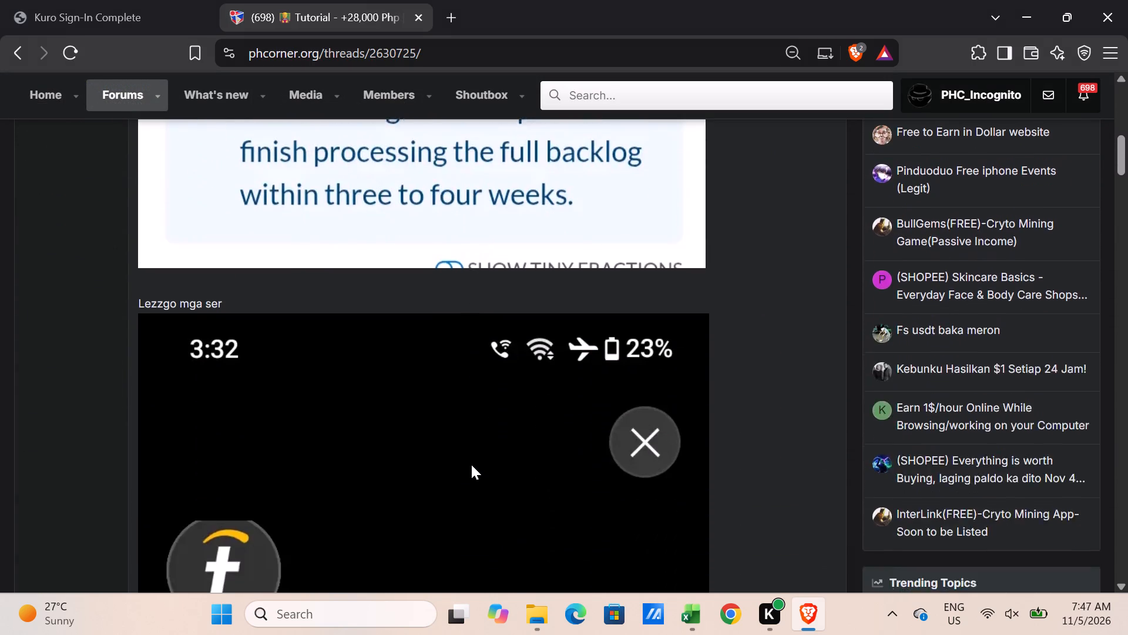
{"action": "scroll", "coordinate": [471, 464], "scroll_direction": "down", "scroll_amount": 4}
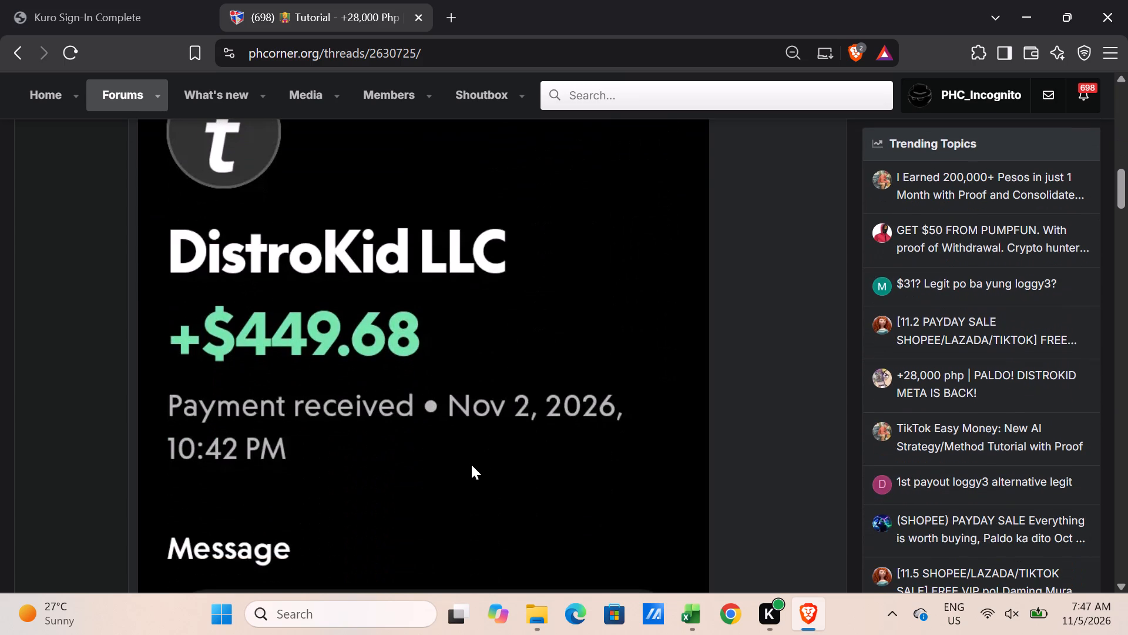
{"action": "scroll", "coordinate": [471, 464], "scroll_direction": "down", "scroll_amount": 4}
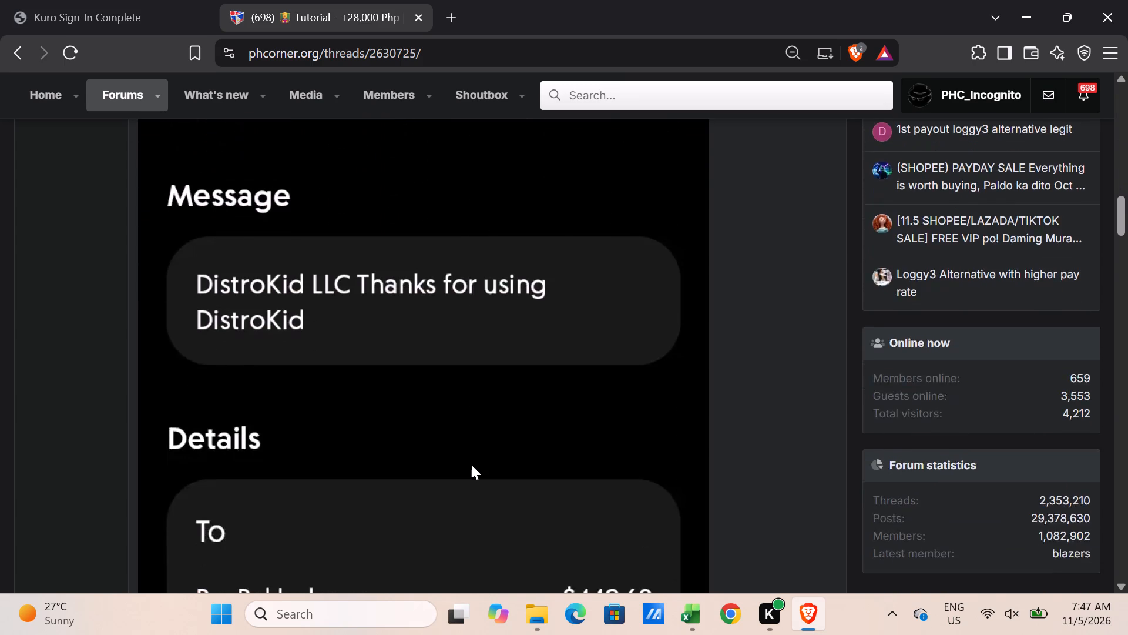
{"action": "scroll", "coordinate": [471, 464], "scroll_direction": "down", "scroll_amount": 5}
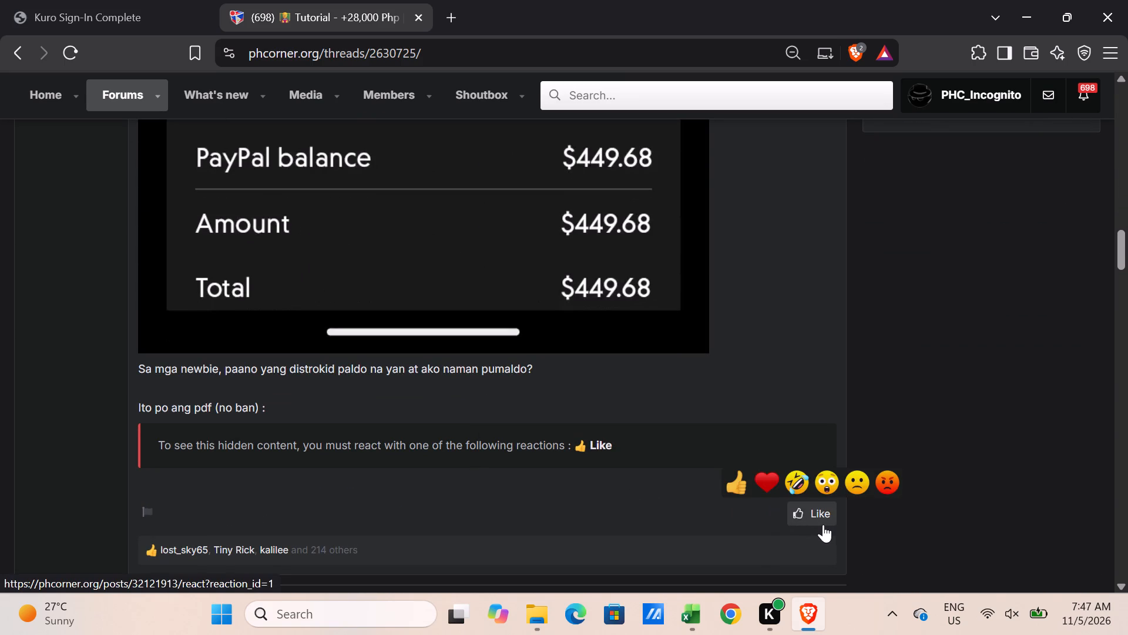
React with Like to the thread's first post to unlock its hidden PDF link.
{"action": "left_click", "coordinate": [742, 482]}
{"action": "scroll", "coordinate": [434, 447], "scroll_direction": "down", "scroll_amount": 2}
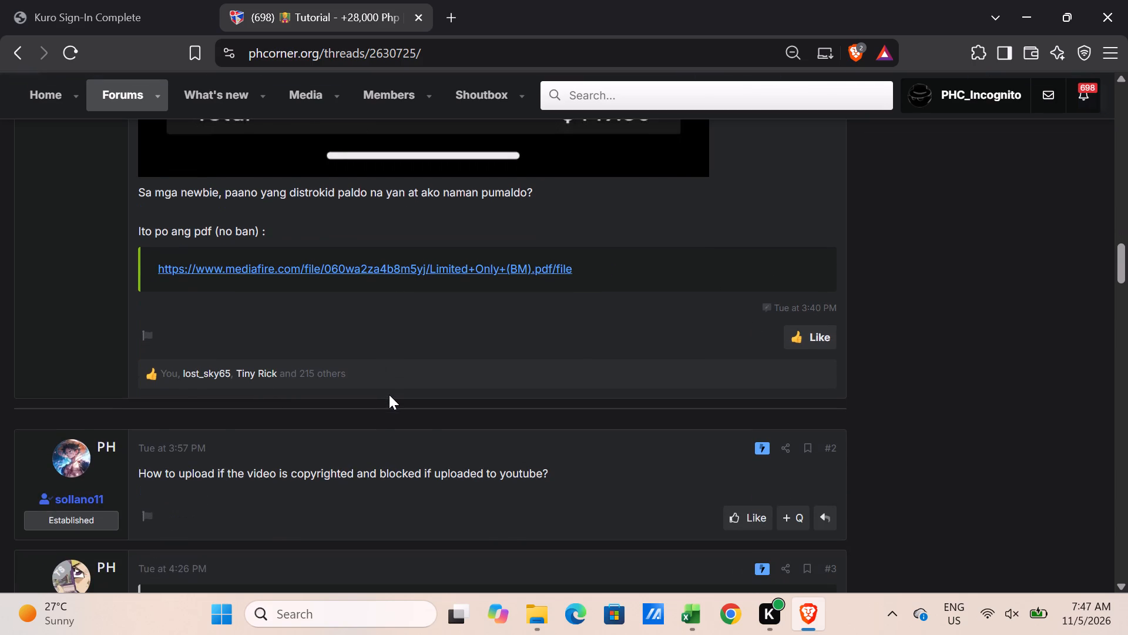
Open the post's MediaFire link and download the PDF to the Downloads folder as Limited Only (BM) (1).
{"action": "left_click", "coordinate": [402, 268]}
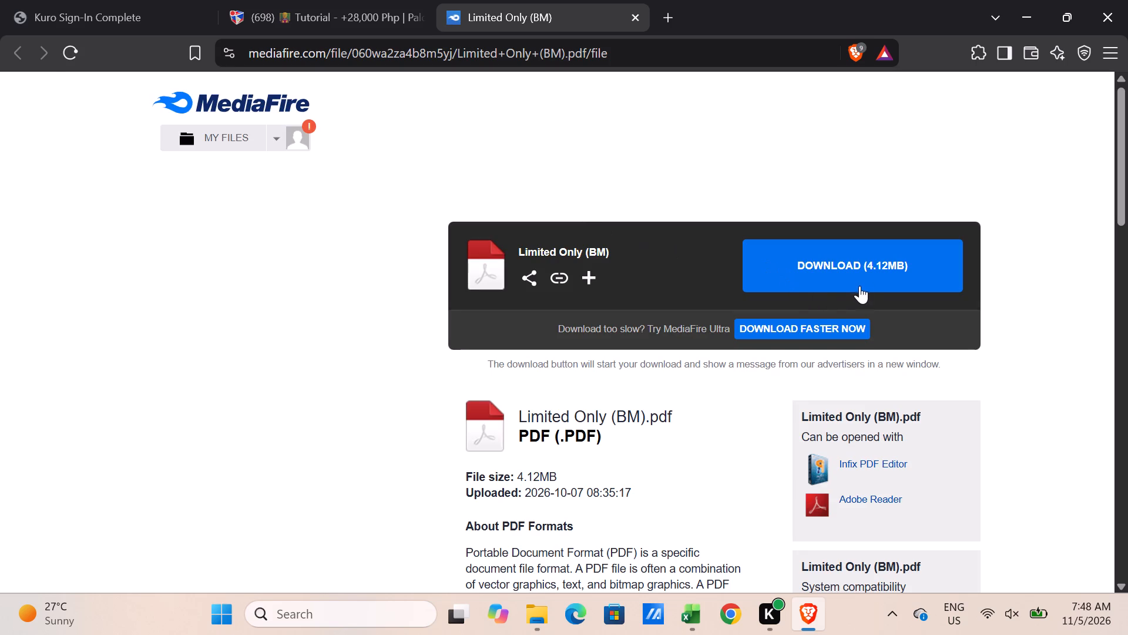
{"action": "left_click", "coordinate": [865, 278]}
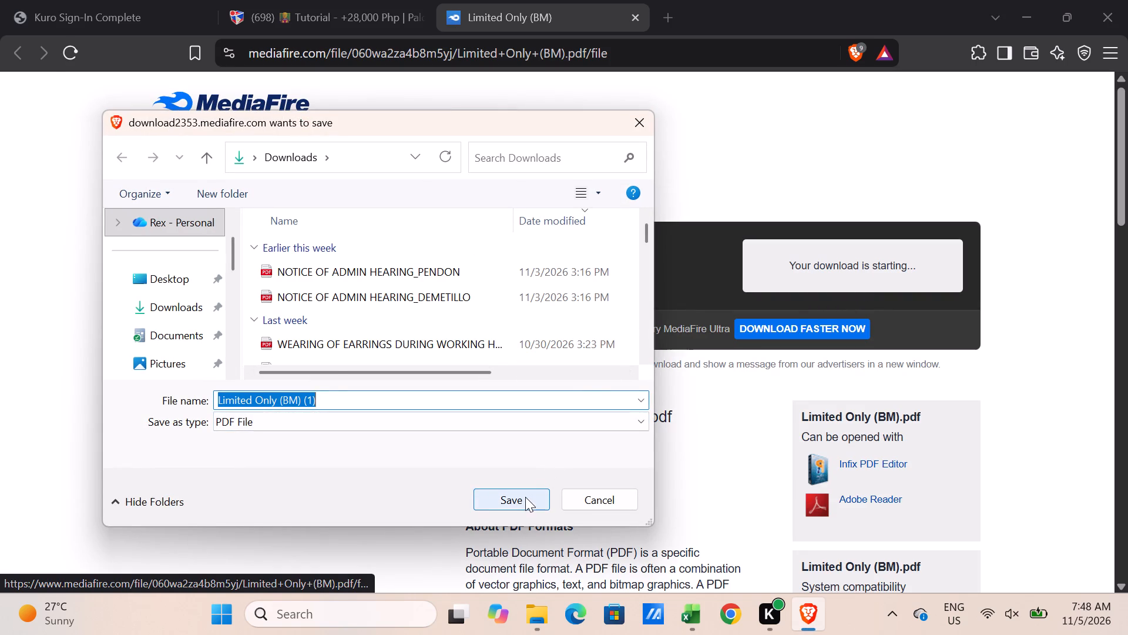
{"action": "left_click", "coordinate": [504, 503]}
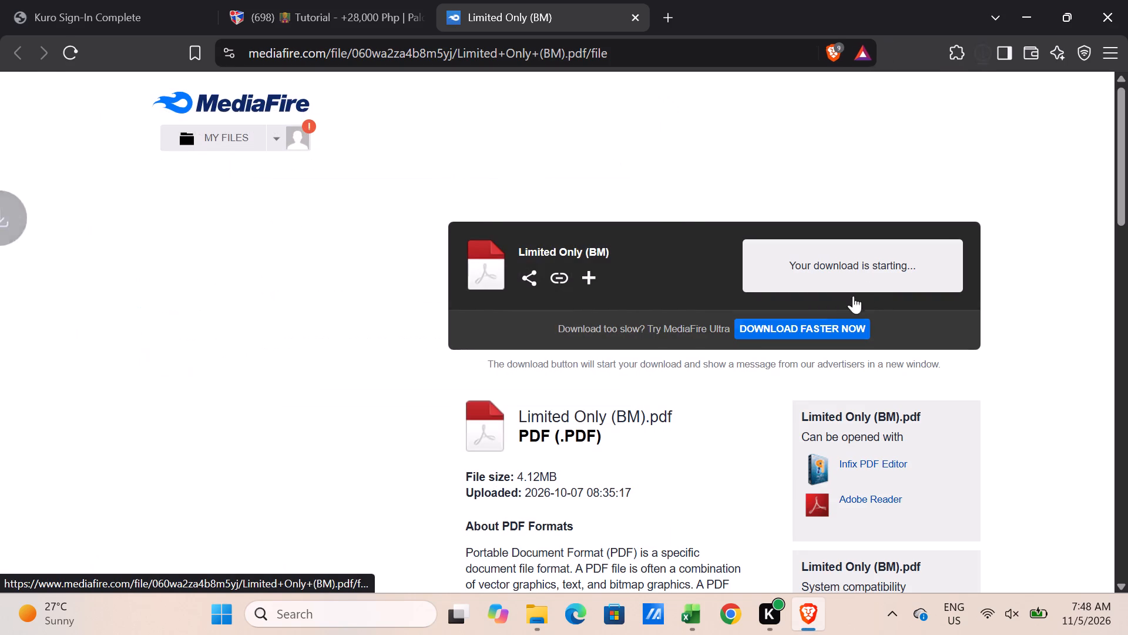
Open the downloaded Limited Only (BM) (1) PDF from the Downloads folder, read its opening pages and close it.
{"action": "left_click", "coordinate": [900, 92]}
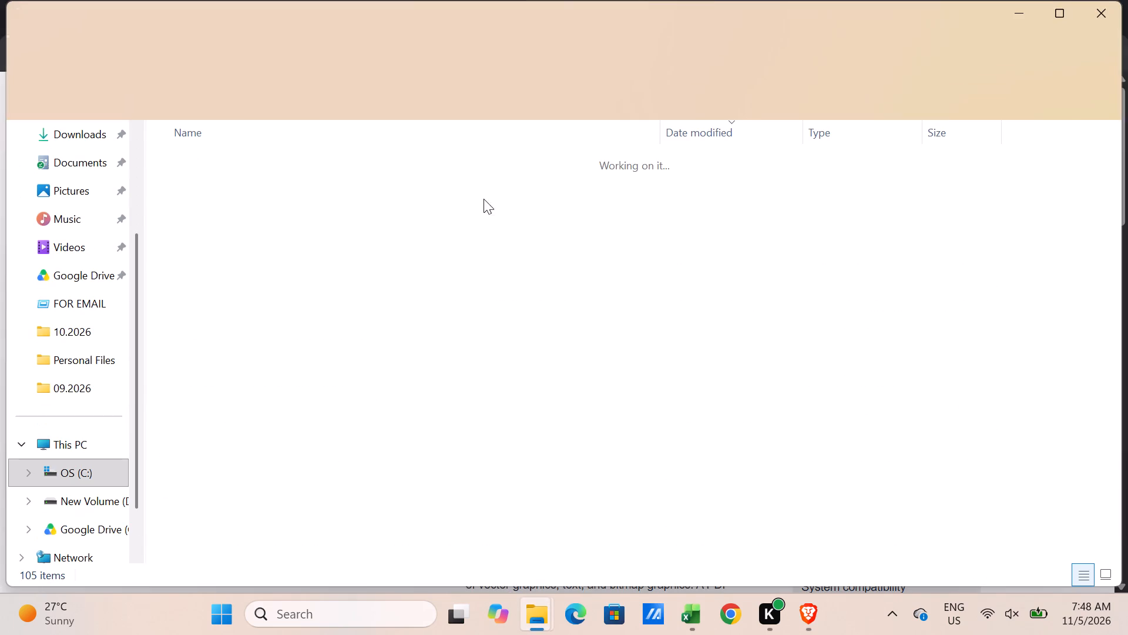
{"action": "double_click", "coordinate": [377, 186]}
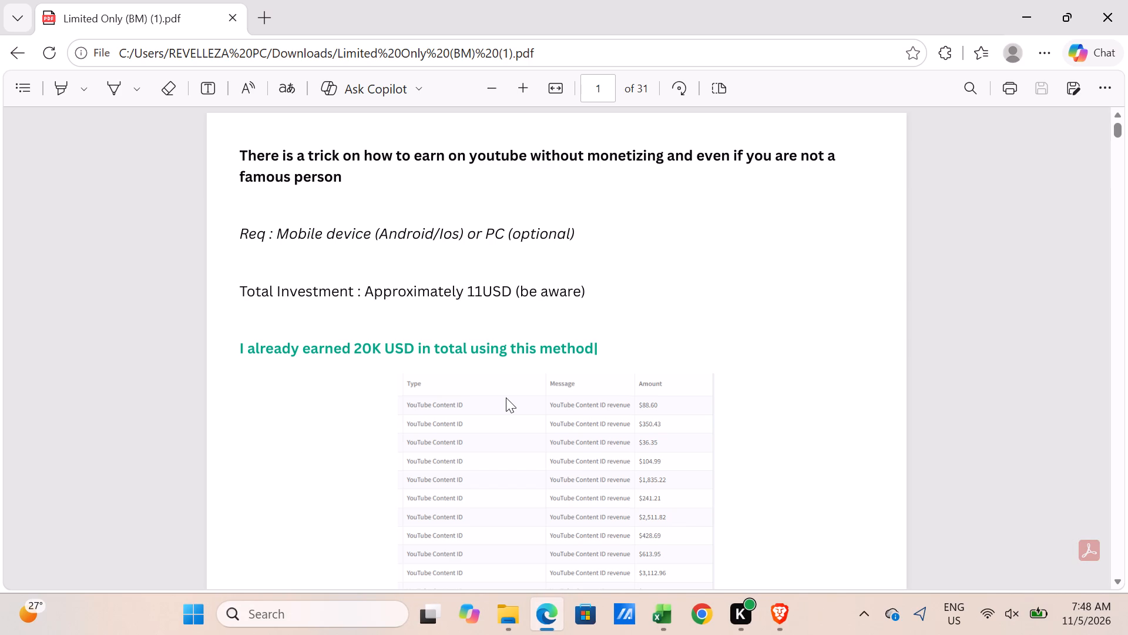
{"action": "scroll", "coordinate": [506, 397], "scroll_direction": "down", "scroll_amount": 2}
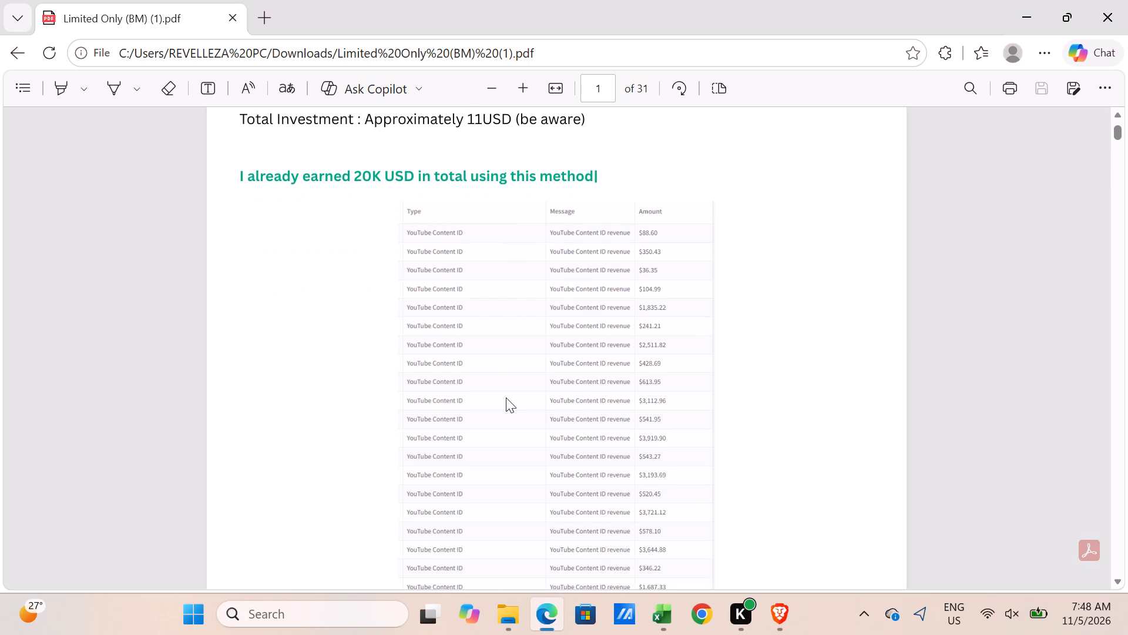
{"action": "scroll", "coordinate": [506, 397], "scroll_direction": "down", "scroll_amount": 5}
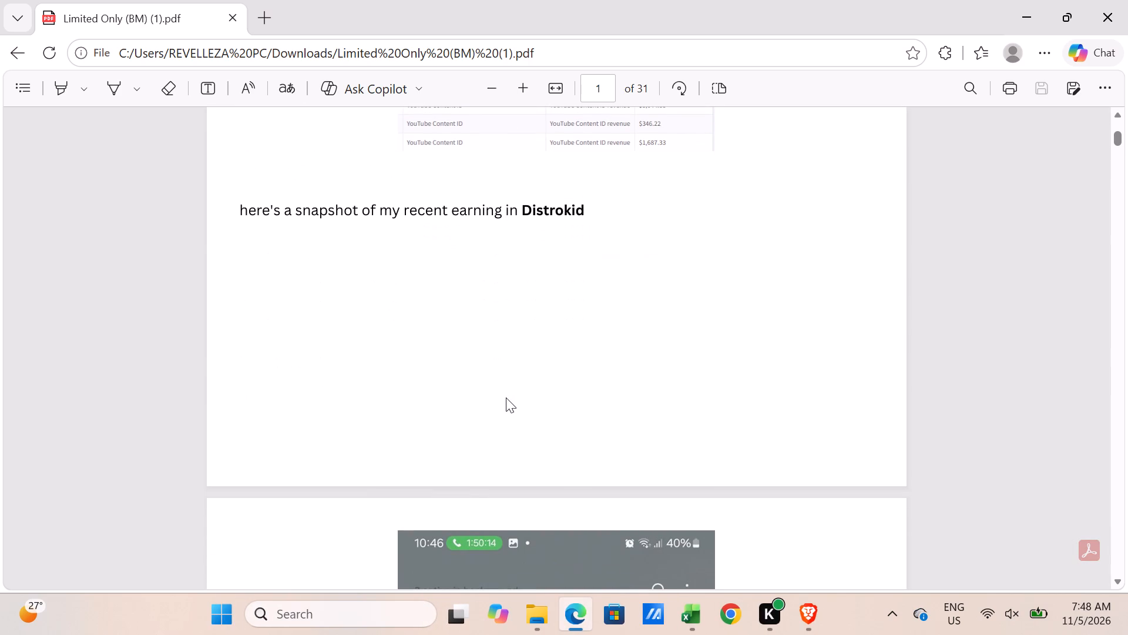
{"action": "scroll", "coordinate": [506, 397], "scroll_direction": "down", "scroll_amount": 8}
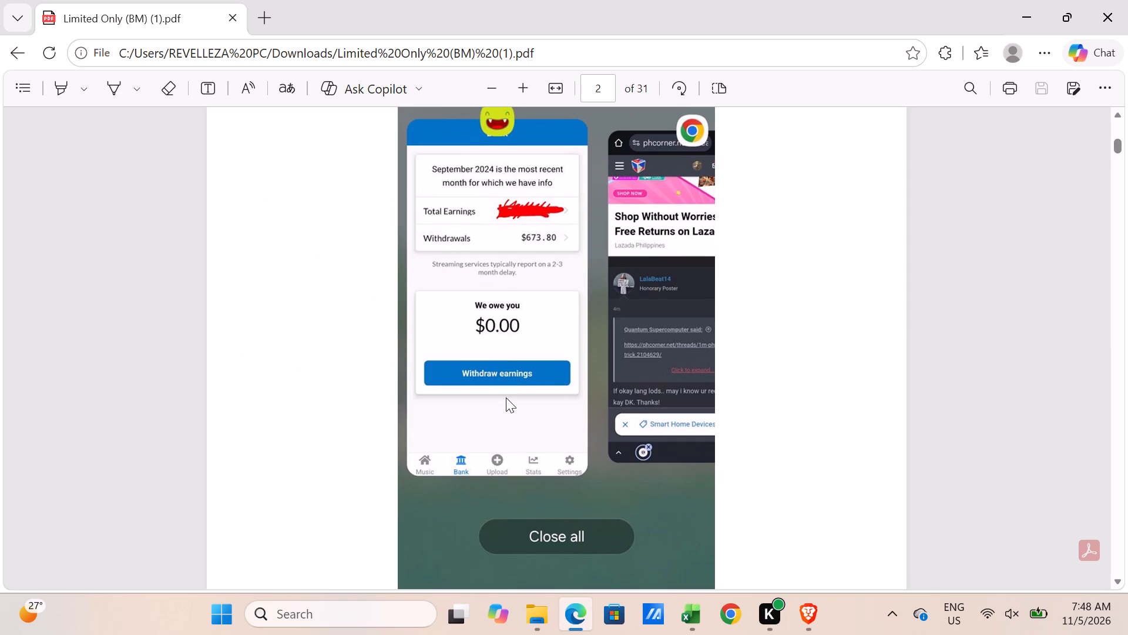
{"action": "scroll", "coordinate": [506, 397], "scroll_direction": "down", "scroll_amount": 5}
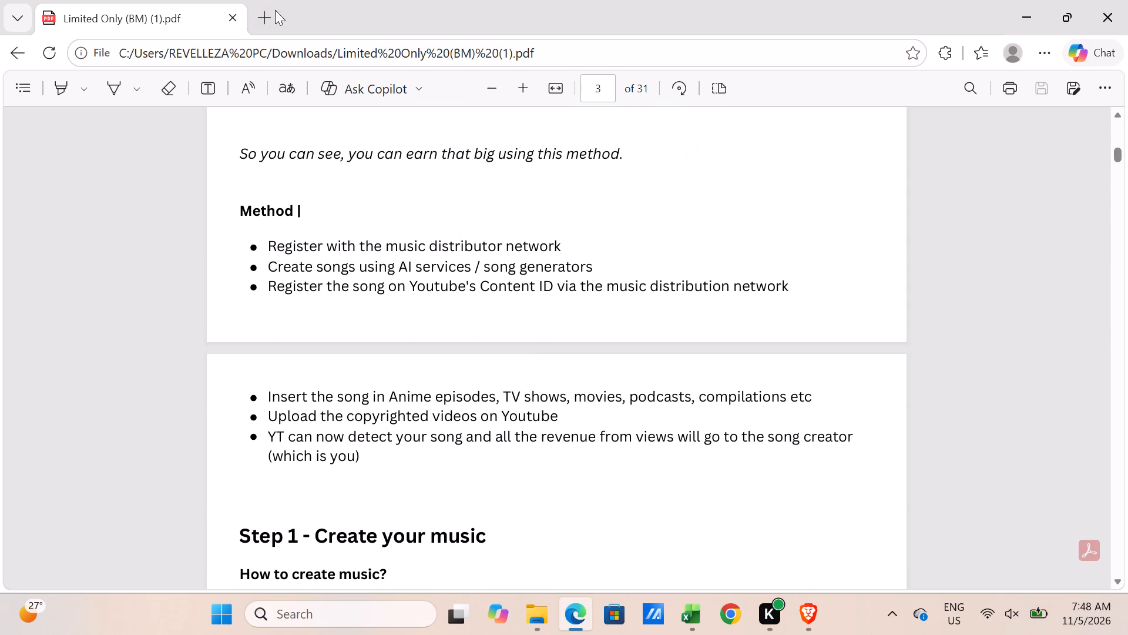
{"action": "left_click", "coordinate": [229, 16]}
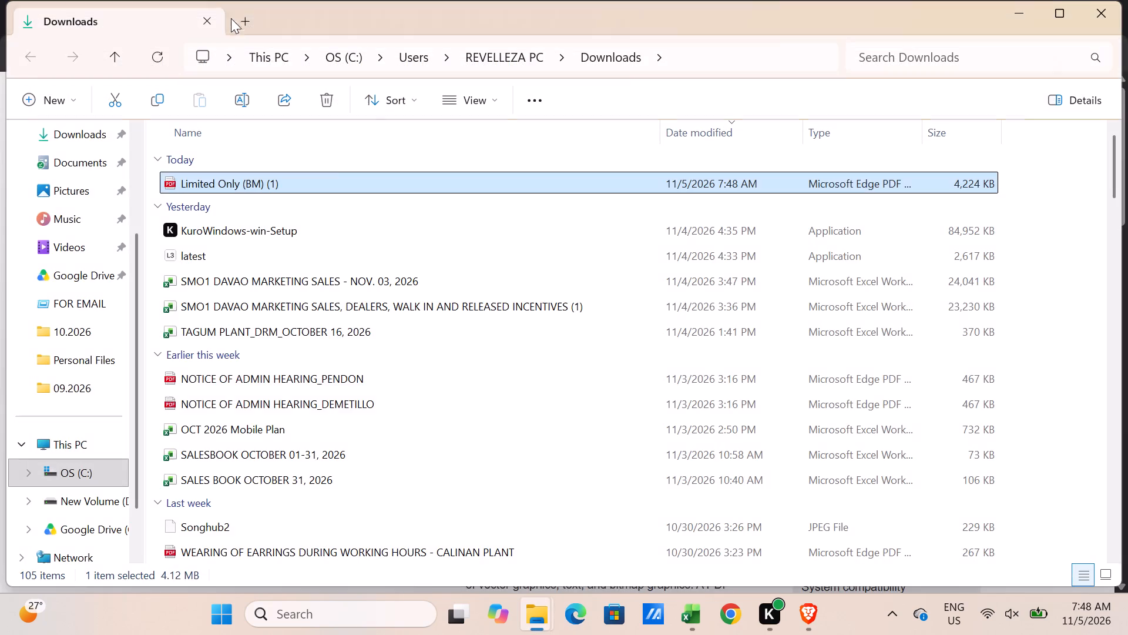
Minimize the Downloads folder window and close the MediaFire download tab in the browser.
{"action": "scroll", "coordinate": [475, 385], "scroll_direction": "down", "scroll_amount": 3}
{"action": "scroll", "coordinate": [512, 486], "scroll_direction": "down", "scroll_amount": 3}
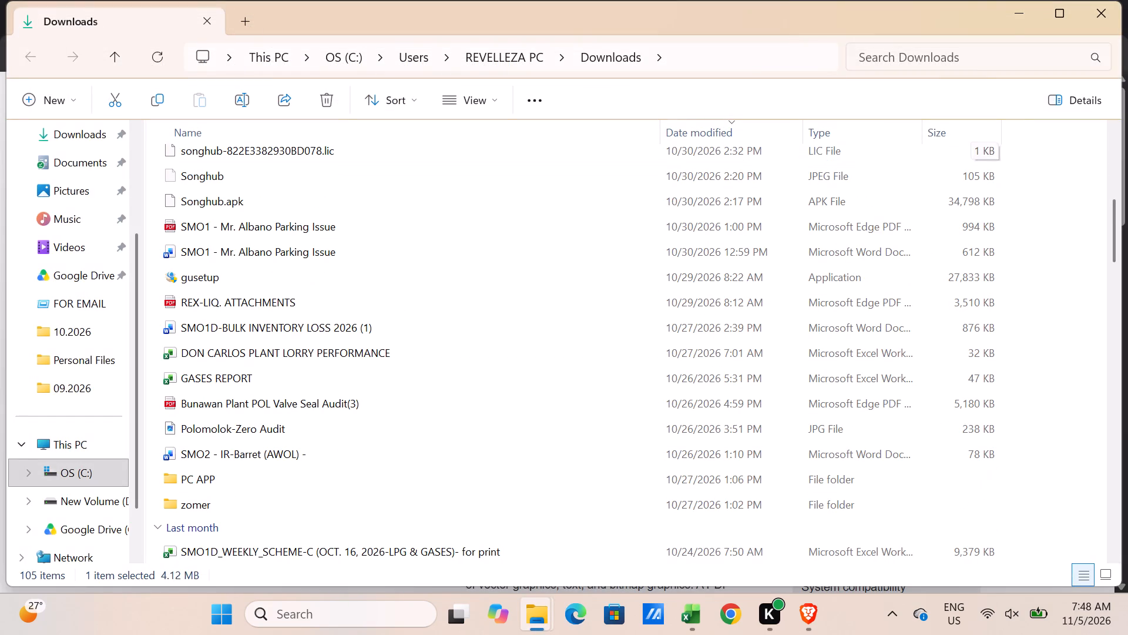
{"action": "left_click", "coordinate": [1009, 15]}
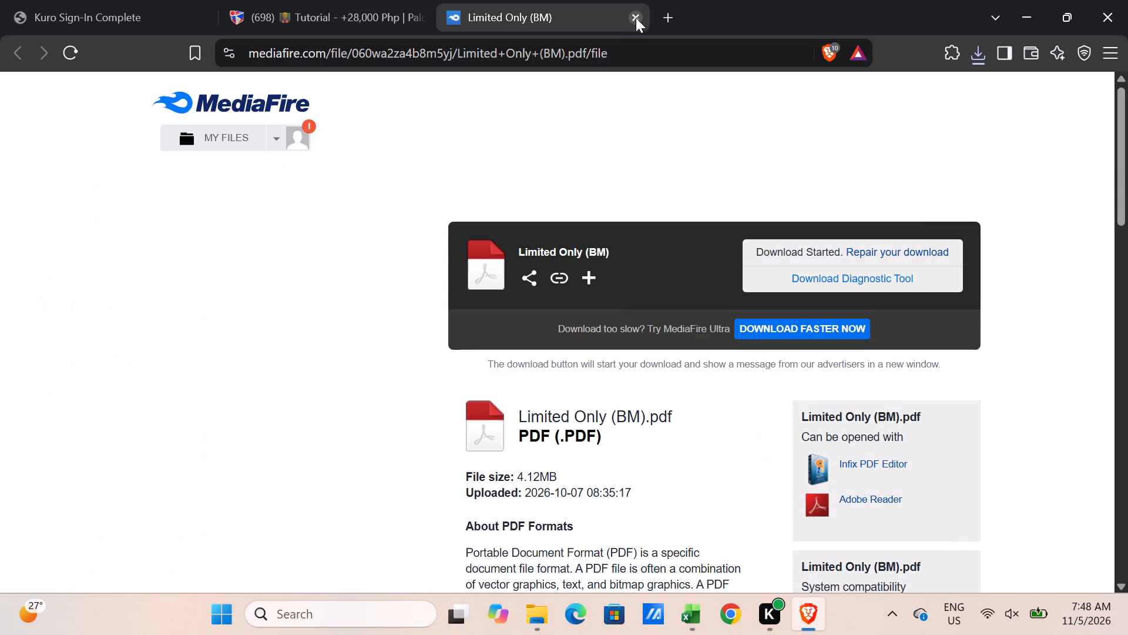
{"action": "left_click", "coordinate": [640, 16]}
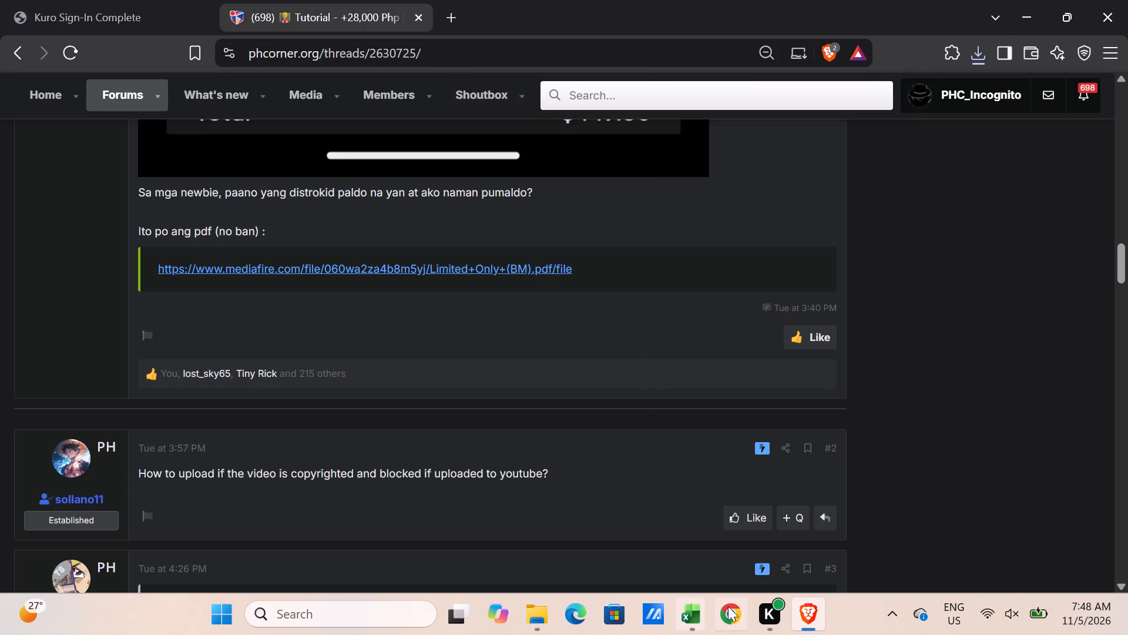
Switch to the 2026 10 COMPOSTELA SC workbook and copy the G_FULL_MT sheet after G_ST_ANALYSIS, naming the copy G_VALIDATED.
{"action": "left_click", "coordinate": [692, 614]}
{"action": "left_click", "coordinate": [841, 526]}
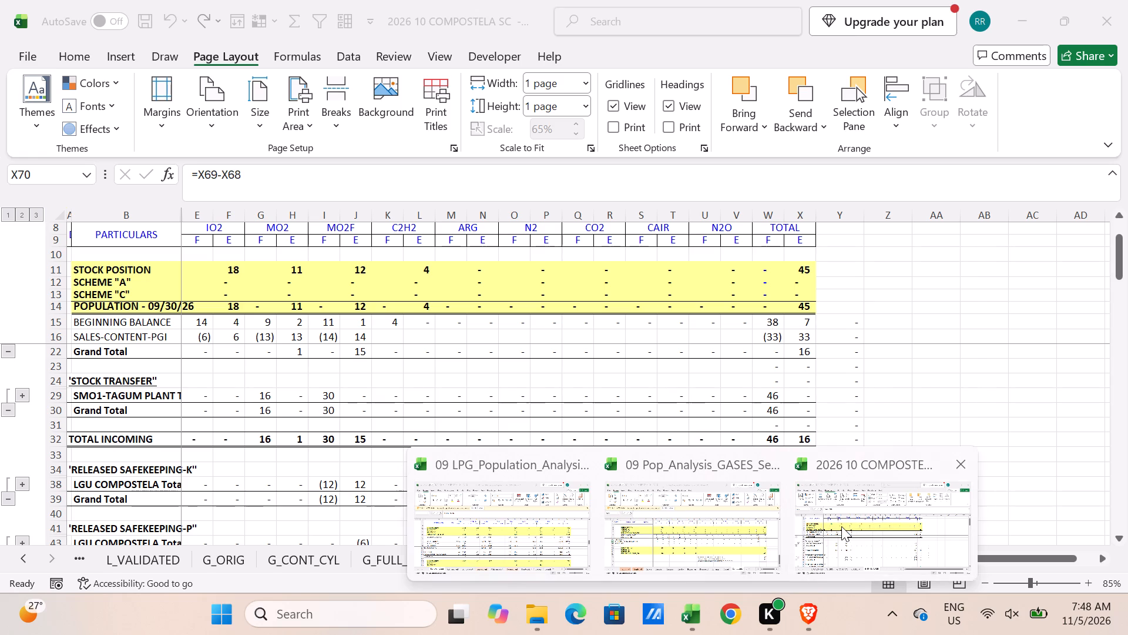
{"action": "left_click", "coordinate": [464, 562]}
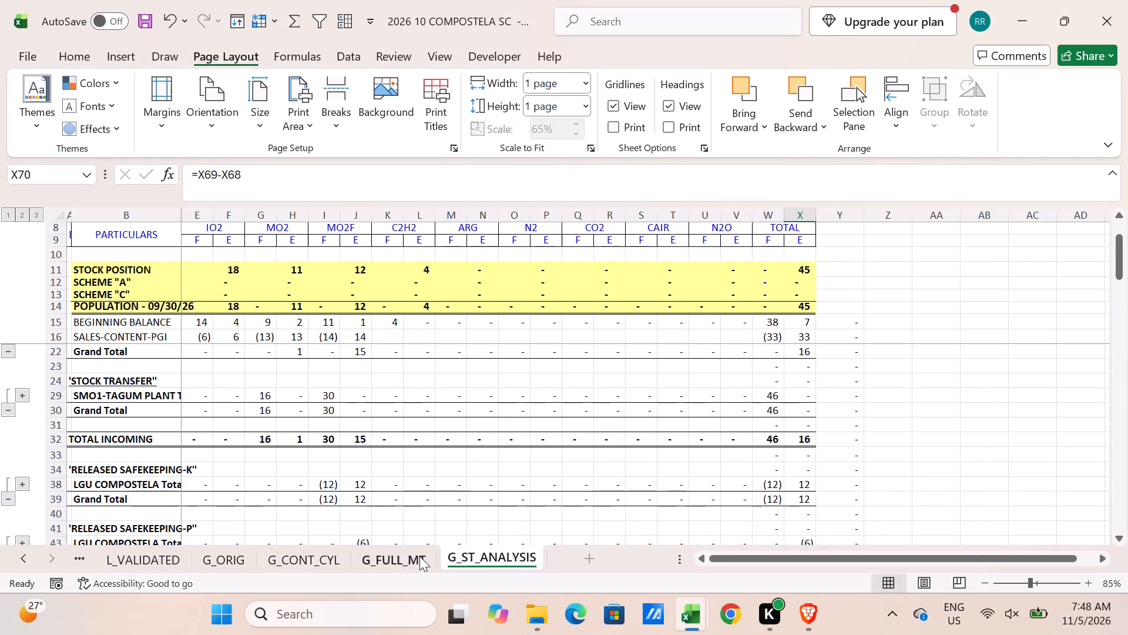
{"action": "left_click_drag", "start_coordinate": [419, 556], "coordinate": [562, 557]}
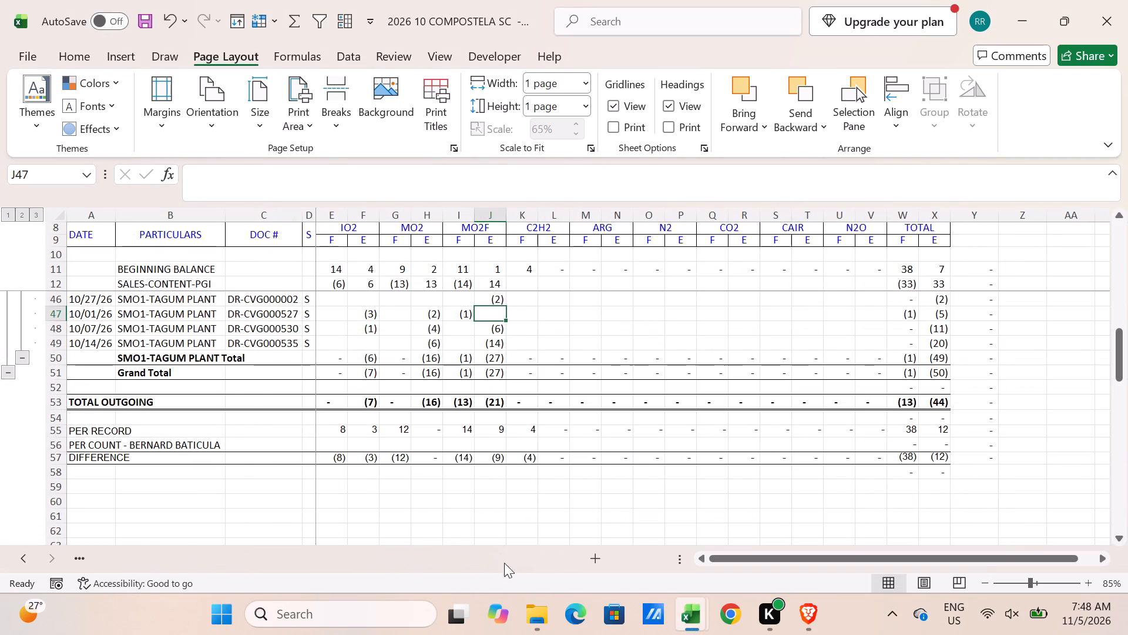
{"action": "double_click", "coordinate": [491, 566]}
{"action": "key", "text": "g"}
{"action": "key", "text": "shift+underscore"}
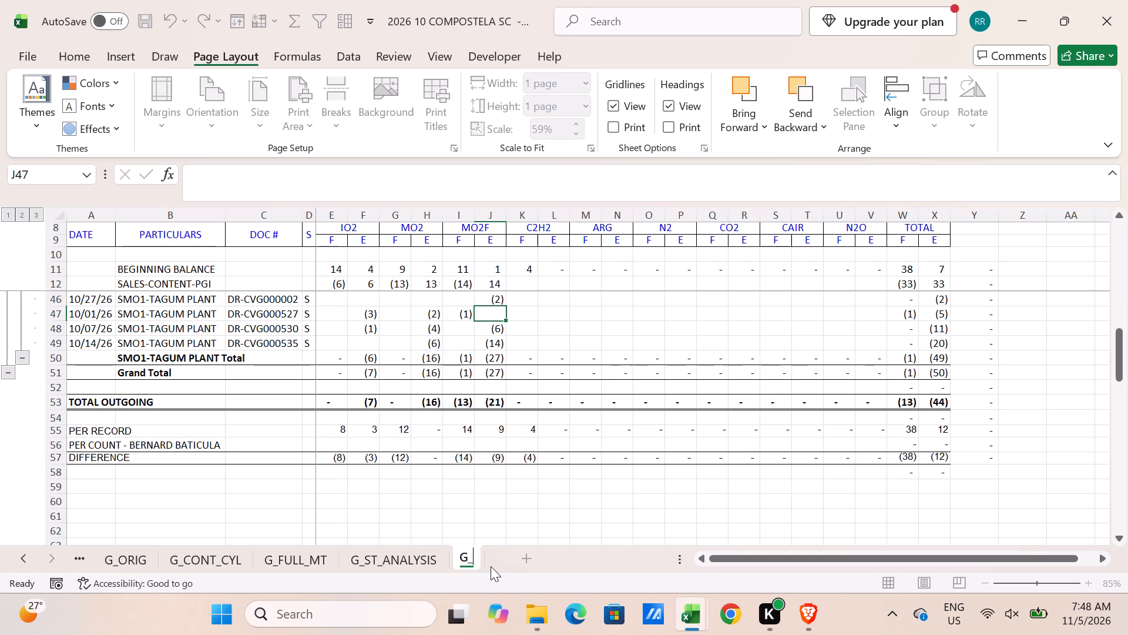
{"action": "type", "text": "VALIDATED"}
{"action": "key", "text": "Return"}
Remove all subtotals from the transaction block A14:X53, from the PROPERTY heading through TOTAL OUTGOING, on G_VALIDATED.
{"action": "scroll", "coordinate": [487, 574], "scroll_direction": "up", "scroll_amount": 15}
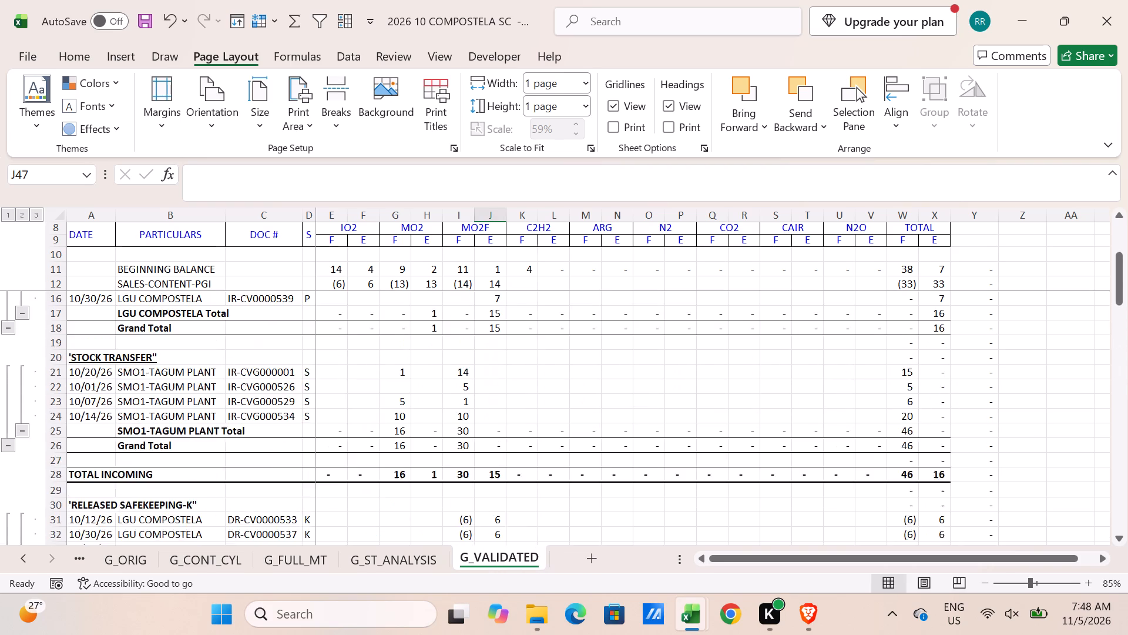
{"action": "scroll", "coordinate": [231, 422], "scroll_direction": "up", "scroll_amount": 10}
{"action": "left_click", "coordinate": [98, 307]}
{"action": "scroll", "coordinate": [639, 404], "scroll_direction": "down", "scroll_amount": 5}
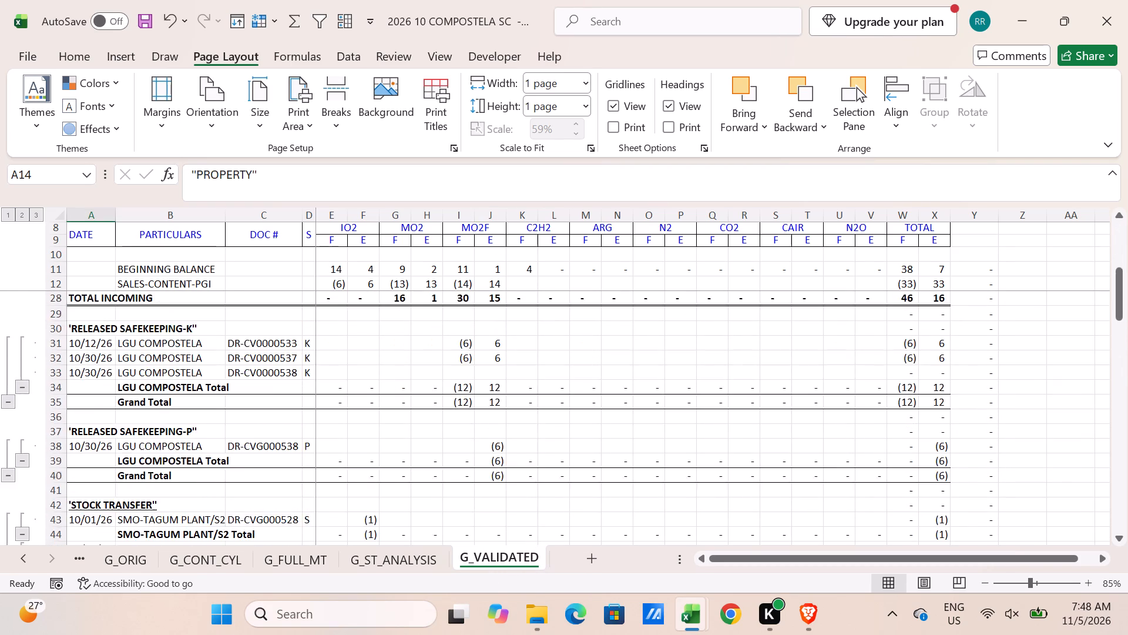
{"action": "scroll", "coordinate": [675, 422], "scroll_direction": "down", "scroll_amount": 5}
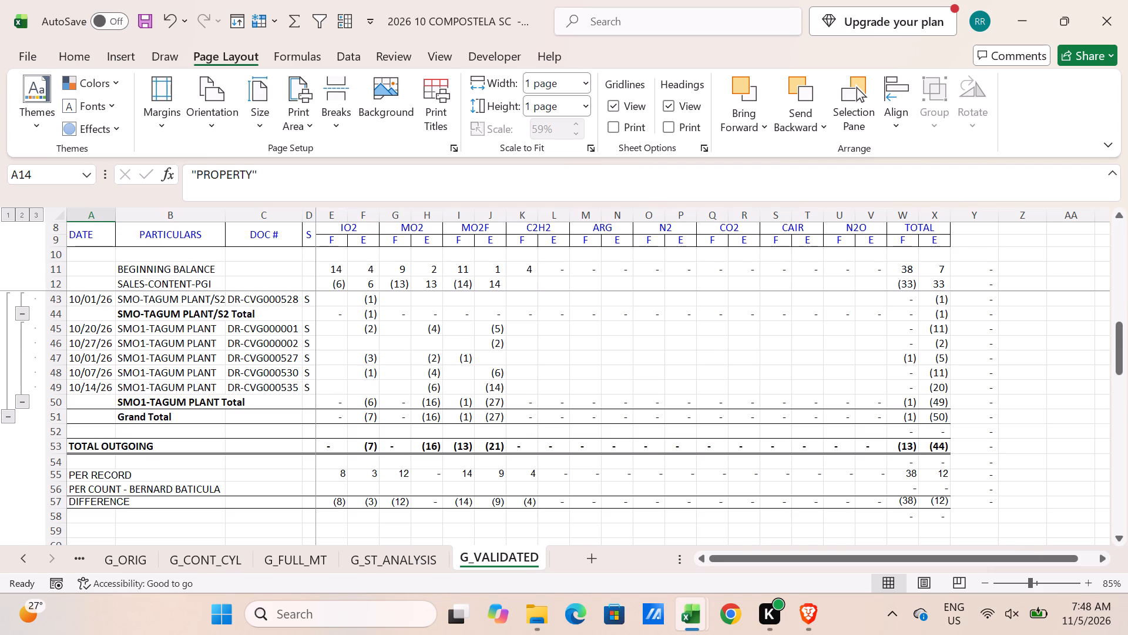
{"action": "left_click", "coordinate": [936, 442], "text": "shift"}
{"action": "left_click", "coordinate": [347, 16]}
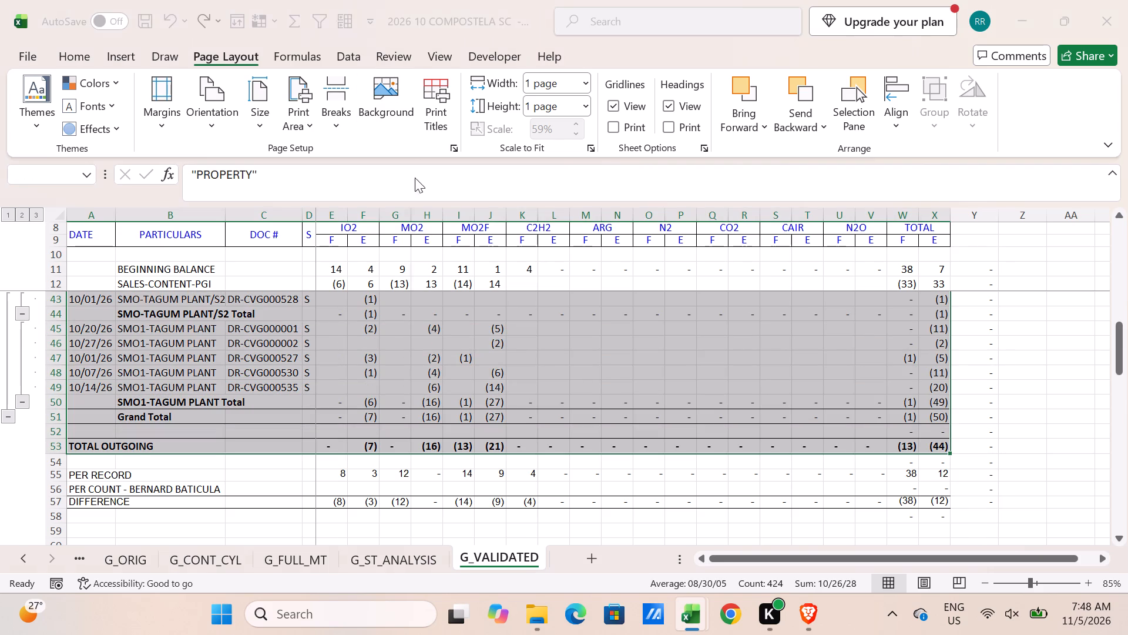
{"action": "left_click", "coordinate": [627, 406]}
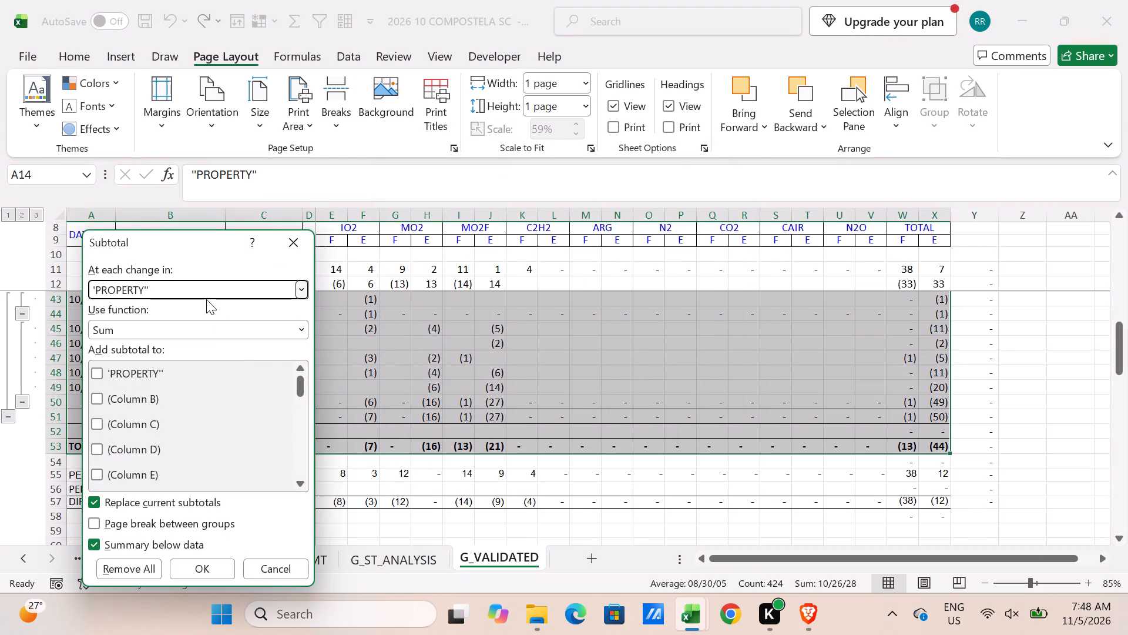
{"action": "left_click", "coordinate": [128, 559]}
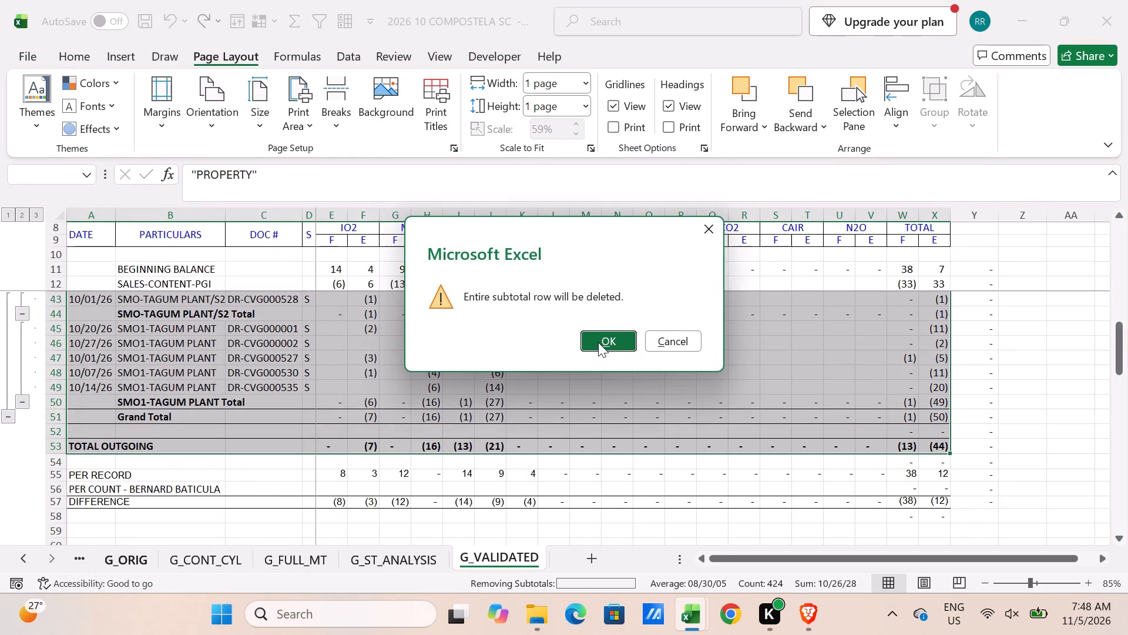
{"action": "left_click", "coordinate": [598, 342]}
Sort the transaction rows A14:X40 by Column A oldest to newest, with Column C A to Z as second level.
{"action": "scroll", "coordinate": [555, 405], "scroll_direction": "up", "scroll_amount": 5}
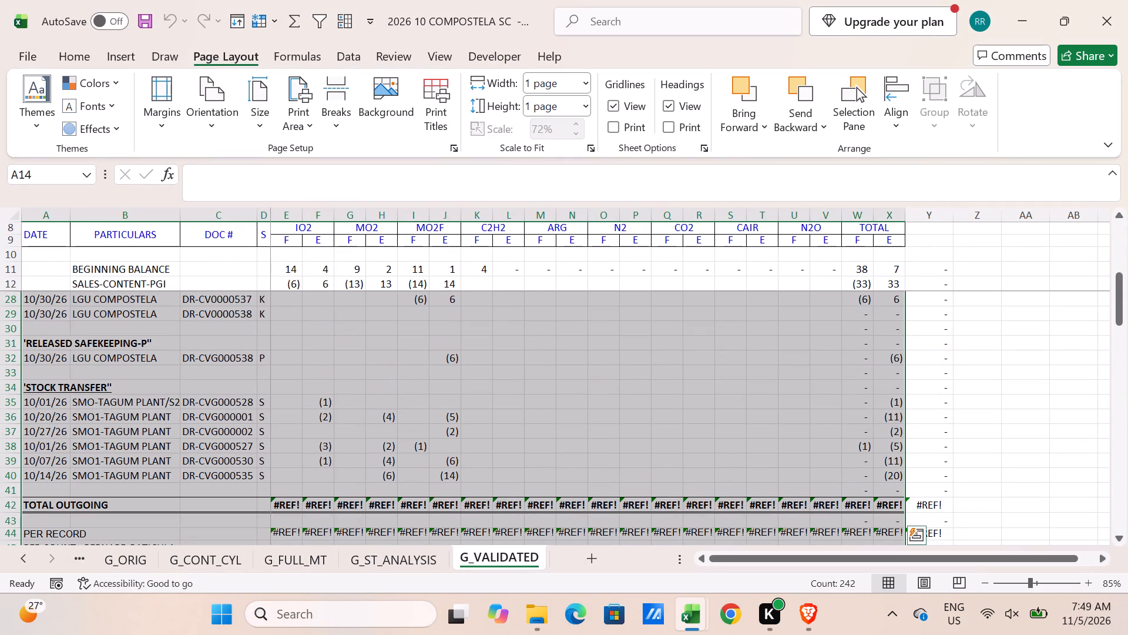
{"action": "left_click", "coordinate": [884, 474], "text": "shift"}
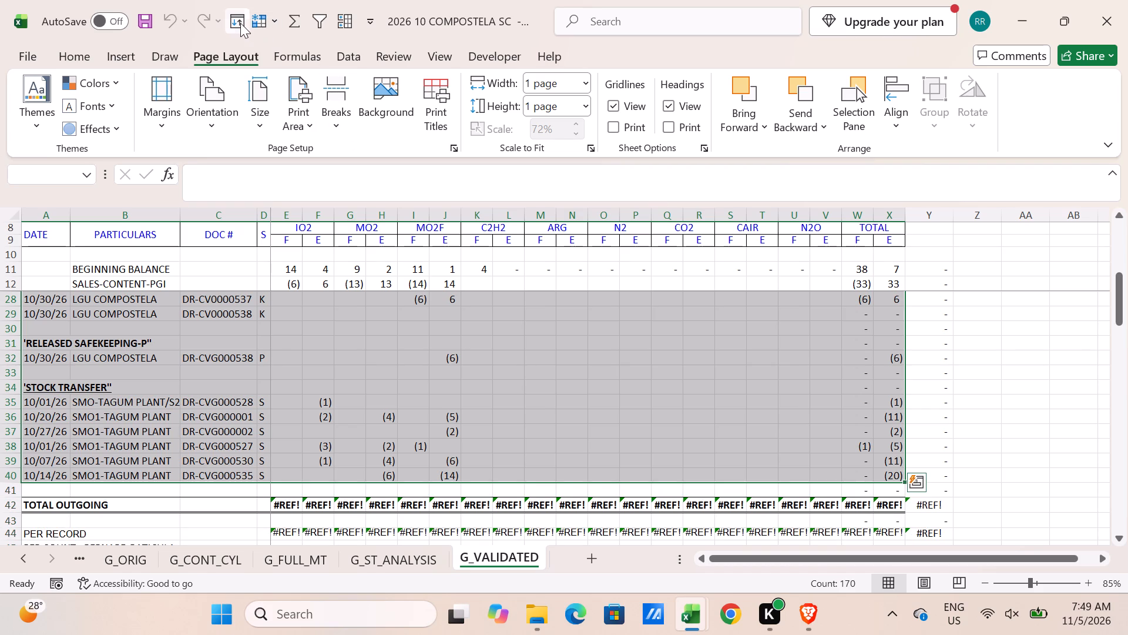
{"action": "left_click", "coordinate": [240, 23]}
{"action": "left_click", "coordinate": [147, 358]}
{"action": "left_click", "coordinate": [112, 379]}
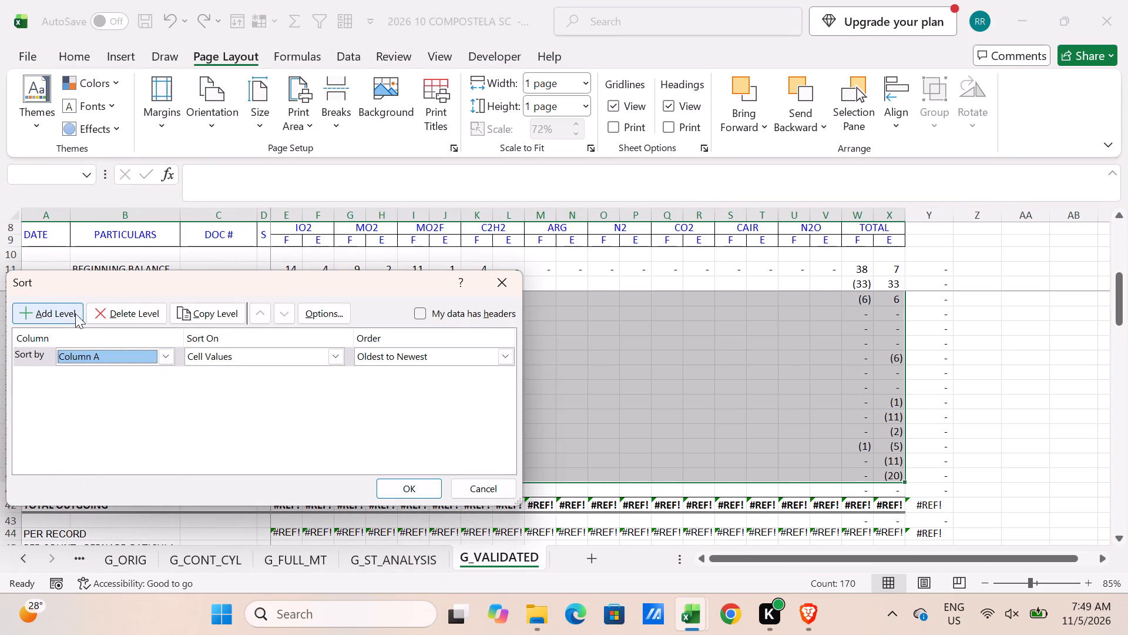
{"action": "left_click", "coordinate": [70, 318]}
{"action": "left_click", "coordinate": [96, 372]}
{"action": "left_click", "coordinate": [92, 418]}
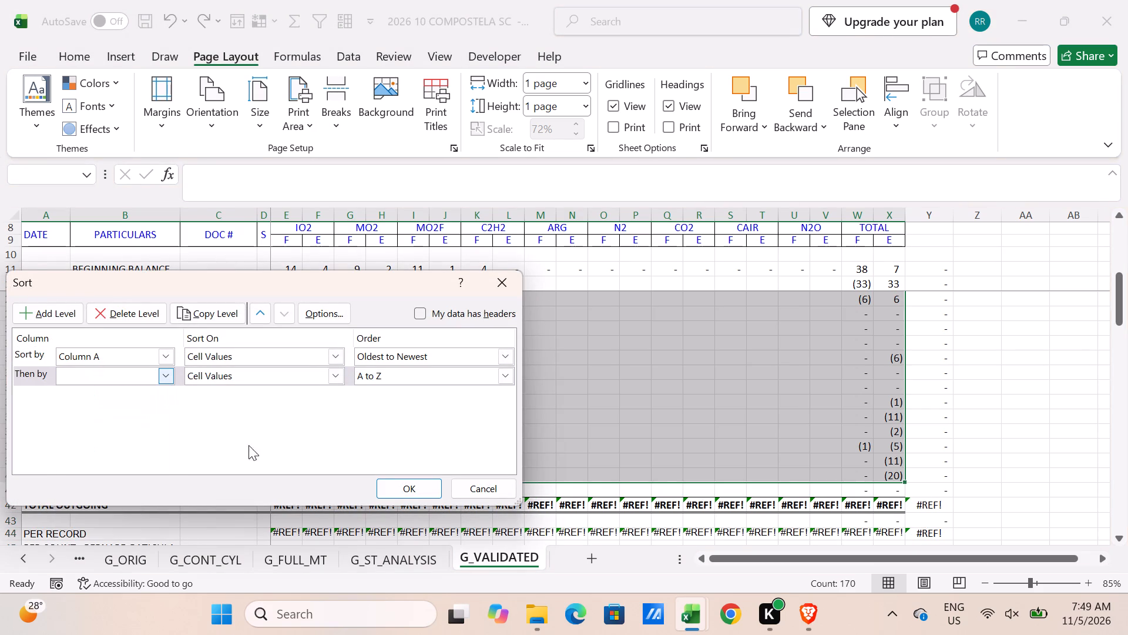
{"action": "left_click", "coordinate": [395, 481]}
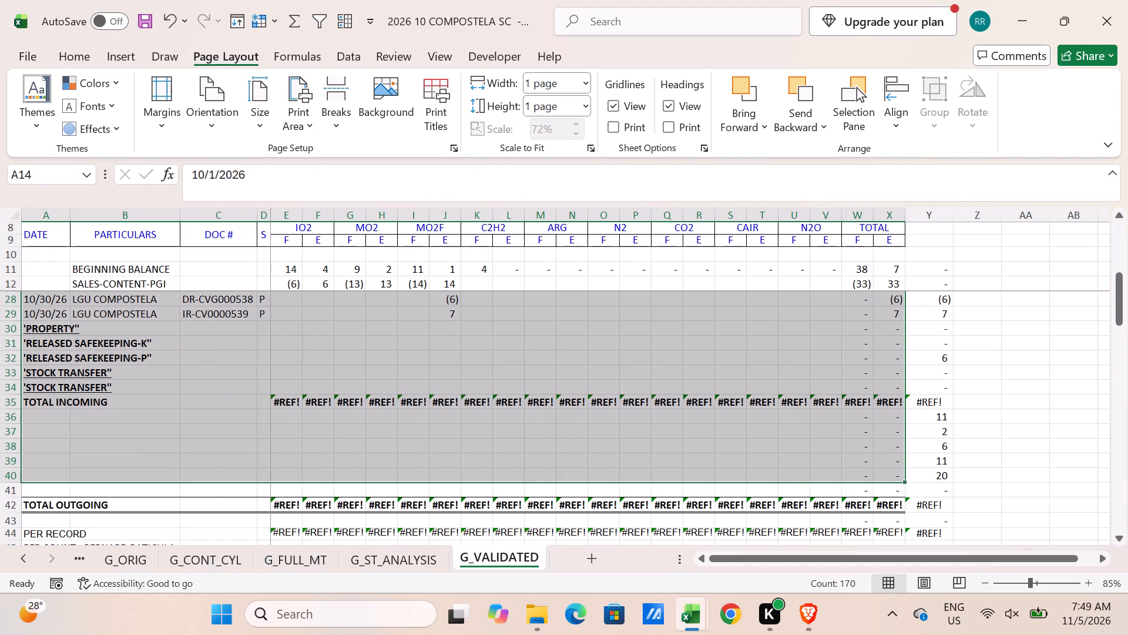
Apply top, inside horizontal and bottom borders to the dated transaction rows A14:X29.
{"action": "left_click", "coordinate": [869, 312], "text": "shift"}
{"action": "left_click", "coordinate": [901, 312], "text": "shift"}
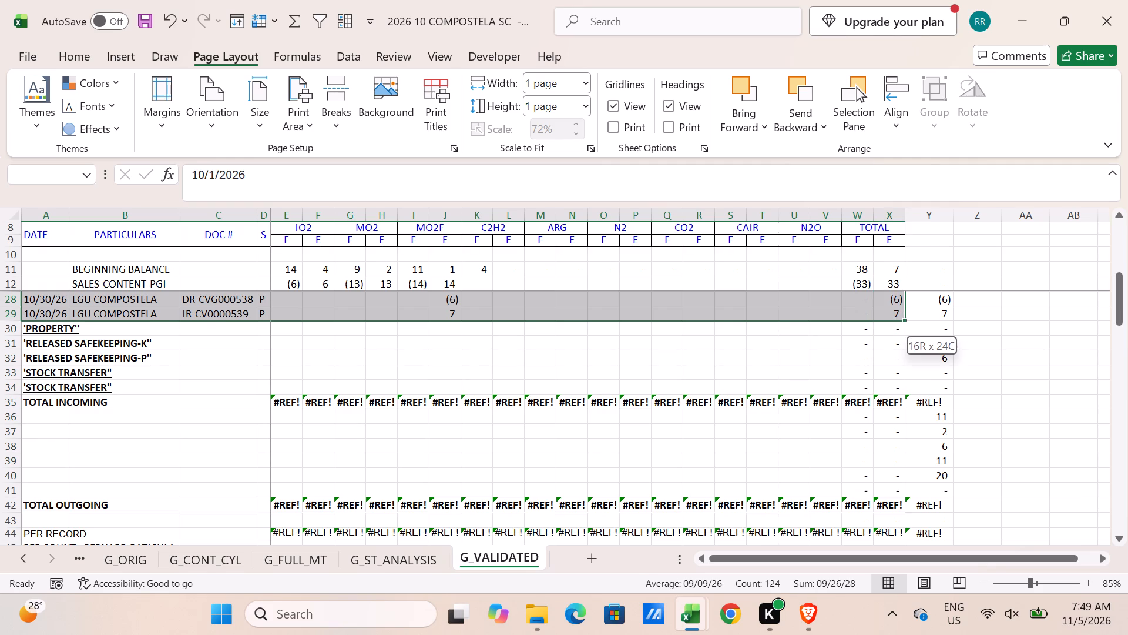
{"action": "scroll", "coordinate": [532, 382], "scroll_direction": "up", "scroll_amount": 3}
{"action": "right_click", "coordinate": [310, 409]}
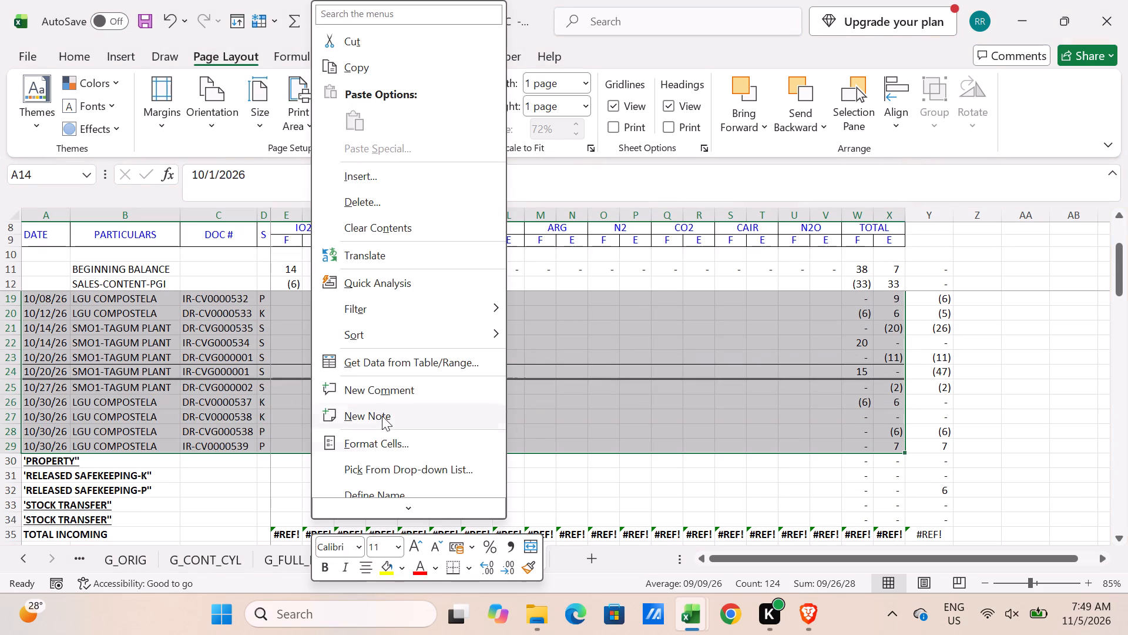
{"action": "left_click", "coordinate": [380, 442]}
{"action": "left_click", "coordinate": [367, 176]}
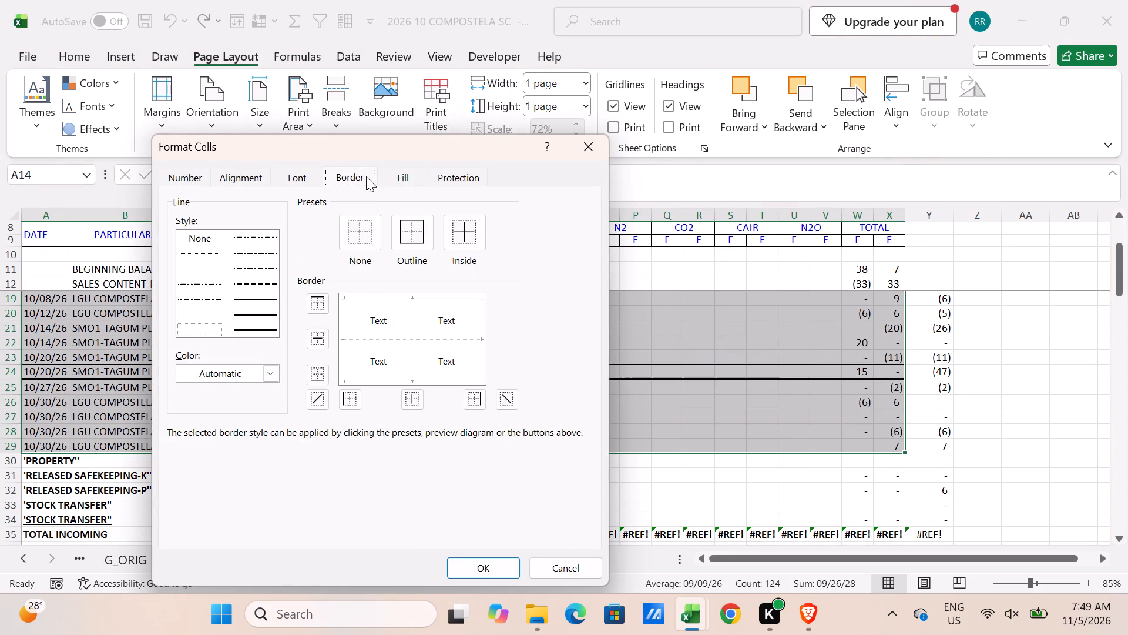
{"action": "left_click", "coordinate": [324, 308]}
{"action": "left_click", "coordinate": [318, 339]}
{"action": "left_click", "coordinate": [315, 381]}
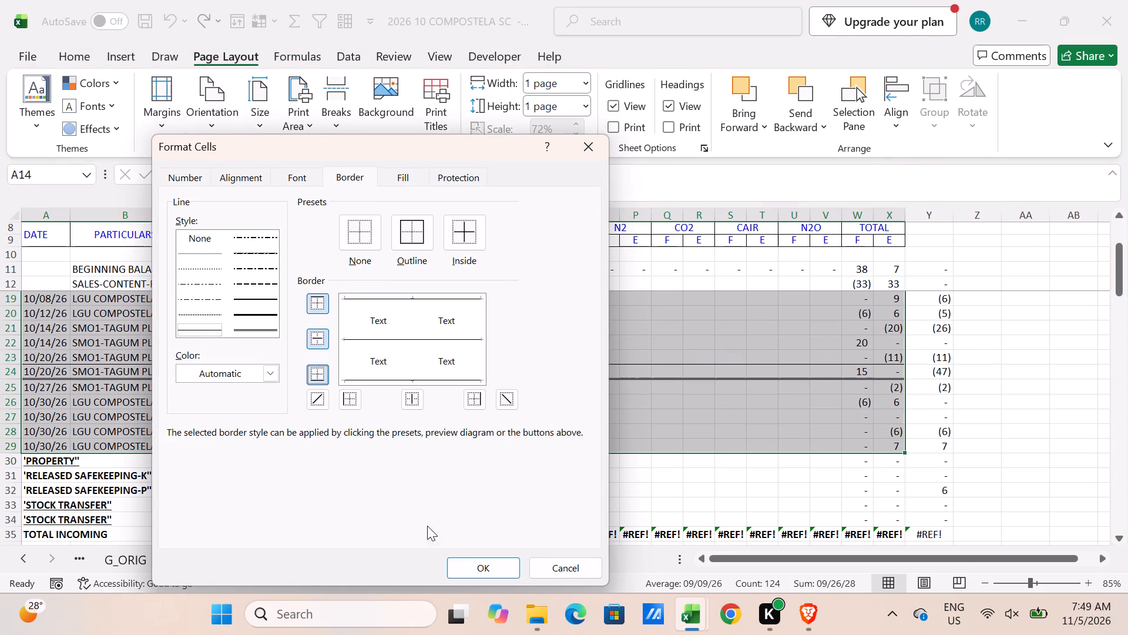
{"action": "left_click", "coordinate": [473, 565]}
Delete rows 30 to 42 holding the leftover section headings, blank rows, TOTAL INCOMING and TOTAL OUTGOING.
{"action": "scroll", "coordinate": [138, 432], "scroll_direction": "down", "scroll_amount": 2}
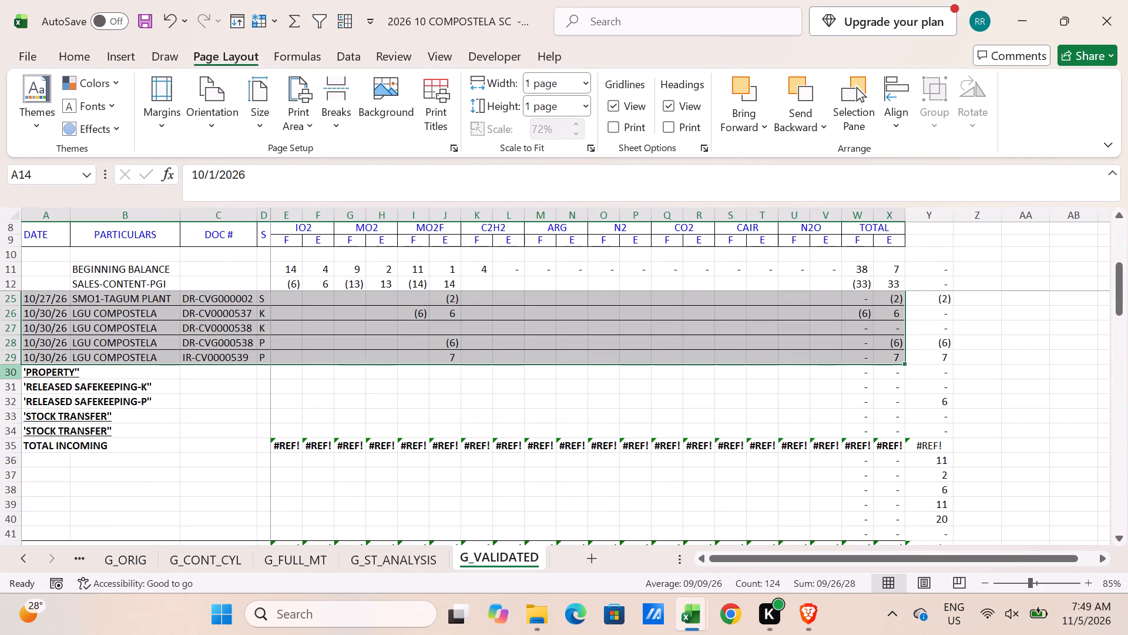
{"action": "left_click_drag", "start_coordinate": [9, 370], "coordinate": [25, 482]}
{"action": "key", "text": "ctrl+minus"}
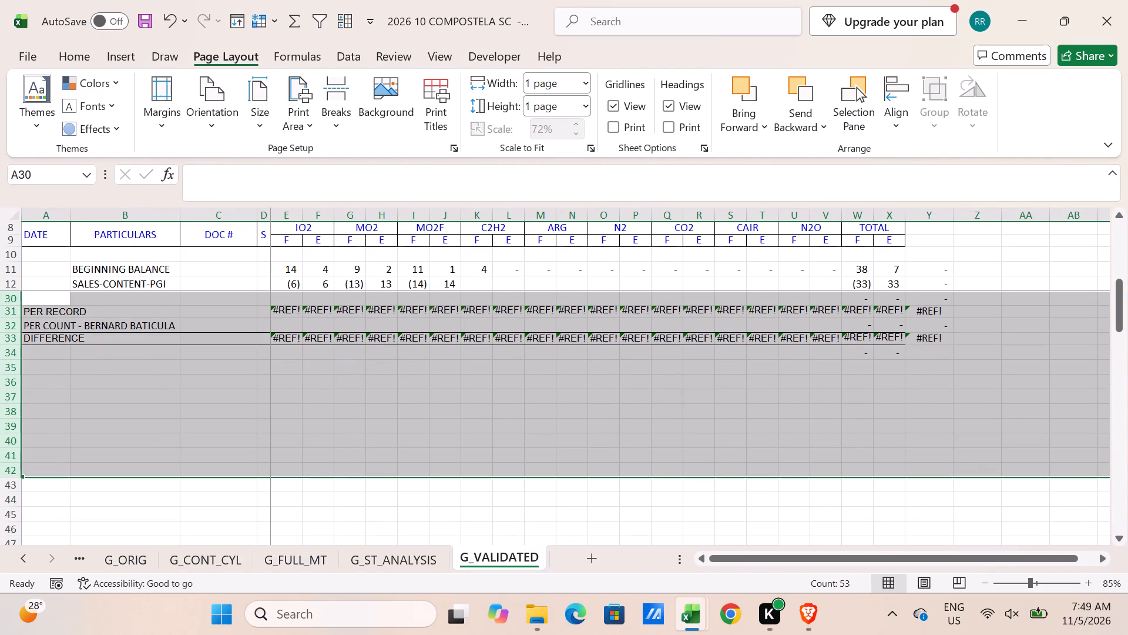
Replace the PER RECORD formula in E31 with =SUM(E11:E29) and fill it across the gas columns through V.
{"action": "left_click", "coordinate": [286, 310]}
{"action": "left_click", "coordinate": [287, 15]}
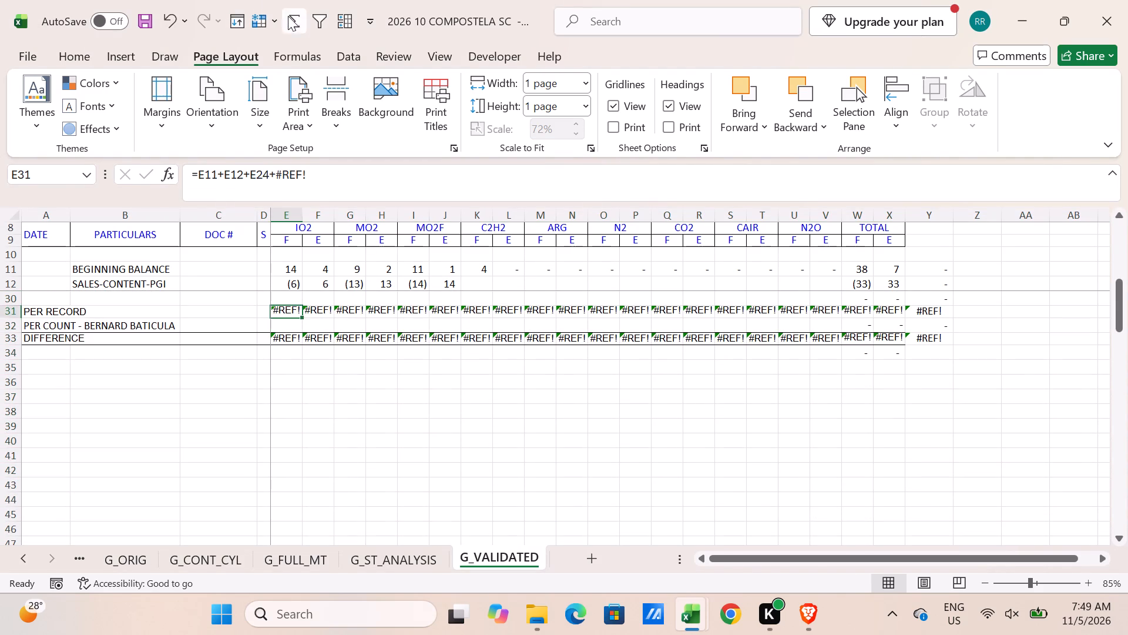
{"action": "left_click", "coordinate": [293, 270]}
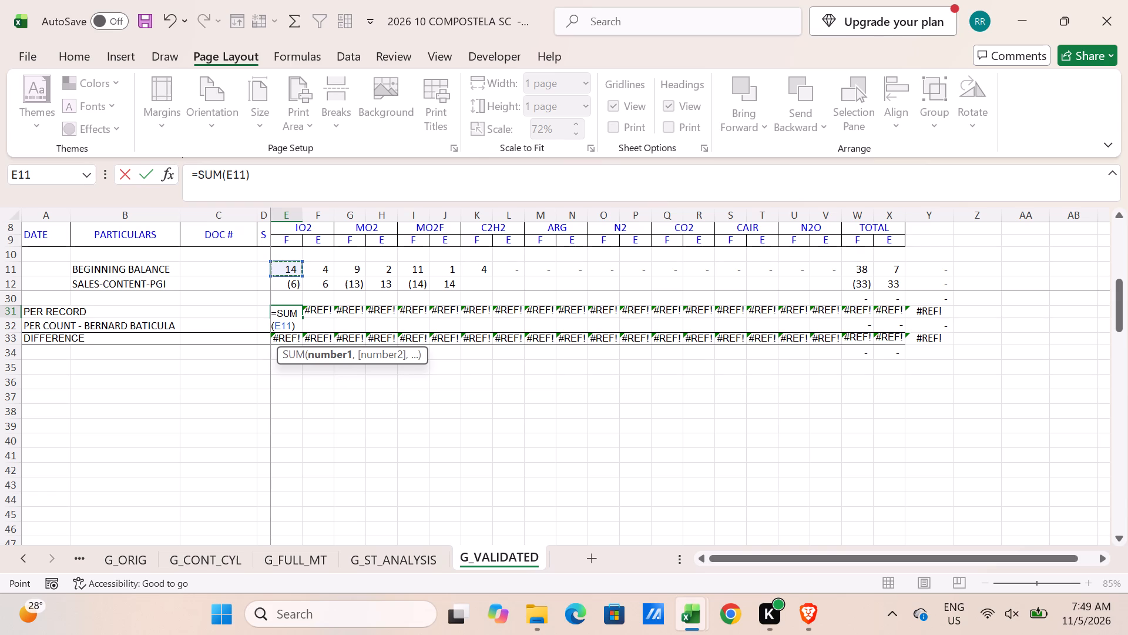
{"action": "scroll", "coordinate": [291, 285], "scroll_direction": "down", "scroll_amount": 1}
{"action": "scroll", "coordinate": [291, 284], "scroll_direction": "up", "scroll_amount": 2}
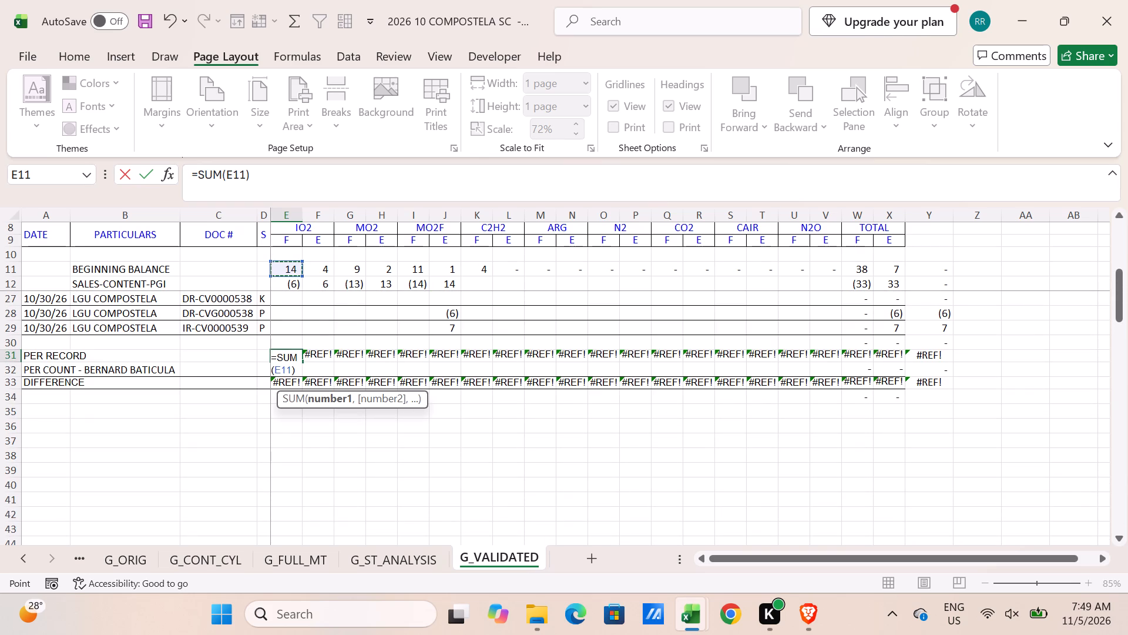
{"action": "left_click", "coordinate": [287, 333], "text": "shift"}
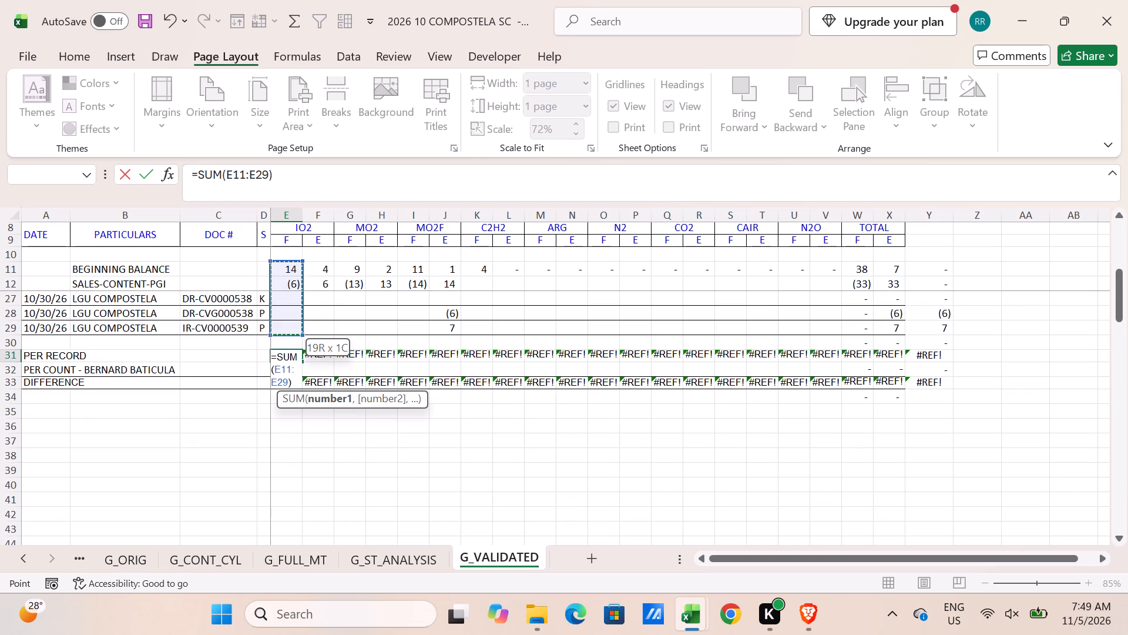
{"action": "key", "text": "Return"}
{"action": "left_click", "coordinate": [290, 356]}
{"action": "left_click_drag", "start_coordinate": [305, 359], "coordinate": [834, 380]}
Delete check column Y beside the TOTAL columns.
{"action": "left_click", "coordinate": [926, 212]}
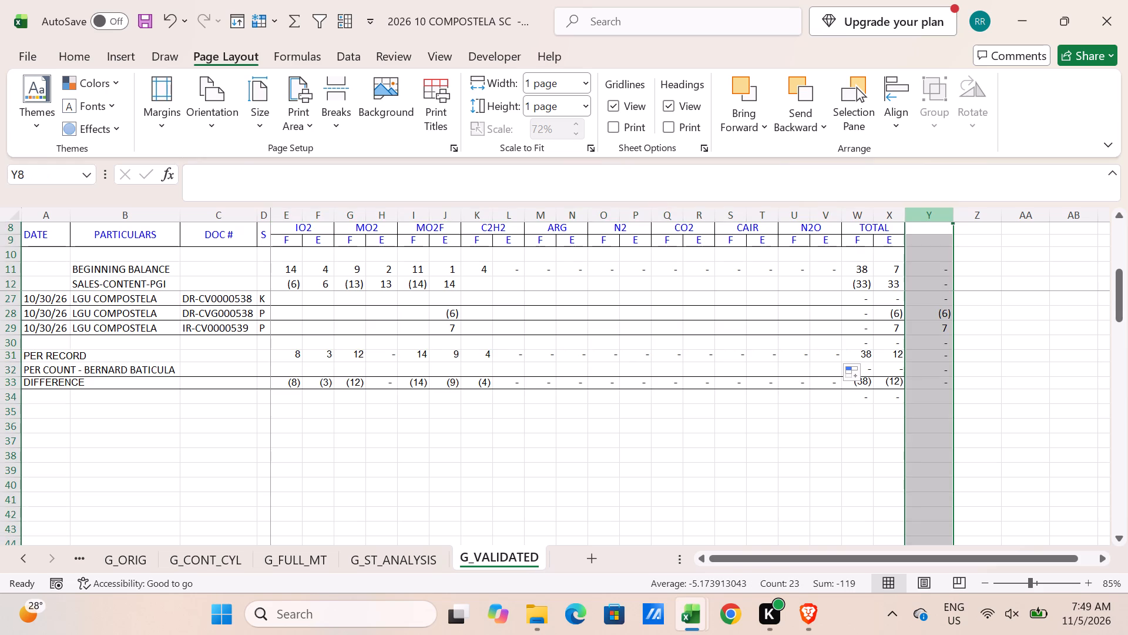
{"action": "key", "text": "ctrl+minus"}
Review the G_VALIDATED transaction list from the top and check its print preview.
{"action": "scroll", "coordinate": [287, 408], "scroll_direction": "up", "scroll_amount": 2}
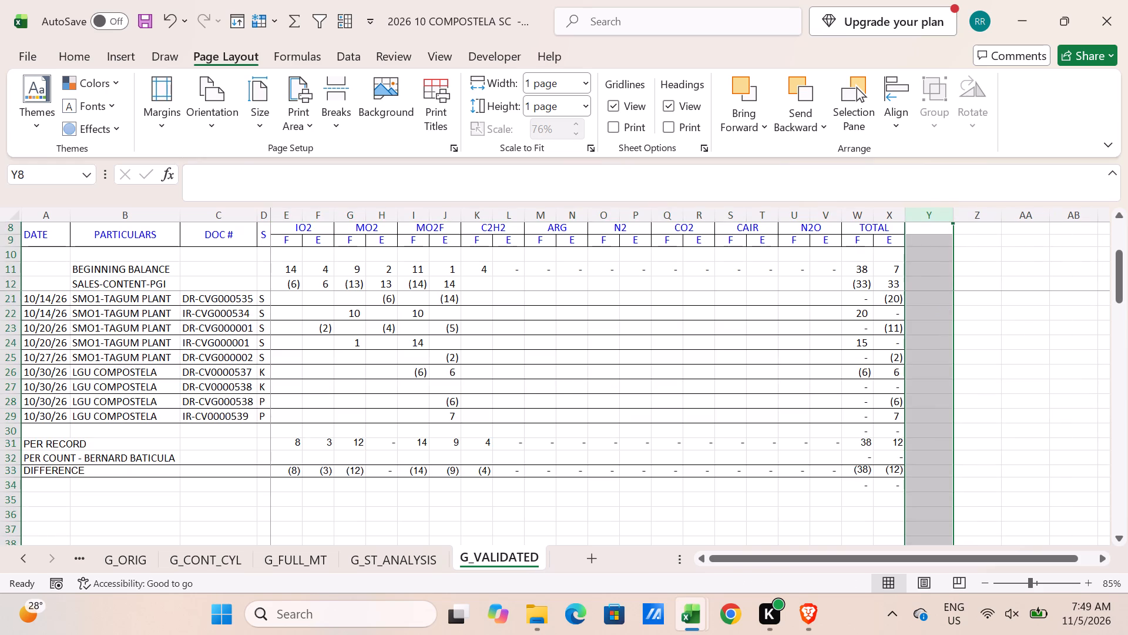
{"action": "scroll", "coordinate": [287, 408], "scroll_direction": "up", "scroll_amount": 9}
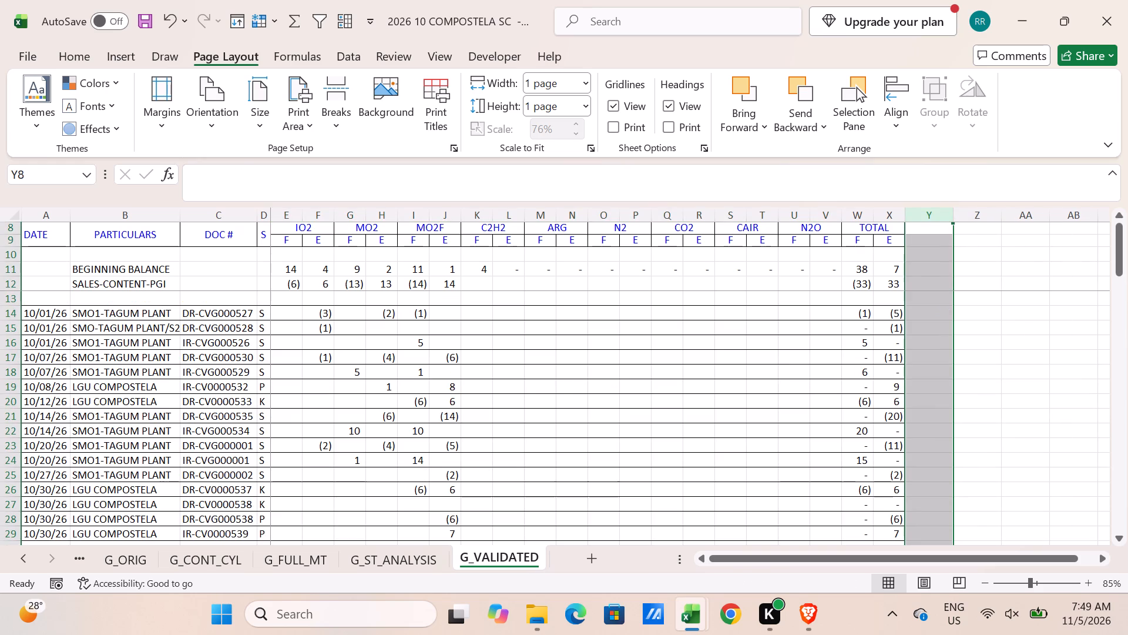
{"action": "key", "text": "ctrl+p"}
{"action": "key", "text": "Escape"}
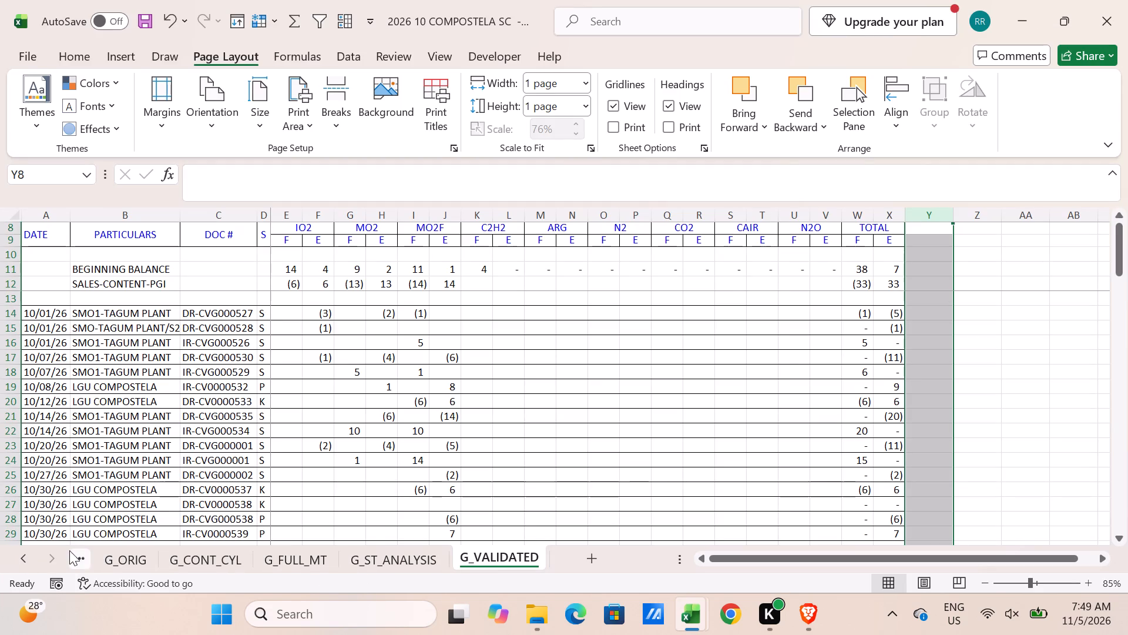
Close the 2026 10 COMPOSTELA SC workbook.
{"action": "left_click", "coordinate": [1103, 11]}
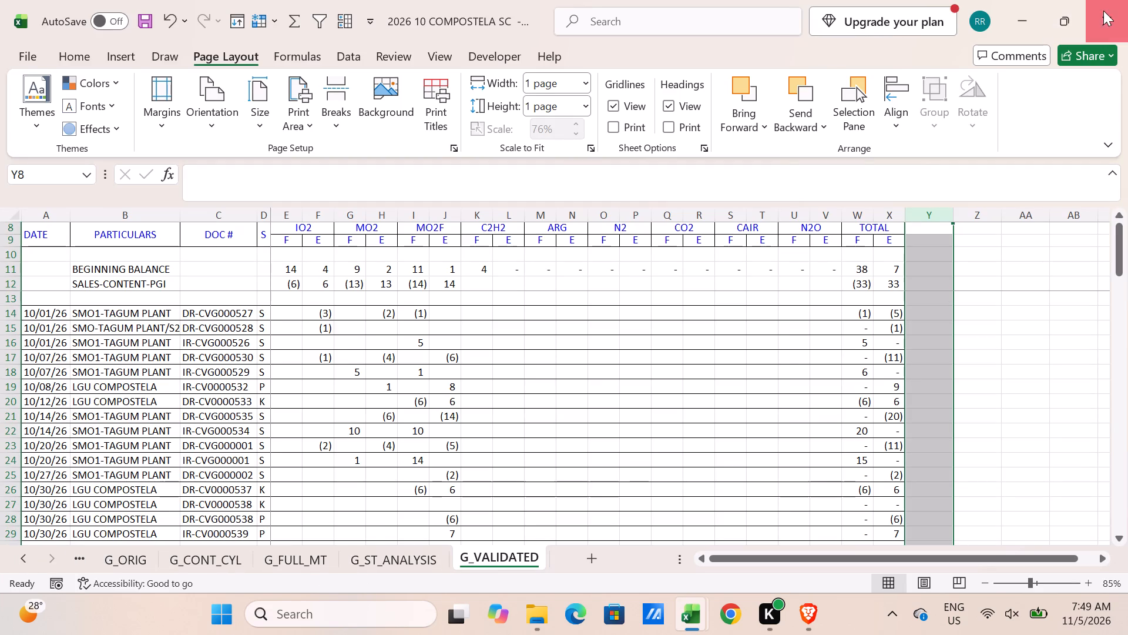
{"action": "left_click", "coordinate": [558, 438]}
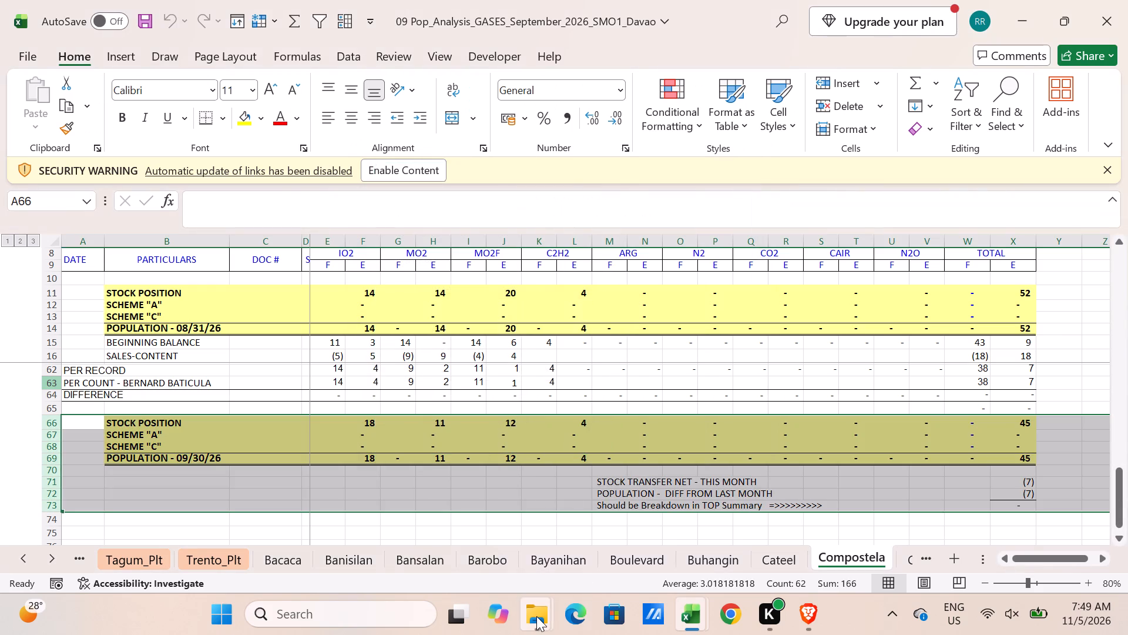
Open the 2026 10 KAPALONG SC workbook from the 10.2026 folder and enable editing.
{"action": "left_click", "coordinate": [516, 535]}
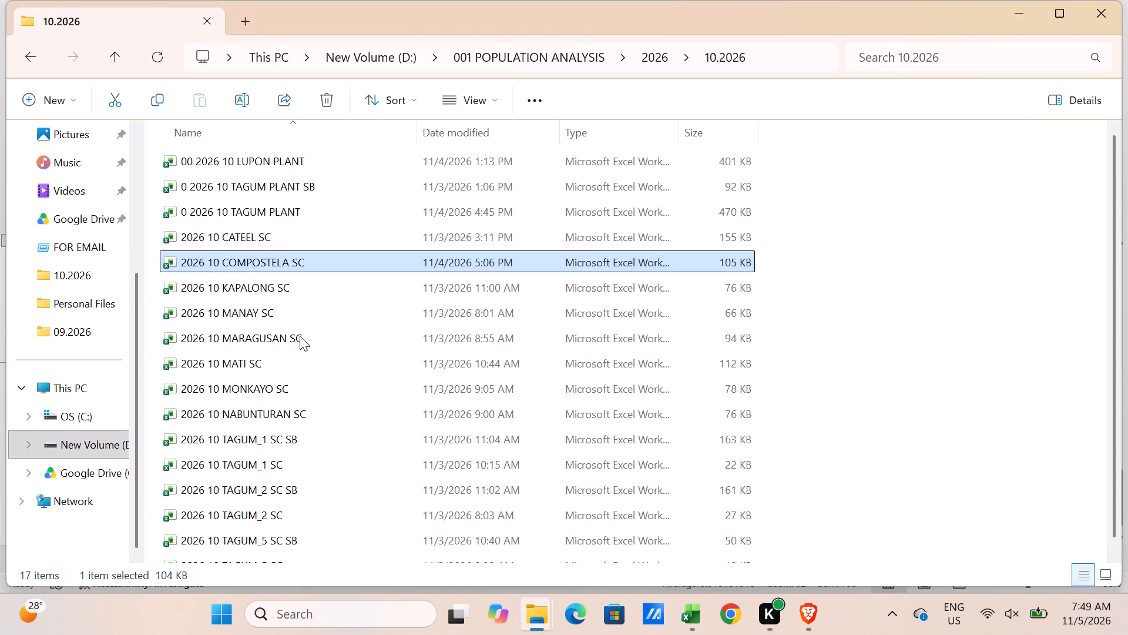
{"action": "double_click", "coordinate": [290, 295]}
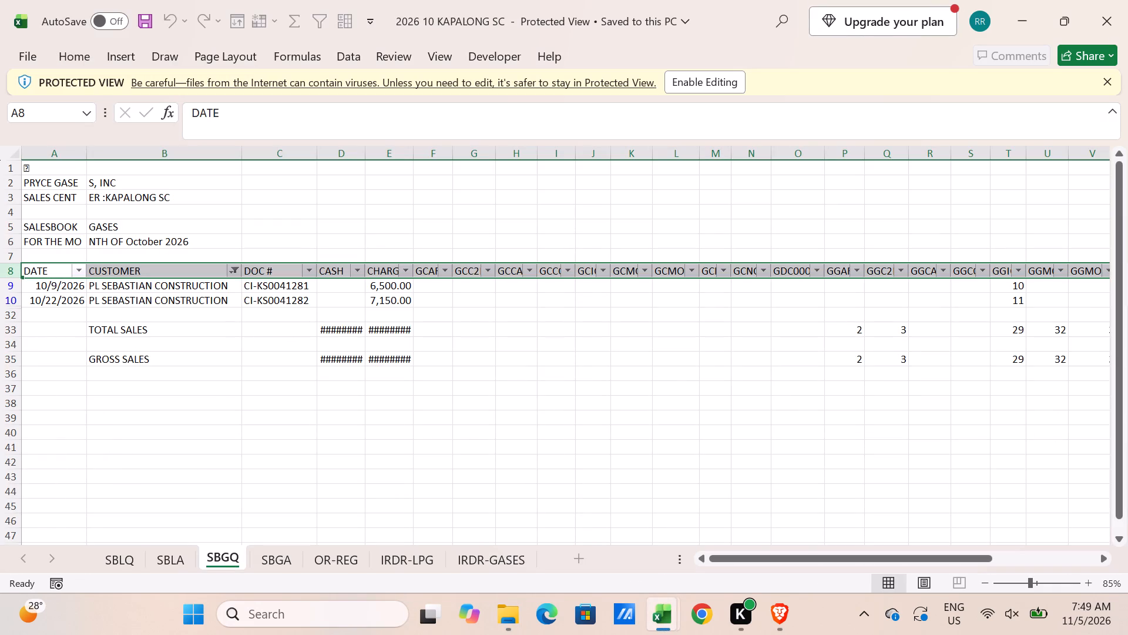
{"action": "left_click", "coordinate": [708, 75]}
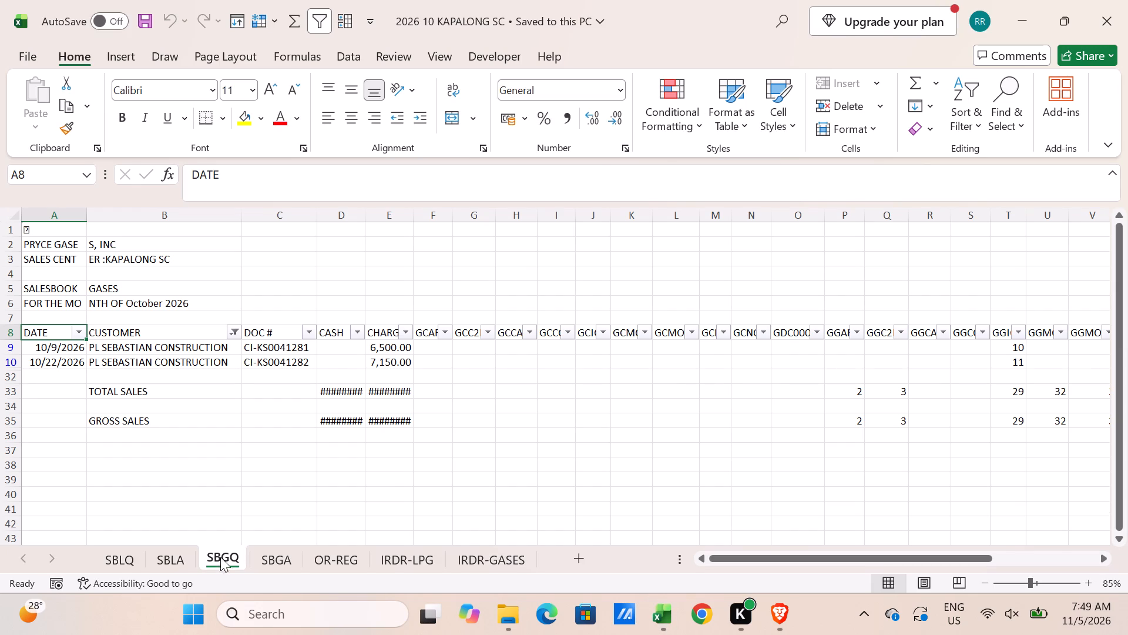
Hide the SBLQ, SBLA, SBGQ, SBGA and OR-REG sheets together.
{"action": "left_click", "coordinate": [131, 562]}
{"action": "left_click", "coordinate": [184, 571], "text": "ctrl"}
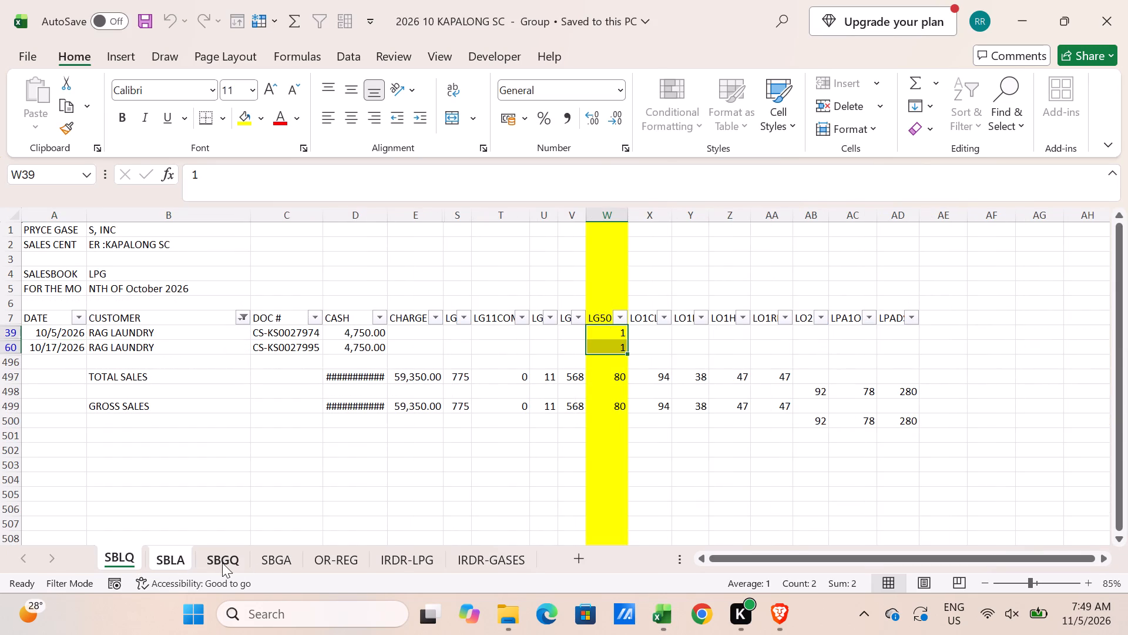
{"action": "left_click", "coordinate": [222, 563], "text": "ctrl"}
{"action": "left_click", "coordinate": [271, 559], "text": "ctrl"}
{"action": "left_click", "coordinate": [325, 559], "text": "ctrl"}
{"action": "right_click", "coordinate": [130, 560]}
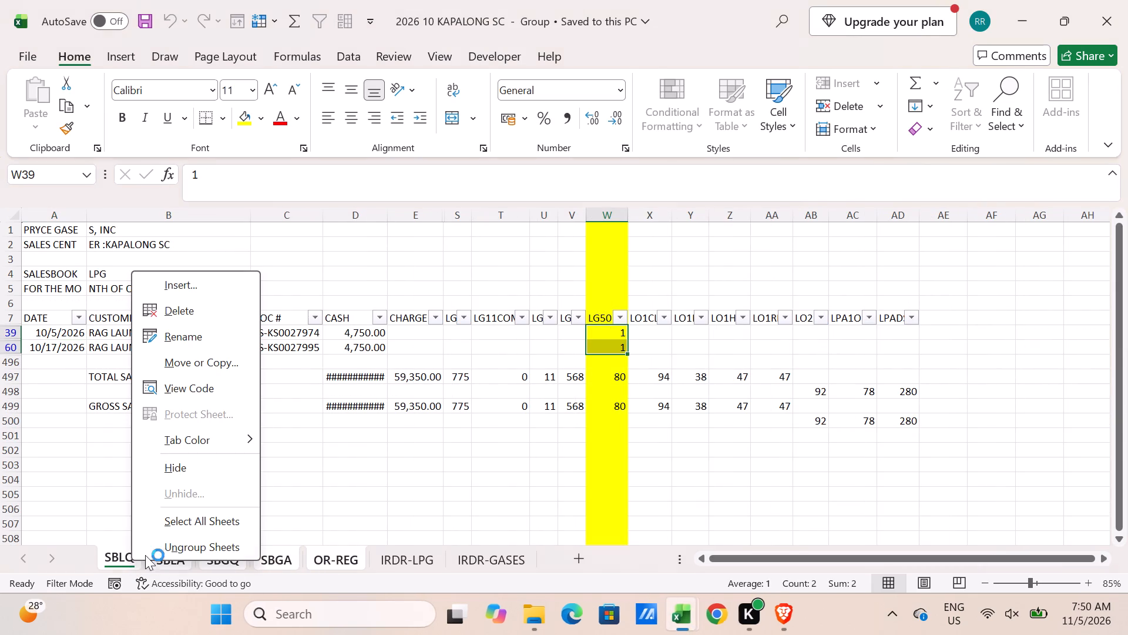
{"action": "left_click", "coordinate": [204, 475]}
Rename the IRDR-LPG sheet as L_ORIG.
{"action": "double_click", "coordinate": [131, 554]}
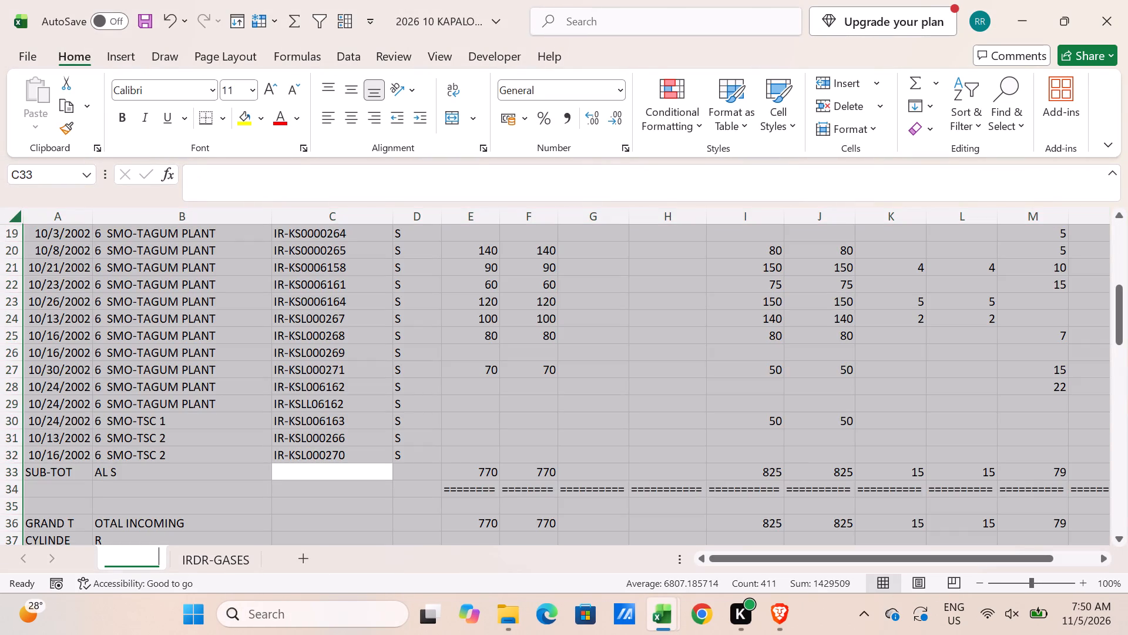
{"action": "type", "text": "L_ORIG"}
{"action": "key", "text": "Return"}
Duplicate the L_ORIG sheet directly after it and rename the copy as L_SERIES.
{"action": "left_click_drag", "start_coordinate": [131, 554], "coordinate": [177, 549]}
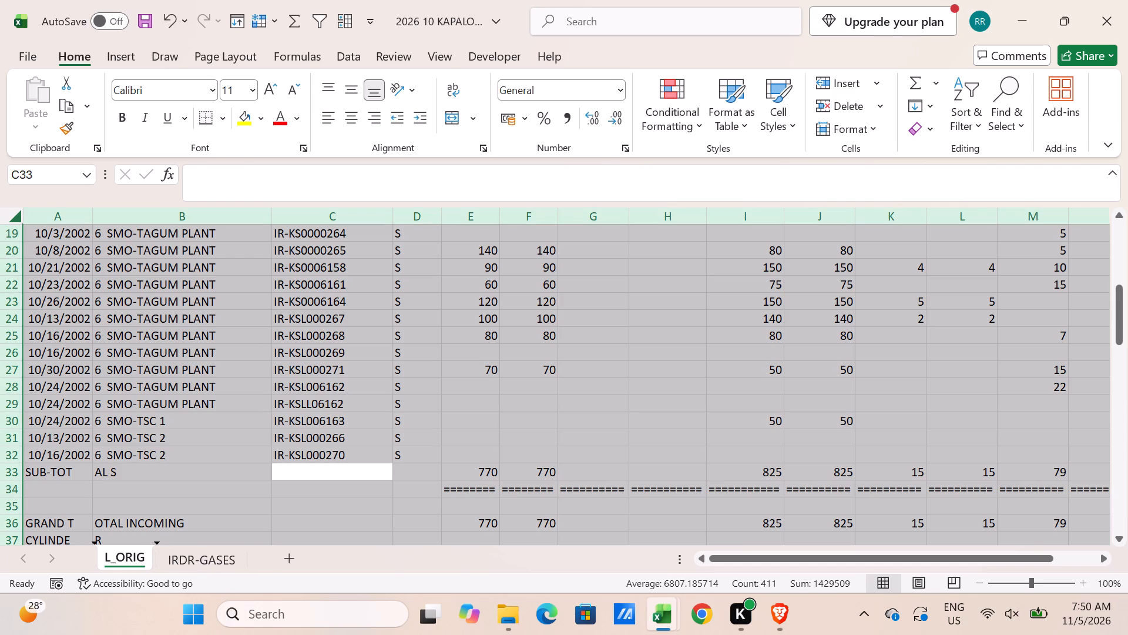
{"action": "left_click_drag", "start_coordinate": [177, 549], "coordinate": [201, 553]}
{"action": "double_click", "coordinate": [201, 553]}
{"action": "type", "text": "L_SERE"}
{"action": "key", "text": "BackSpace"}
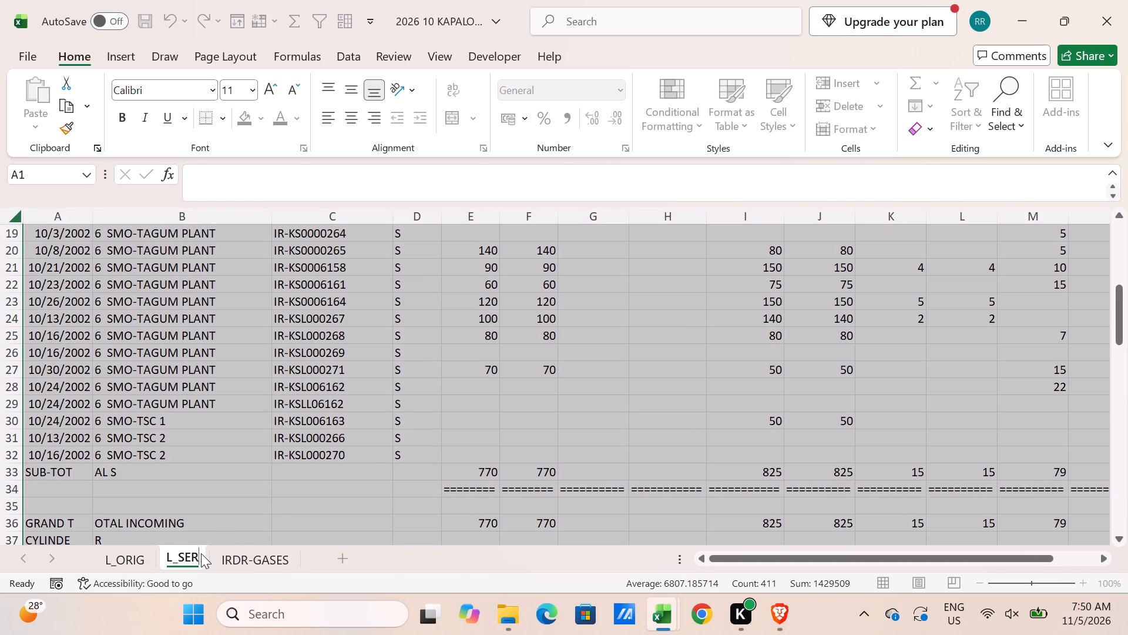
{"action": "type", "text": "IES"}
{"action": "key", "text": "Return"}
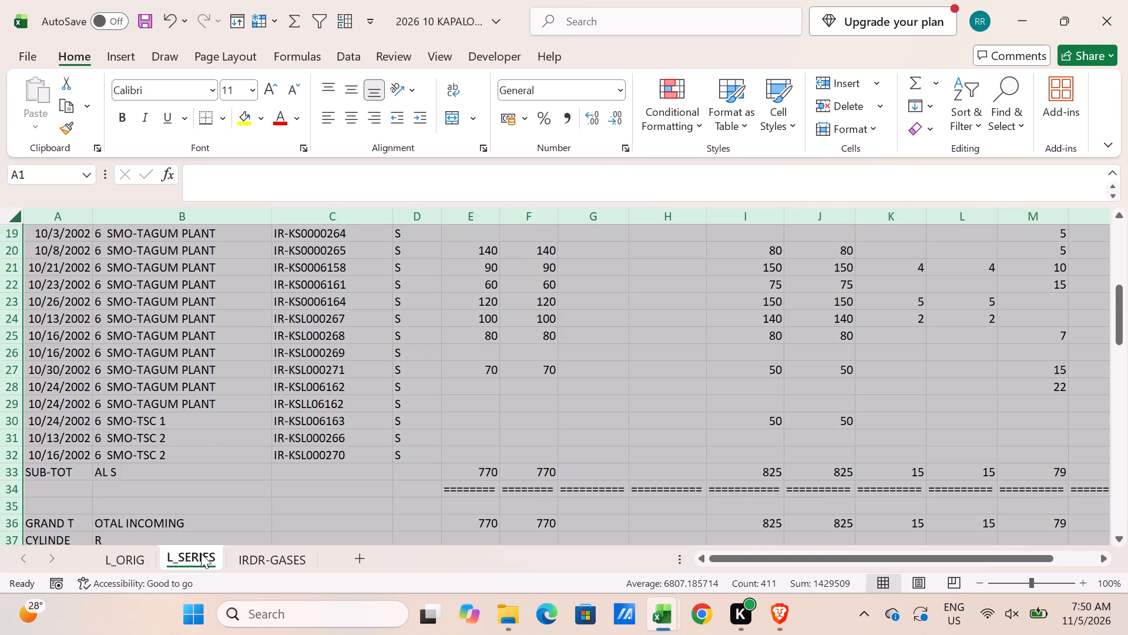
Switch to the 09 LPG_Population_Analysis_September_2026_SMO1_Davao workbook and go to its Kapalong sheet.
{"action": "scroll", "coordinate": [294, 473], "scroll_direction": "up", "scroll_amount": 10}
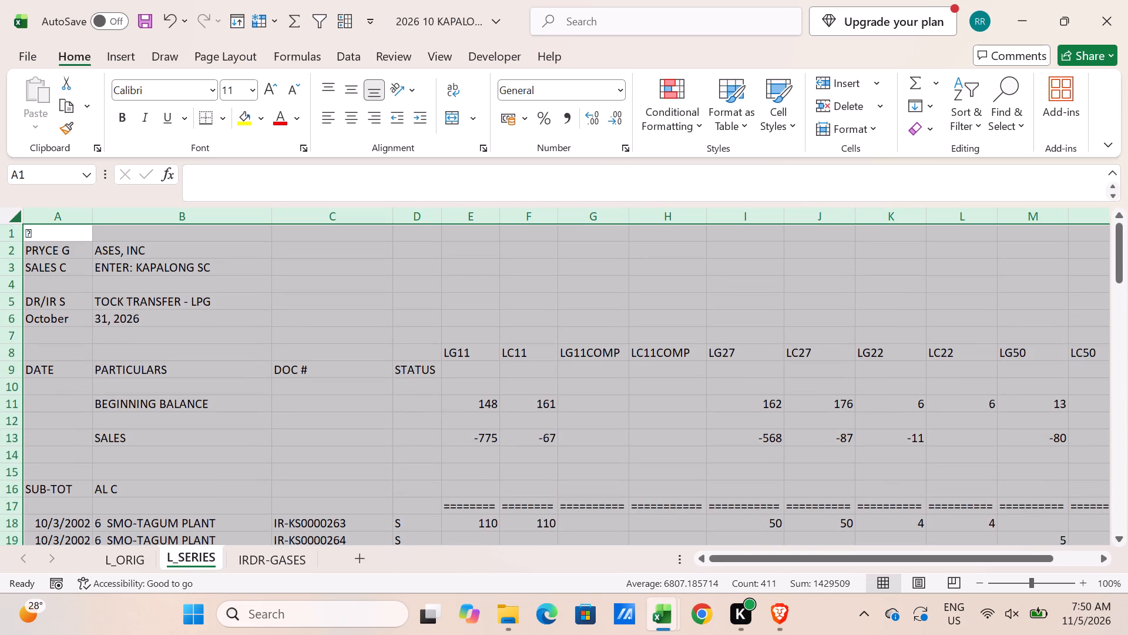
{"action": "left_click", "coordinate": [671, 601]}
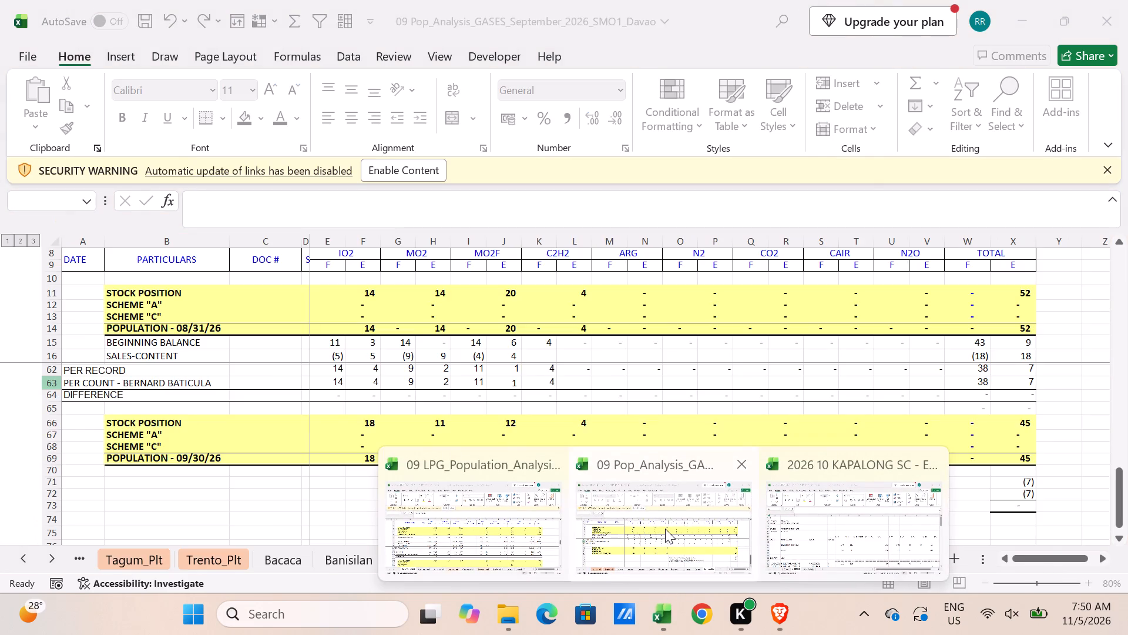
{"action": "left_click", "coordinate": [527, 513]}
{"action": "right_click", "coordinate": [49, 559]}
{"action": "scroll", "coordinate": [58, 511], "scroll_direction": "down", "scroll_amount": 2}
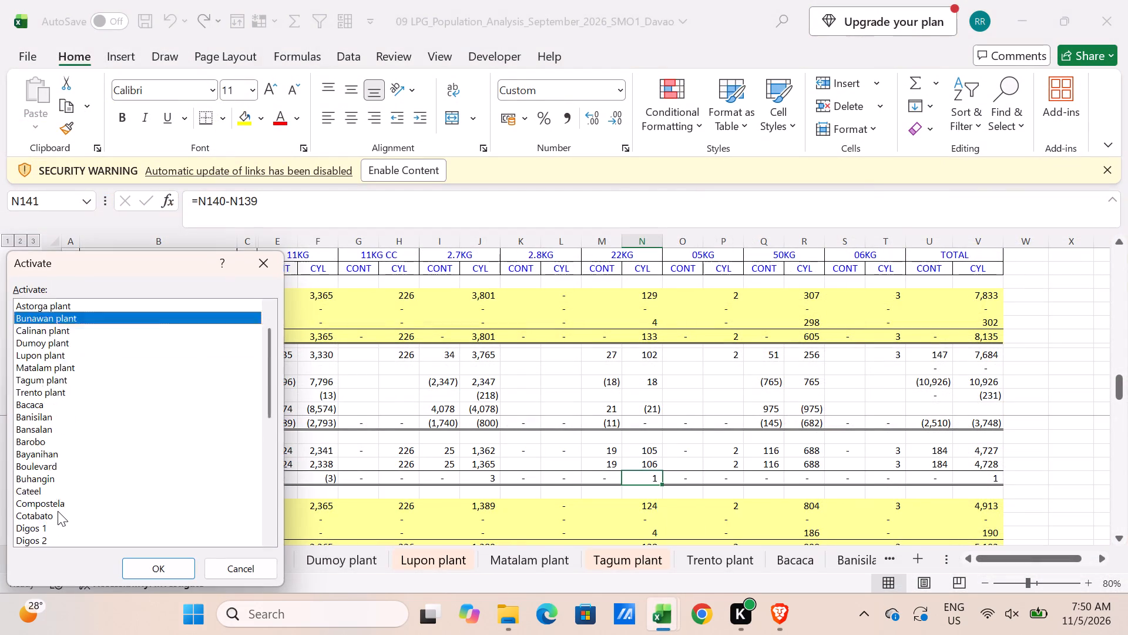
{"action": "scroll", "coordinate": [58, 511], "scroll_direction": "down", "scroll_amount": 3}
{"action": "left_click", "coordinate": [62, 457]}
{"action": "left_click", "coordinate": [144, 564]}
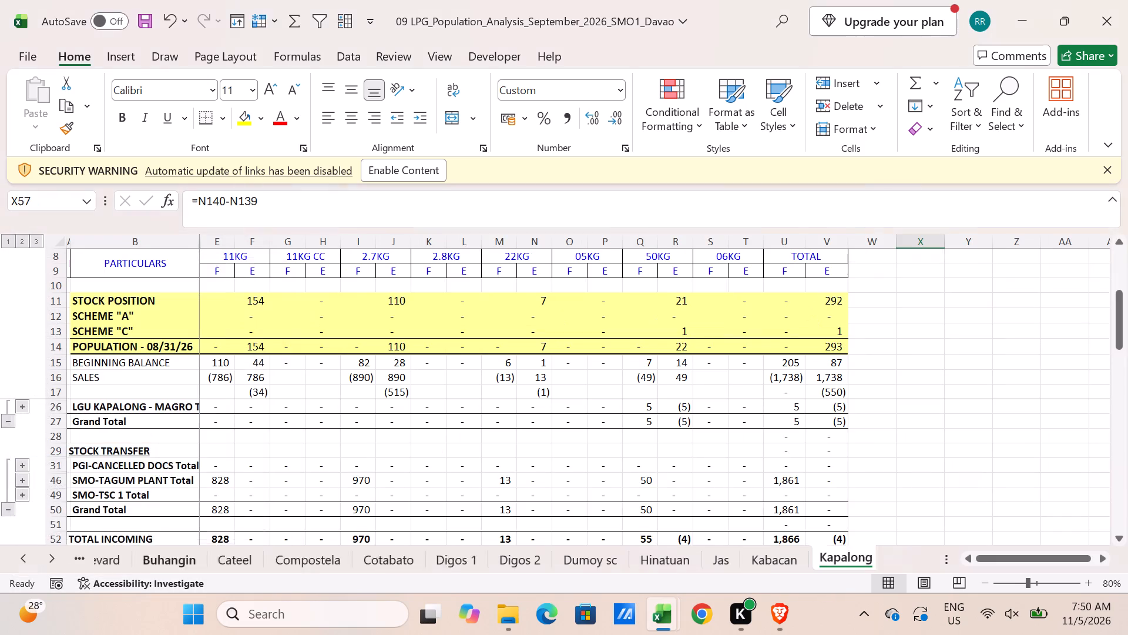
Unfreeze the Kapalong sheet's panes, copy its heading rows 1 to 6 and insert them above row 1 of L_SERIES in the KAPALONG SC workbook.
{"action": "scroll", "coordinate": [162, 359], "scroll_direction": "up", "scroll_amount": 3}
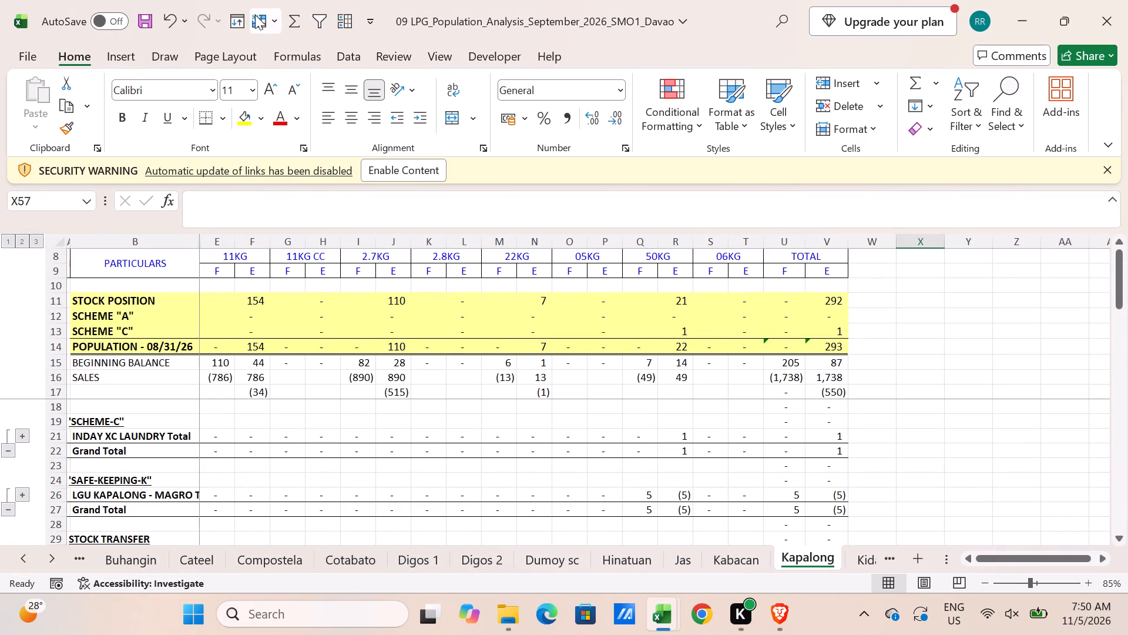
{"action": "left_click", "coordinate": [257, 15]}
{"action": "left_click", "coordinate": [257, 39]}
{"action": "scroll", "coordinate": [162, 226], "scroll_direction": "up", "scroll_amount": 3}
{"action": "left_click", "coordinate": [44, 252]}
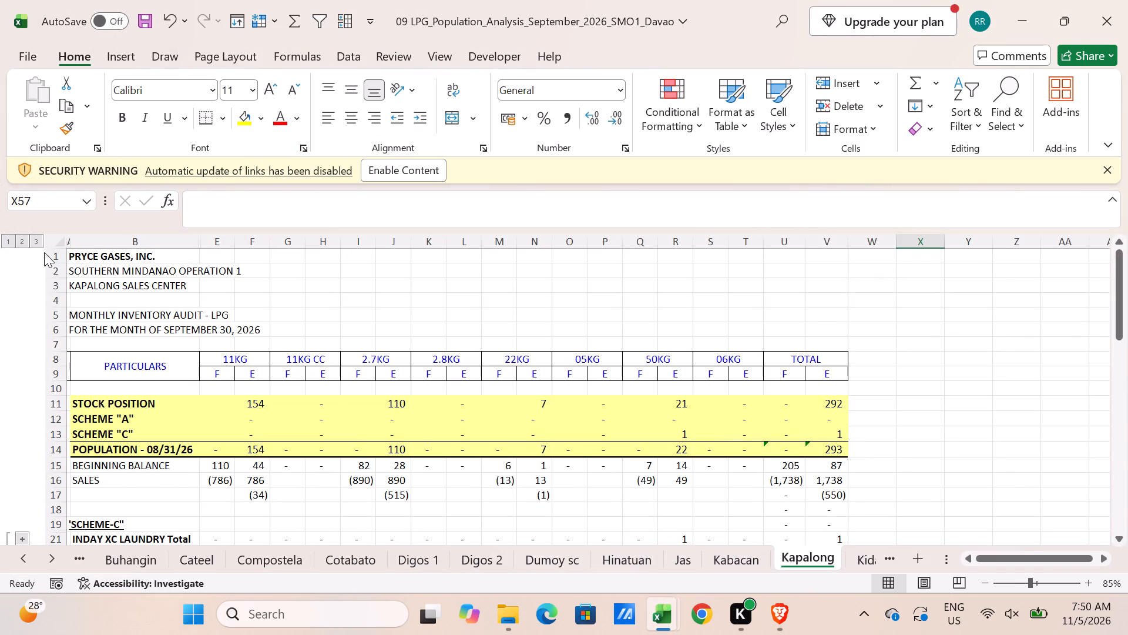
{"action": "left_click", "coordinate": [69, 253]}
{"action": "left_click_drag", "start_coordinate": [53, 255], "coordinate": [53, 332]}
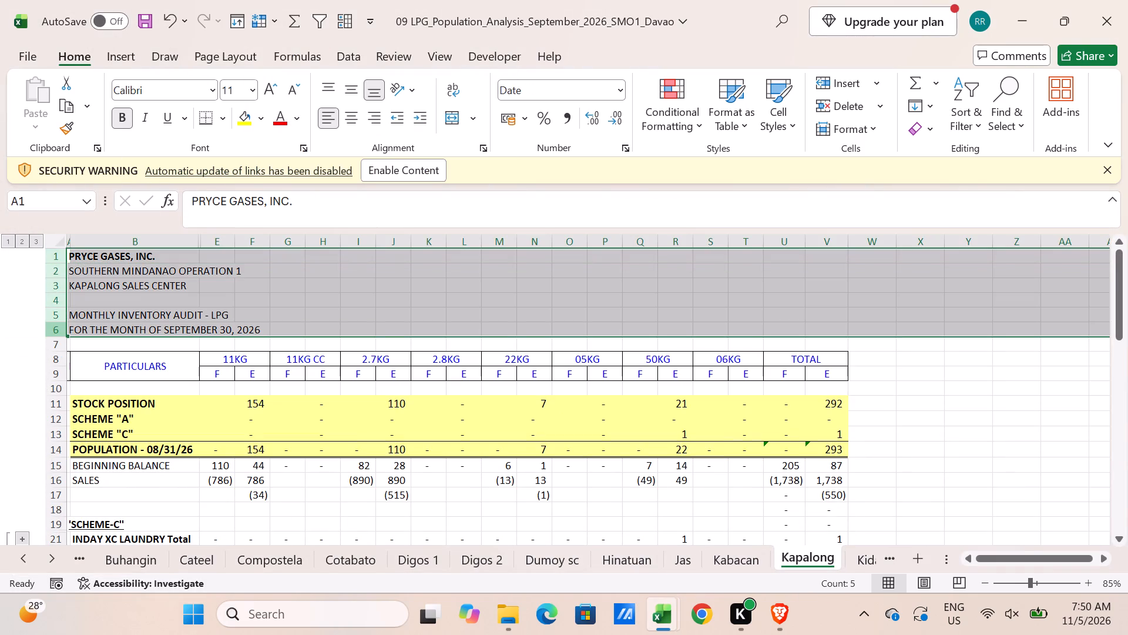
{"action": "key", "text": "ctrl+c"}
{"action": "key", "text": "alt+Tab"}
{"action": "left_click", "coordinate": [11, 235]}
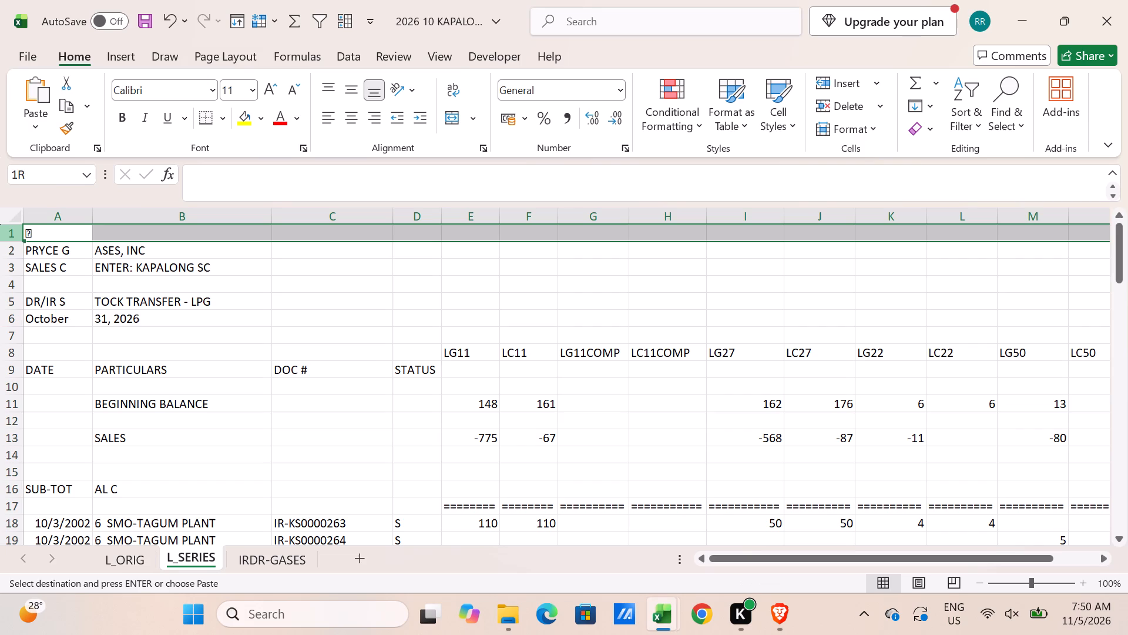
{"action": "key", "text": "ctrl+shift+equal"}
Change the period line in A6 of L_SERIES to read FOR THE MONTH OF OCTOBER 31, 2026.
{"action": "scroll", "coordinate": [40, 252], "scroll_direction": "down", "scroll_amount": 1}
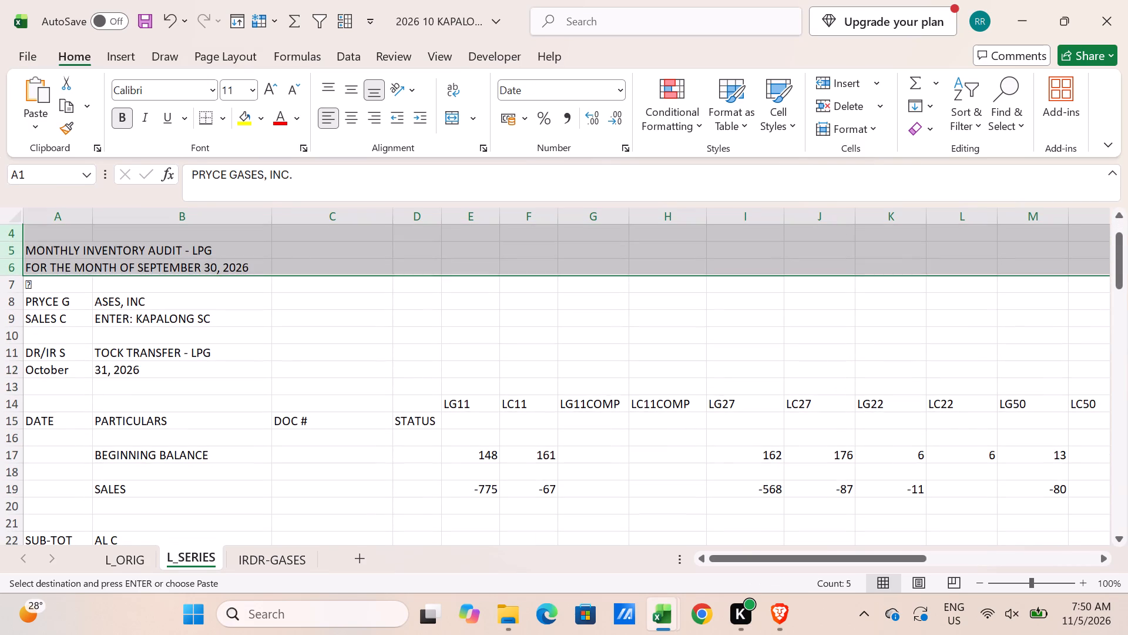
{"action": "left_click", "coordinate": [62, 260]}
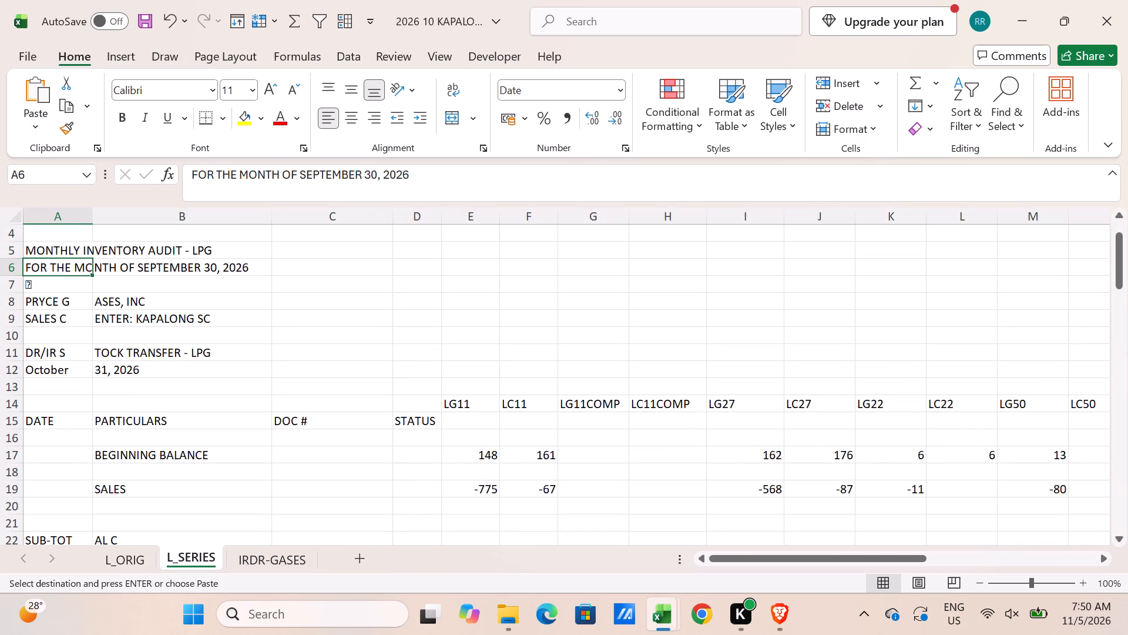
{"action": "left_click_drag", "start_coordinate": [377, 172], "coordinate": [301, 195]}
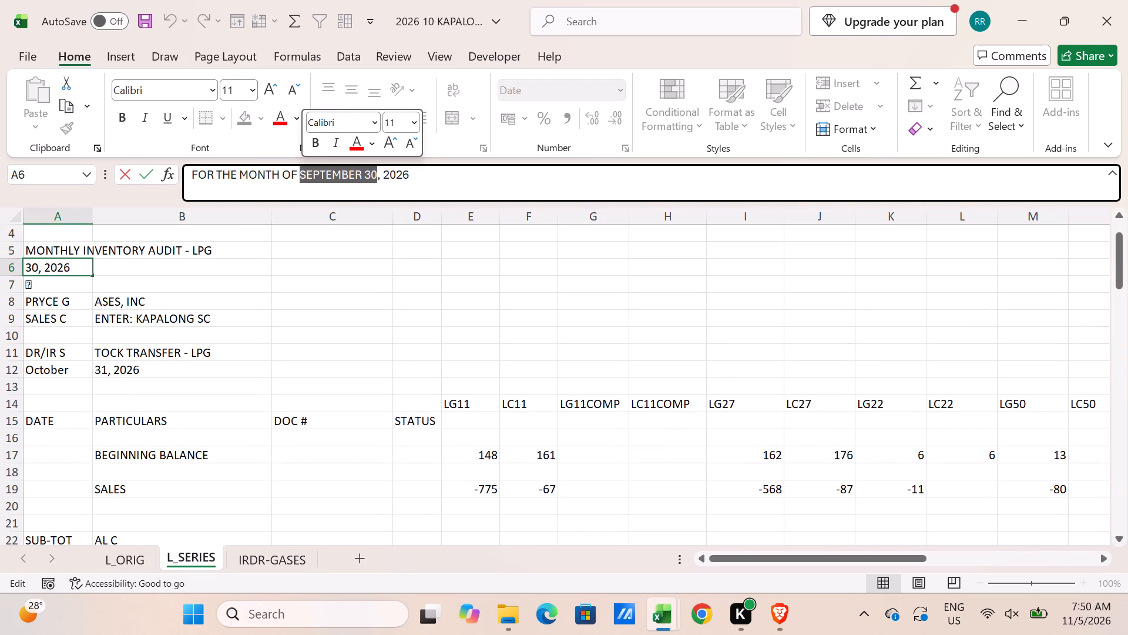
{"action": "type", "text": "OCTOBER 31"}
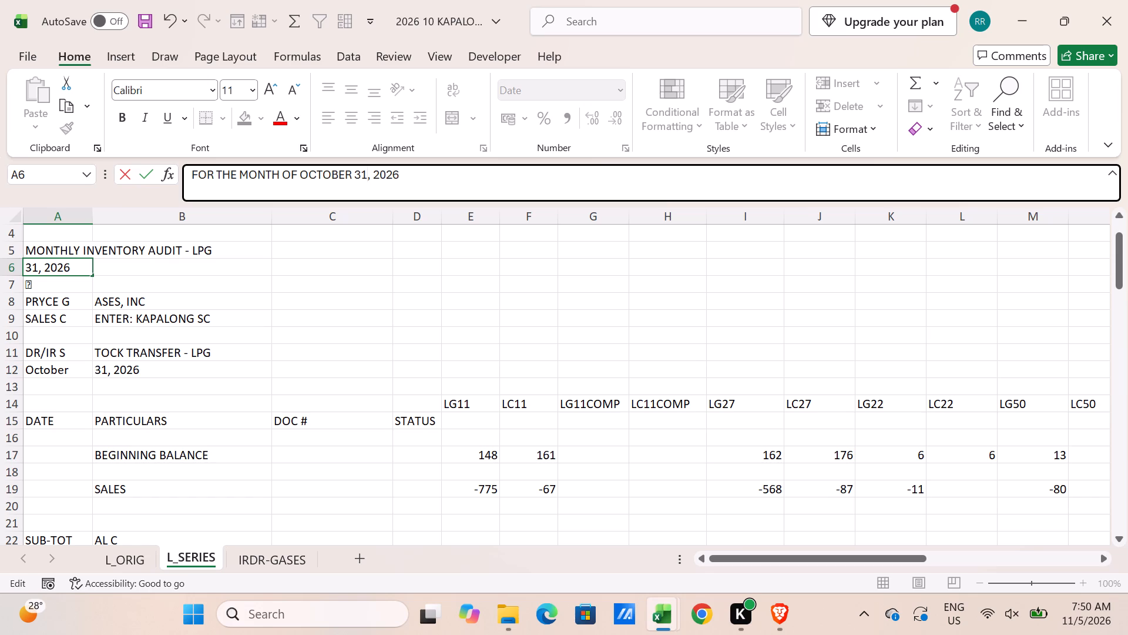
{"action": "key", "text": "Return"}
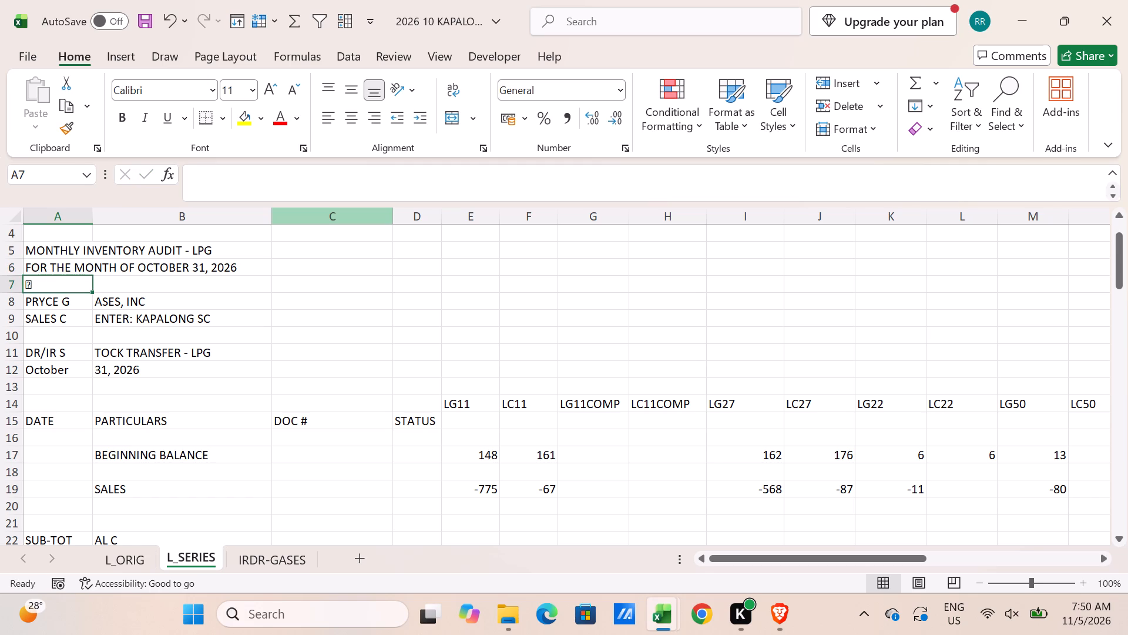
Delete the original export heading in rows 7 to 12, below the inserted audit heading.
{"action": "left_click_drag", "start_coordinate": [9, 286], "coordinate": [10, 373]}
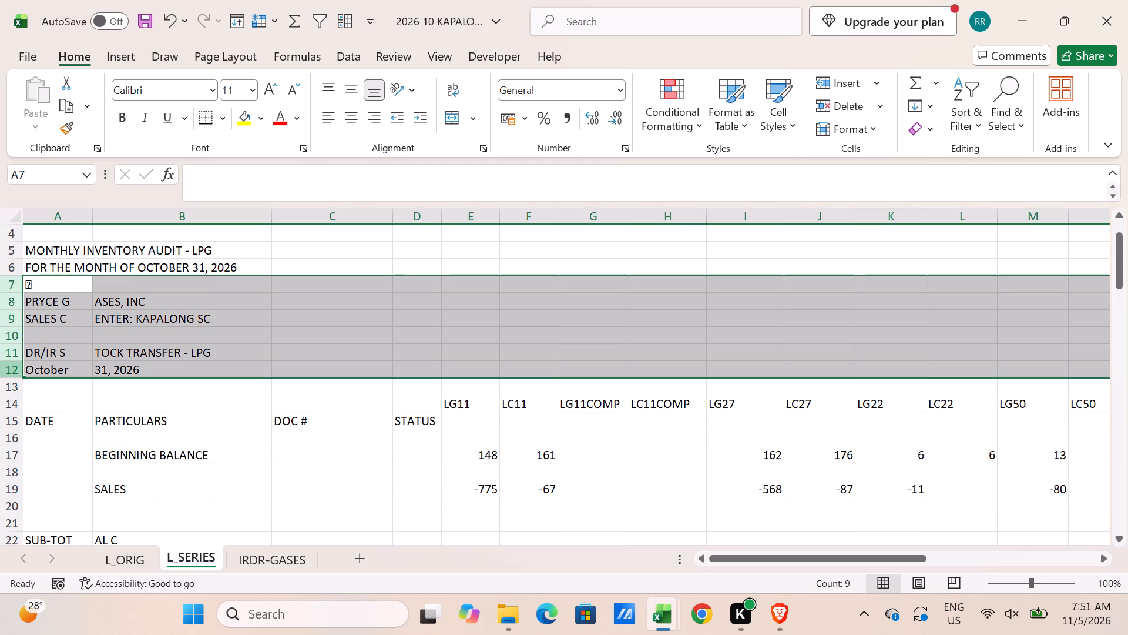
{"action": "key", "text": "ctrl+minus"}
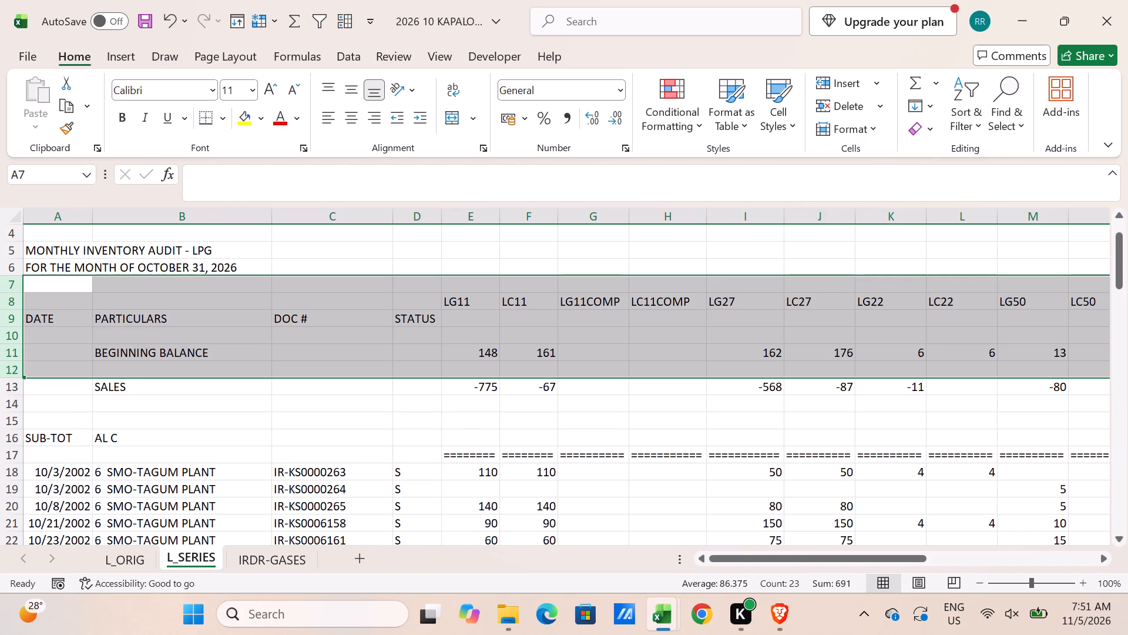
Format column A with the 03/14/12 date type and left-align it.
{"action": "left_click", "coordinate": [80, 213]}
{"action": "right_click", "coordinate": [80, 213]}
{"action": "left_click", "coordinate": [139, 464]}
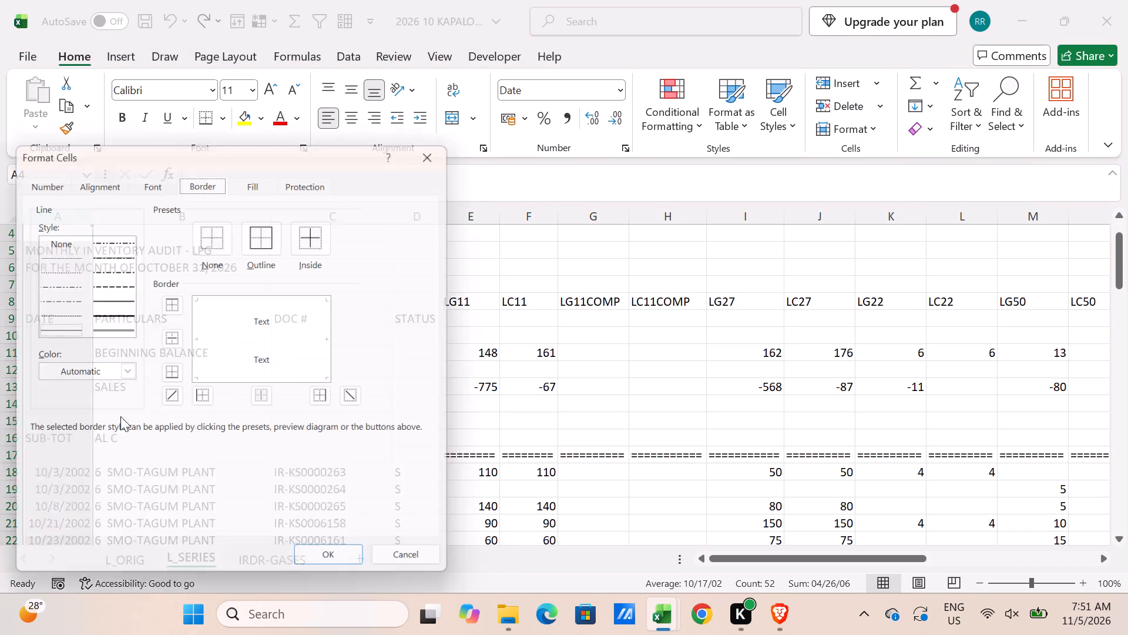
{"action": "left_click", "coordinate": [45, 176]}
{"action": "left_click", "coordinate": [50, 270]}
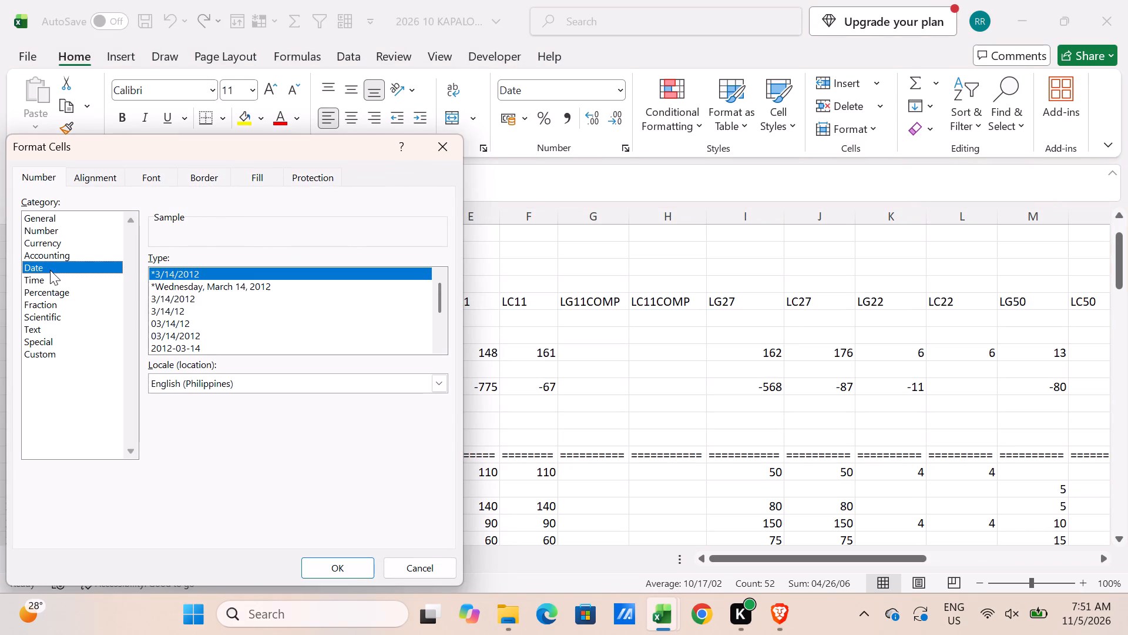
{"action": "left_click", "coordinate": [216, 326]}
{"action": "left_click", "coordinate": [336, 573]}
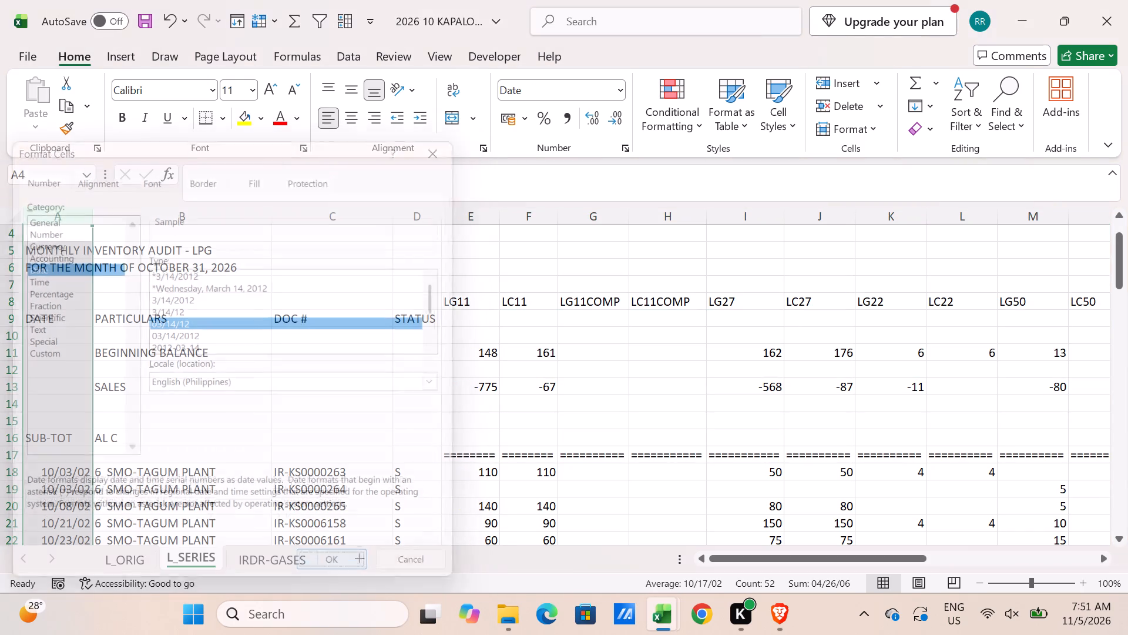
{"action": "double_click", "coordinate": [335, 114]}
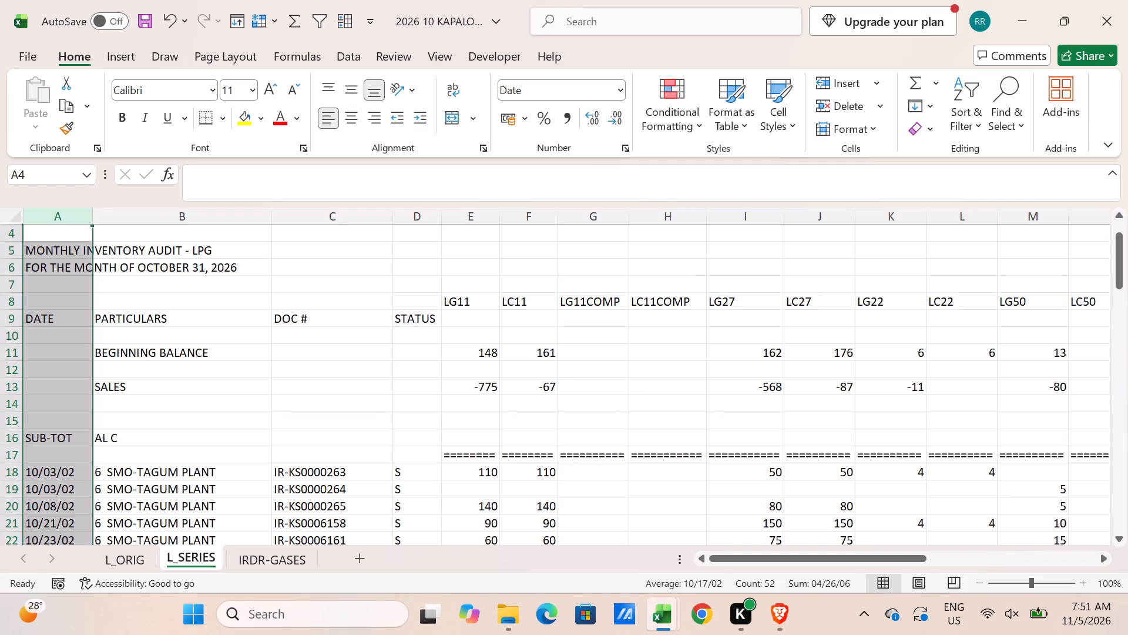
Enter the date 10/3/2026 in A18 of L_SERIES and copy it to A19, correcting the 2002 year.
{"action": "scroll", "coordinate": [231, 288], "scroll_direction": "down", "scroll_amount": 2}
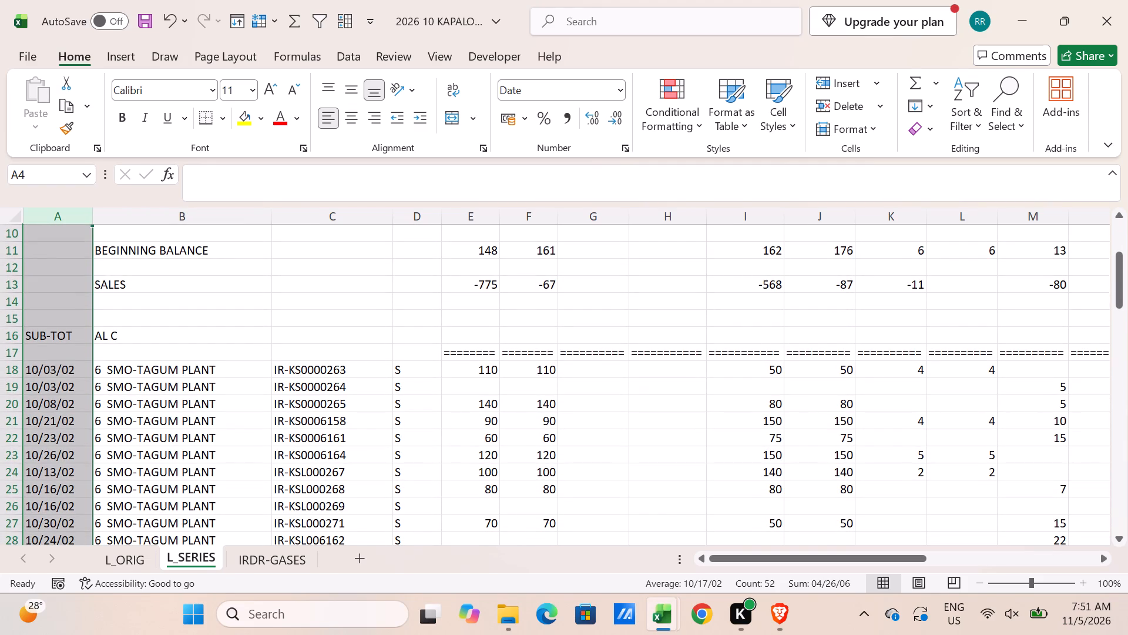
{"action": "scroll", "coordinate": [112, 369], "scroll_direction": "down", "scroll_amount": 1}
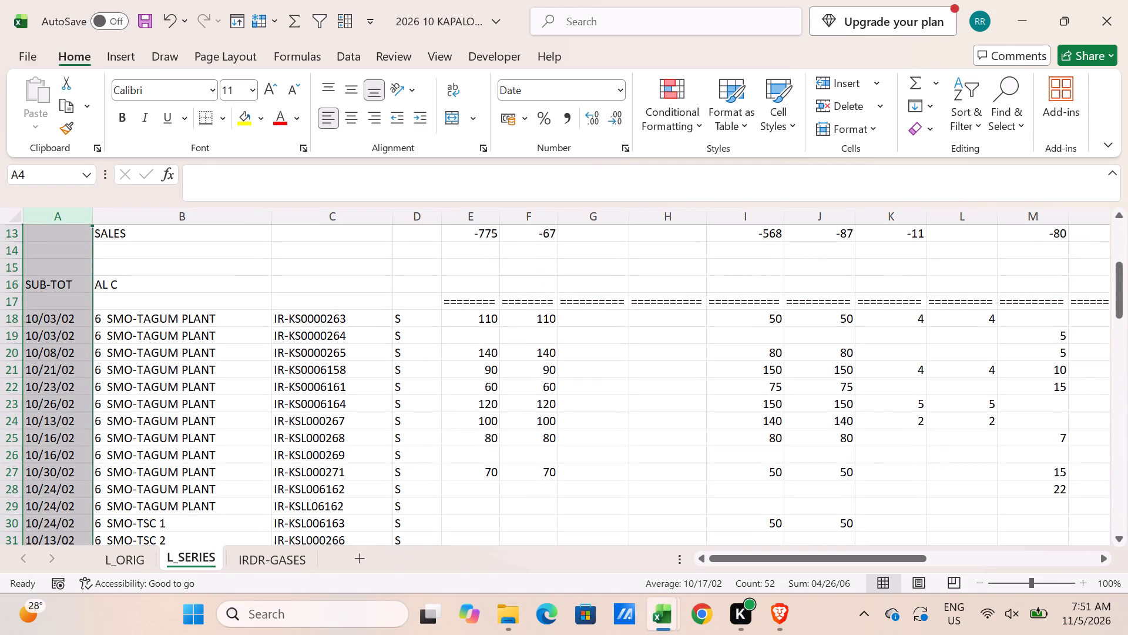
{"action": "left_click", "coordinate": [69, 316]}
{"action": "scroll", "coordinate": [115, 403], "scroll_direction": "down", "scroll_amount": 3}
{"action": "scroll", "coordinate": [115, 403], "scroll_direction": "up", "scroll_amount": 3}
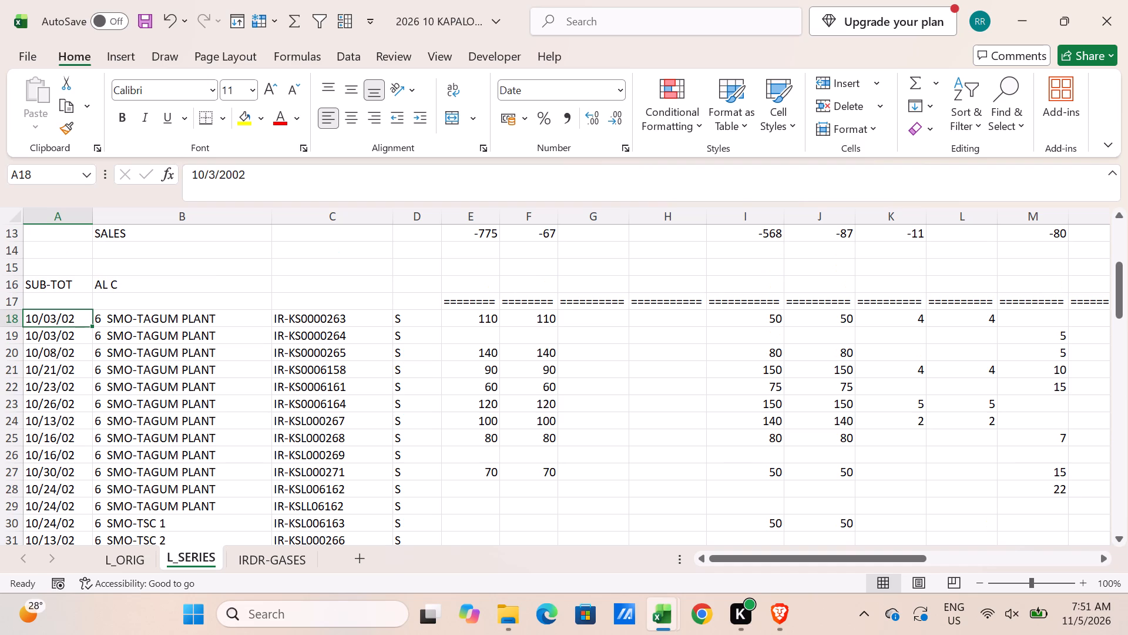
{"action": "type", "text": "10"}
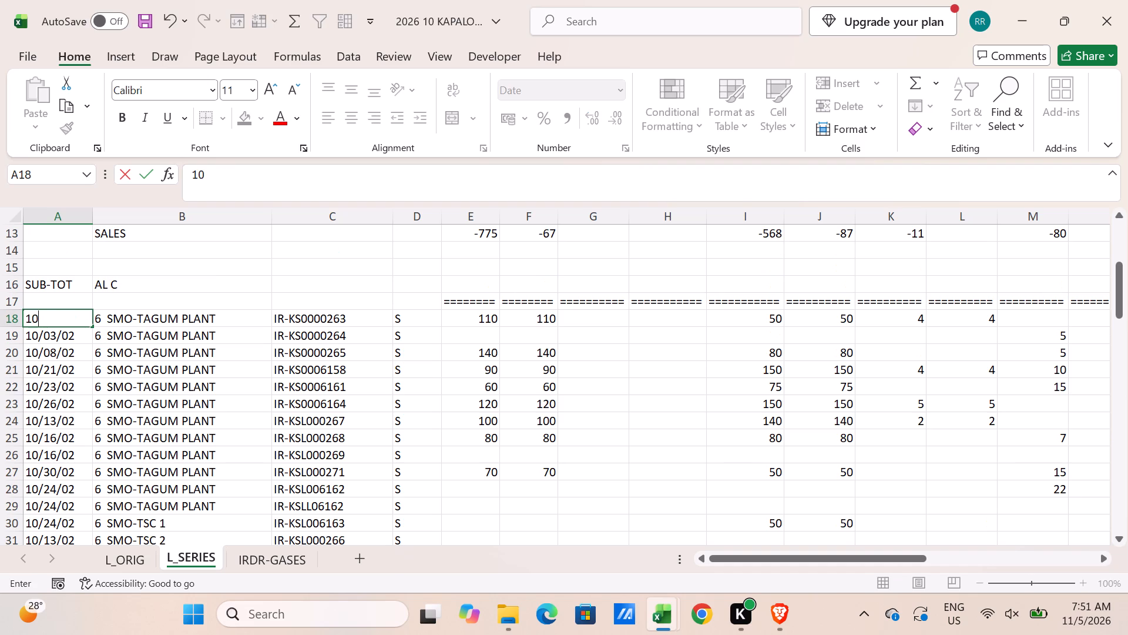
{"action": "type", "text": "/3"}
{"action": "key", "text": "Return"}
{"action": "key", "text": "Up"}
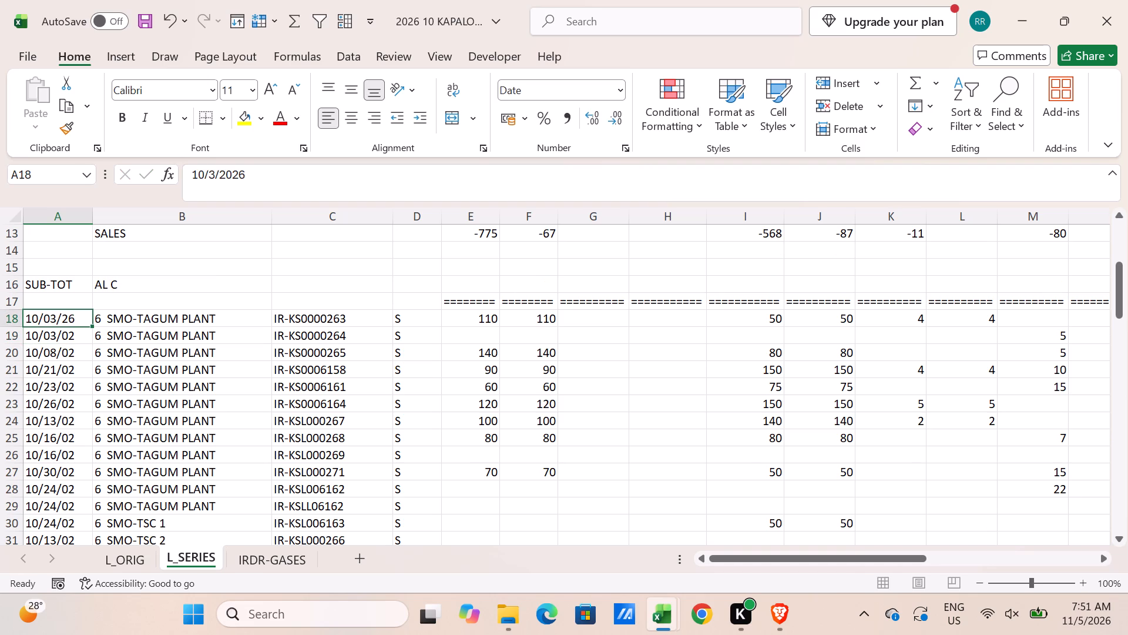
{"action": "key", "text": "ctrl+x"}
{"action": "key", "text": "ctrl+c"}
{"action": "key", "text": "Down"}
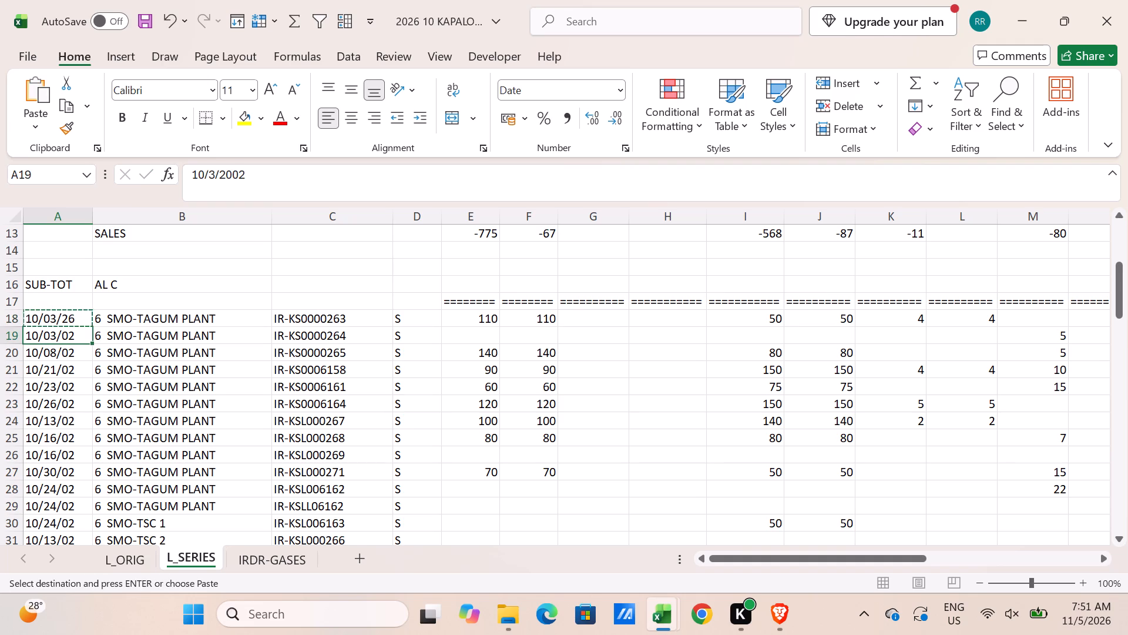
{"action": "key", "text": "ctrl+v"}
Re-enter the dates in A20 to A25 with the year 2026: 10/8, 10/21, 10/23, 10/26, 10/13 and 10/16.
{"action": "key", "text": "Down"}
{"action": "type", "text": "10/8"}
{"action": "key", "text": "Return"}
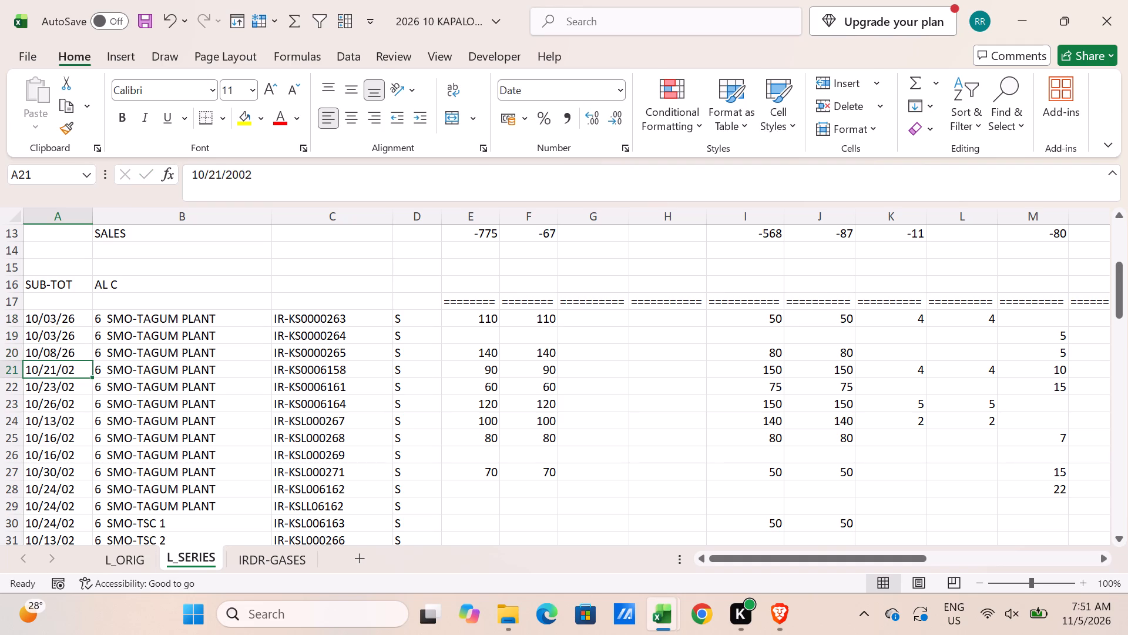
{"action": "type", "text": "10/21"}
{"action": "key", "text": "Return"}
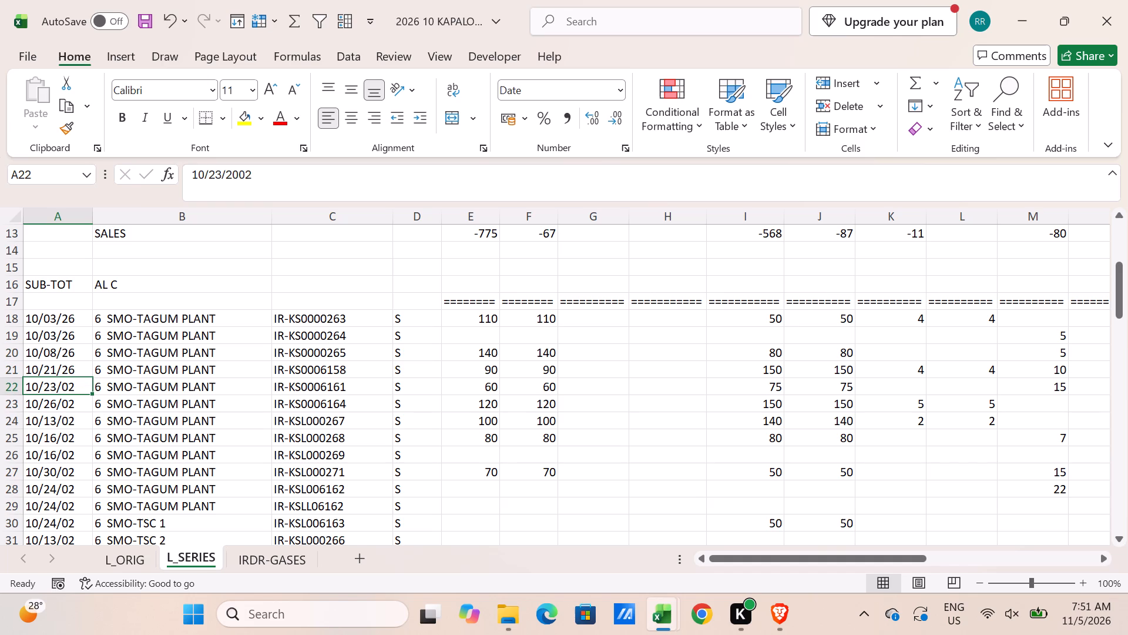
{"action": "type", "text": "10/23"}
{"action": "key", "text": "Return"}
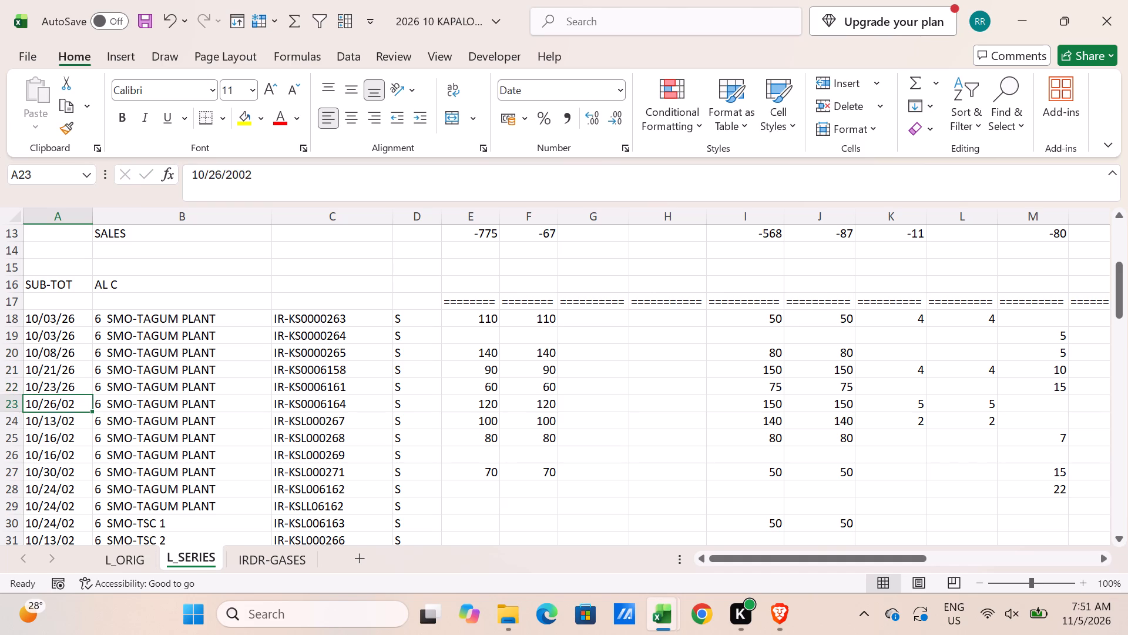
{"action": "type", "text": "10/26"}
{"action": "key", "text": "Return"}
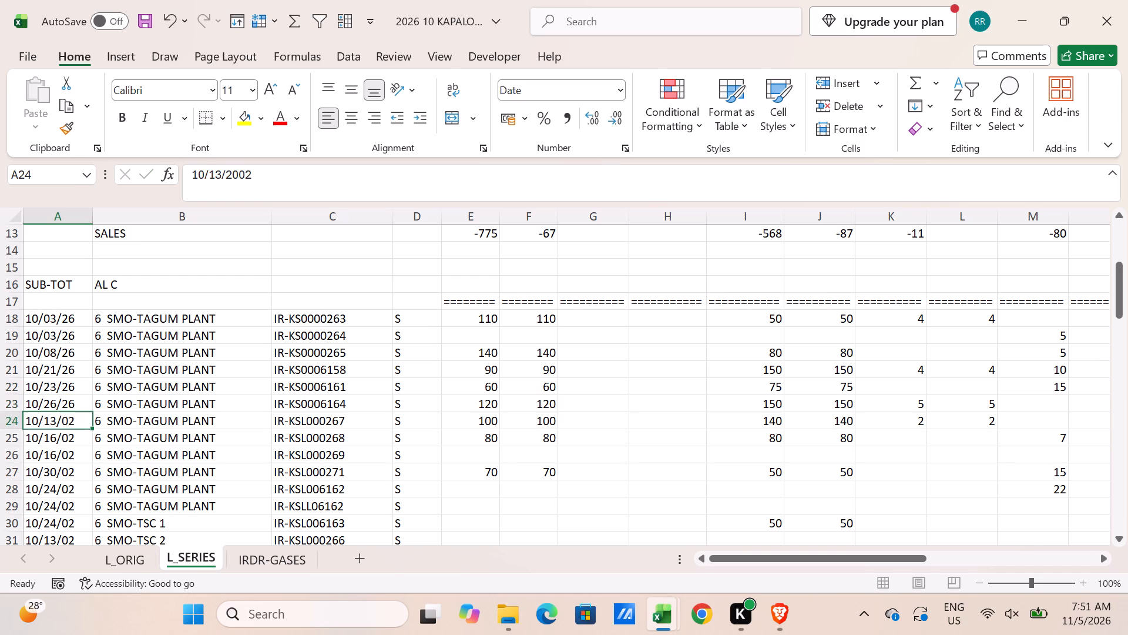
{"action": "type", "text": "10/13"}
{"action": "key", "text": "Return"}
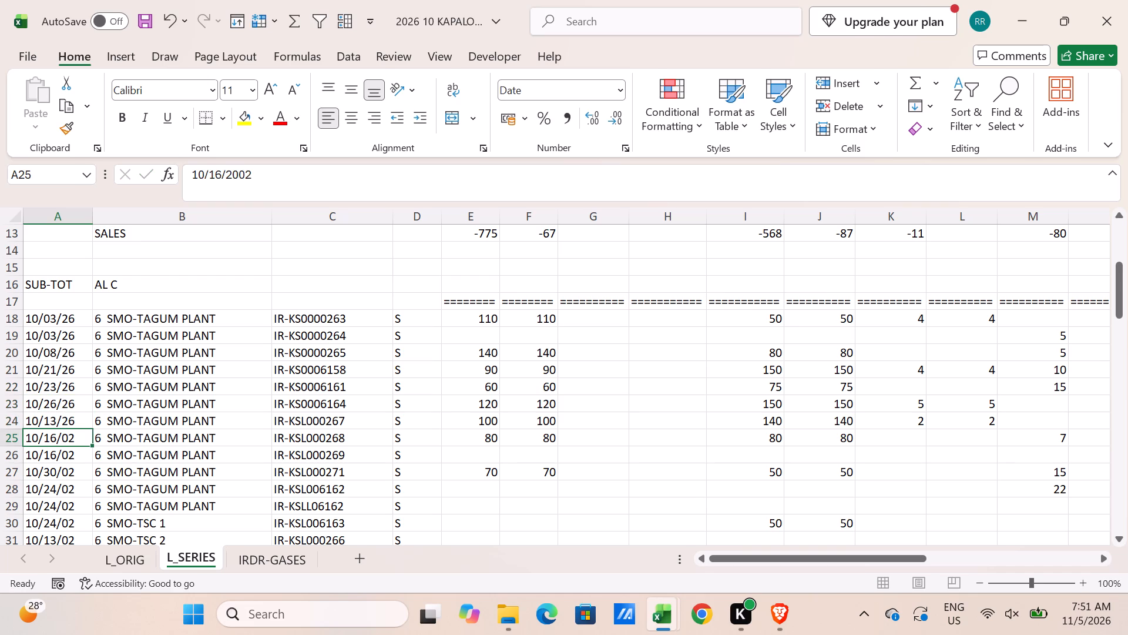
{"action": "type", "text": "10/16"}
{"action": "key", "text": "Return"}
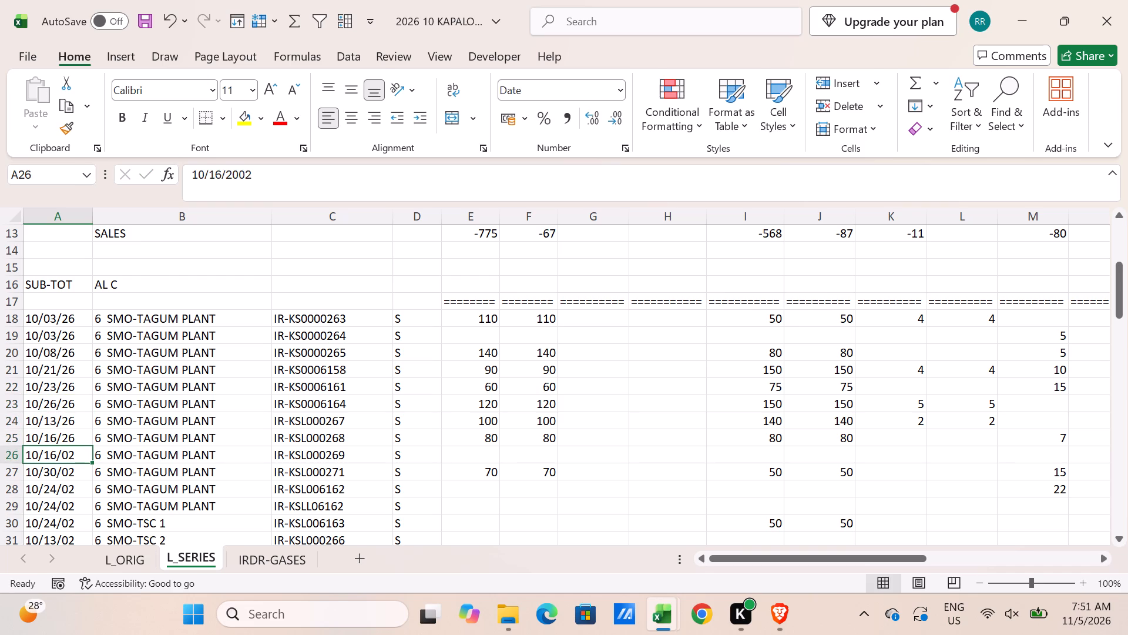
Copy the 10/16/2026 date to A26, enter 10/30 in A27 and 10/24 in A28, and copy the latter to A29:A30.
{"action": "key", "text": "Up"}
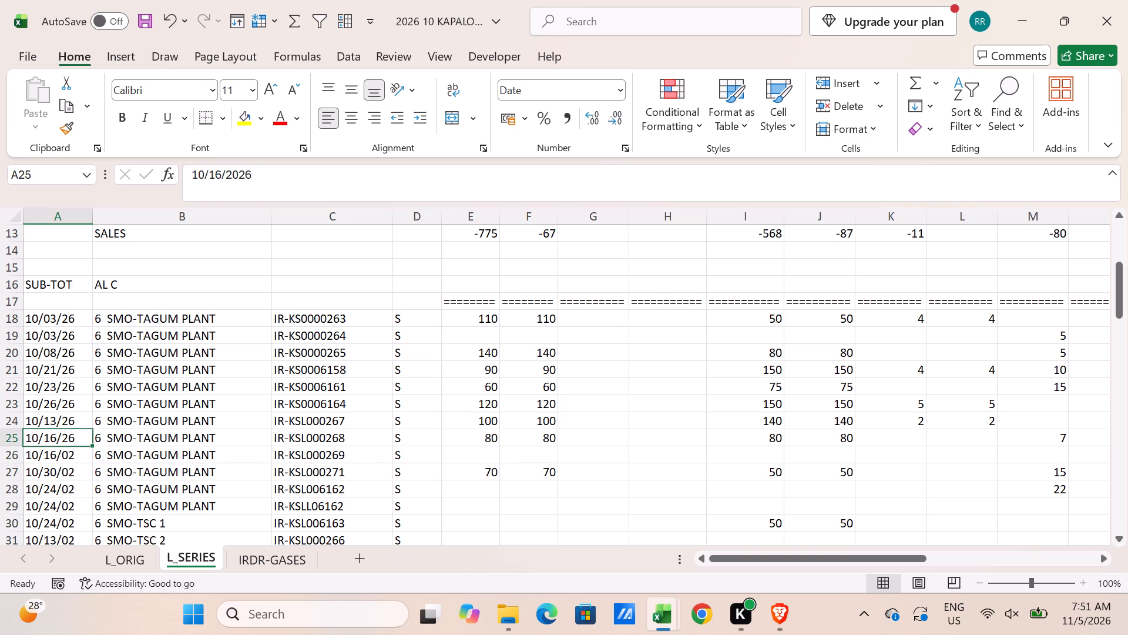
{"action": "key", "text": "ctrl+c"}
{"action": "key", "text": "Down"}
{"action": "key", "text": "ctrl+v"}
{"action": "key", "text": "Down"}
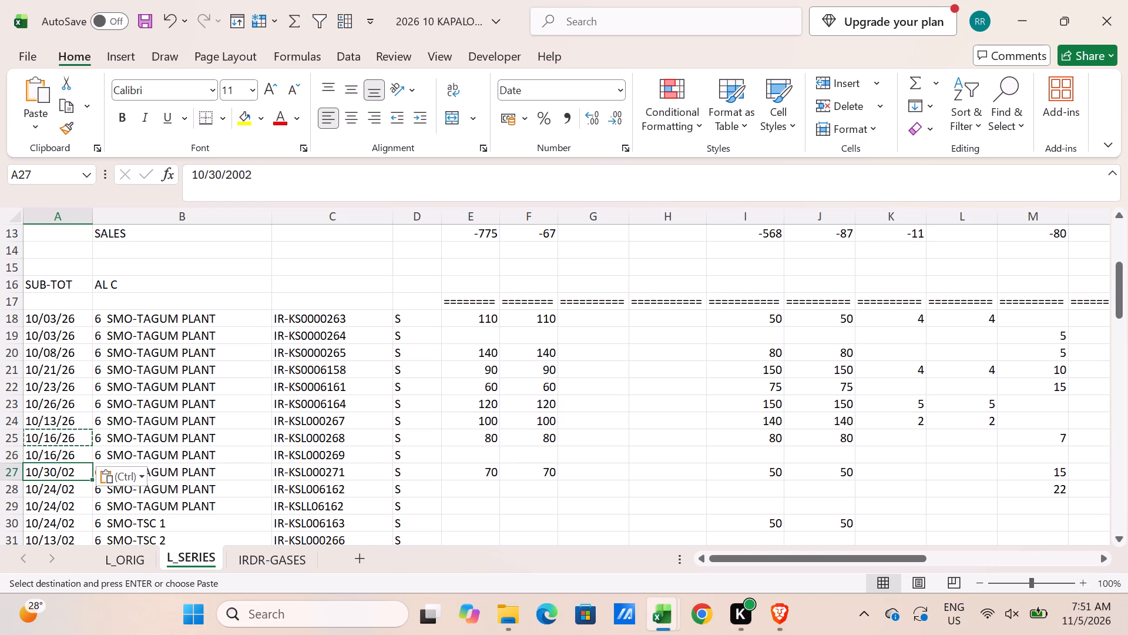
{"action": "type", "text": "10/30"}
{"action": "key", "text": "Return"}
{"action": "type", "text": "10/24"}
{"action": "key", "text": "Return"}
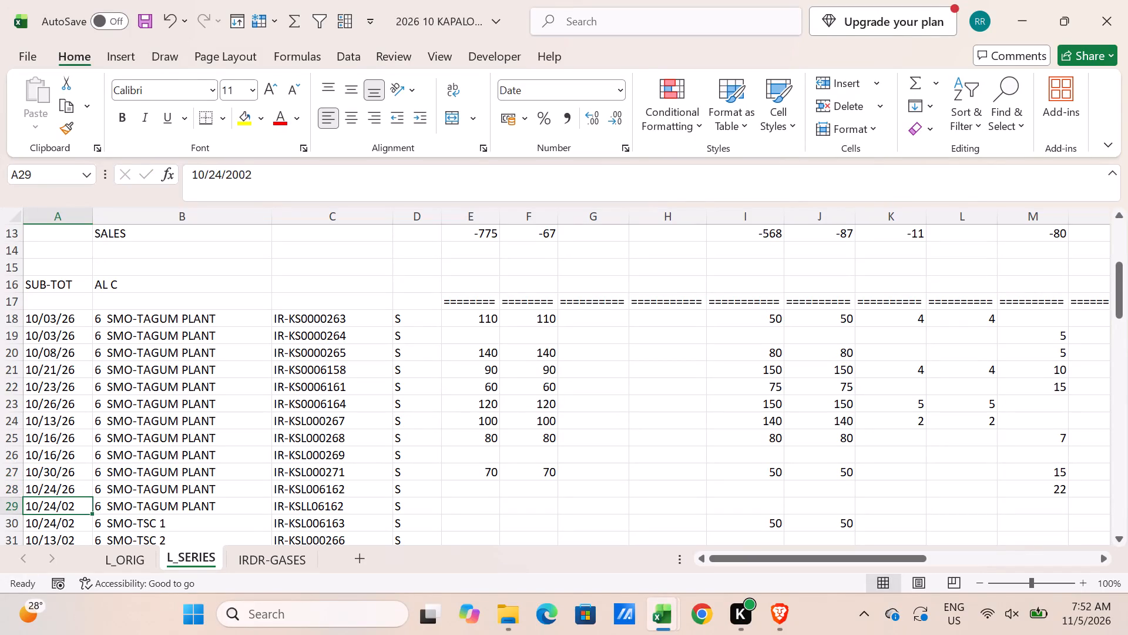
{"action": "key", "text": "Up"}
{"action": "key", "text": "ctrl+c"}
{"action": "key", "text": "Down"}
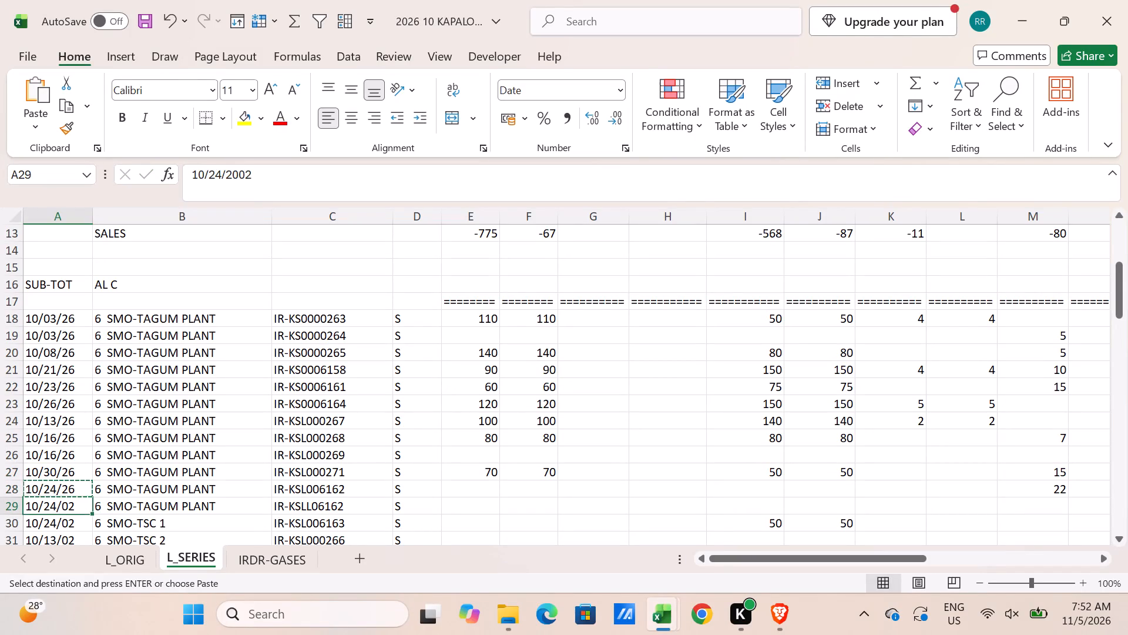
{"action": "key", "text": "shift+Down"}
{"action": "key", "text": "ctrl+v"}
Re-enter the two SMO-TSC 2 dates in A31 and A32 as 10/13 and 10/16 of 2026.
{"action": "key", "text": "Down"}
{"action": "key", "text": "Down"}
{"action": "key", "text": "Down"}
{"action": "key", "text": "Down"}
{"action": "key", "text": "Down"}
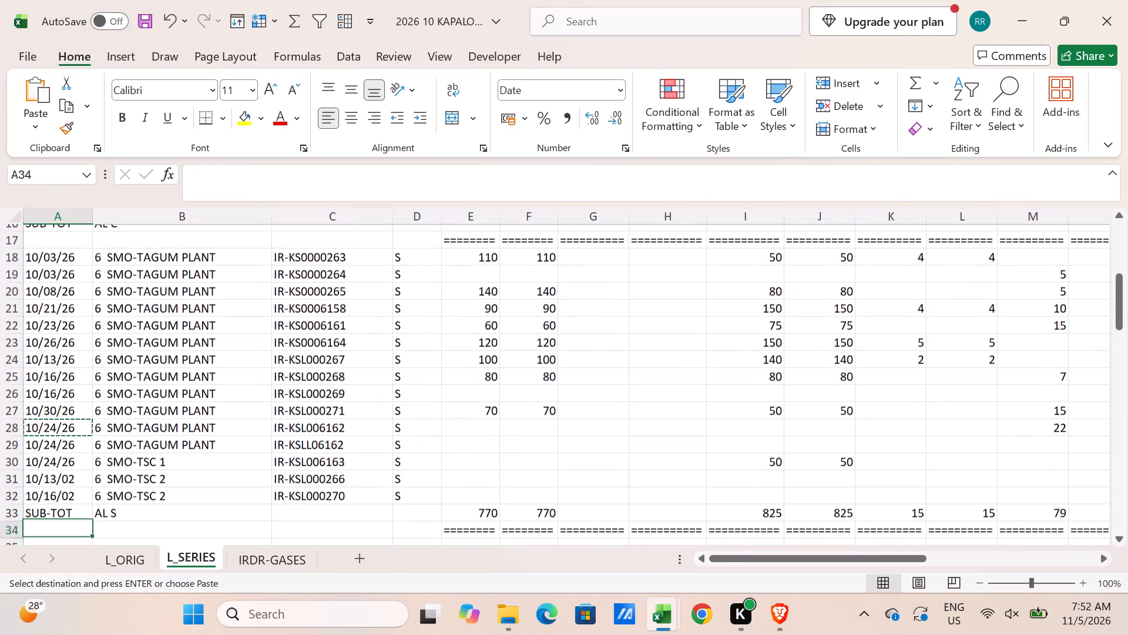
{"action": "key", "text": "Down"}
{"action": "key", "text": "Up"}
{"action": "key", "text": "Up"}
{"action": "key", "text": "Up"}
{"action": "key", "text": "Up"}
{"action": "key", "text": "Up"}
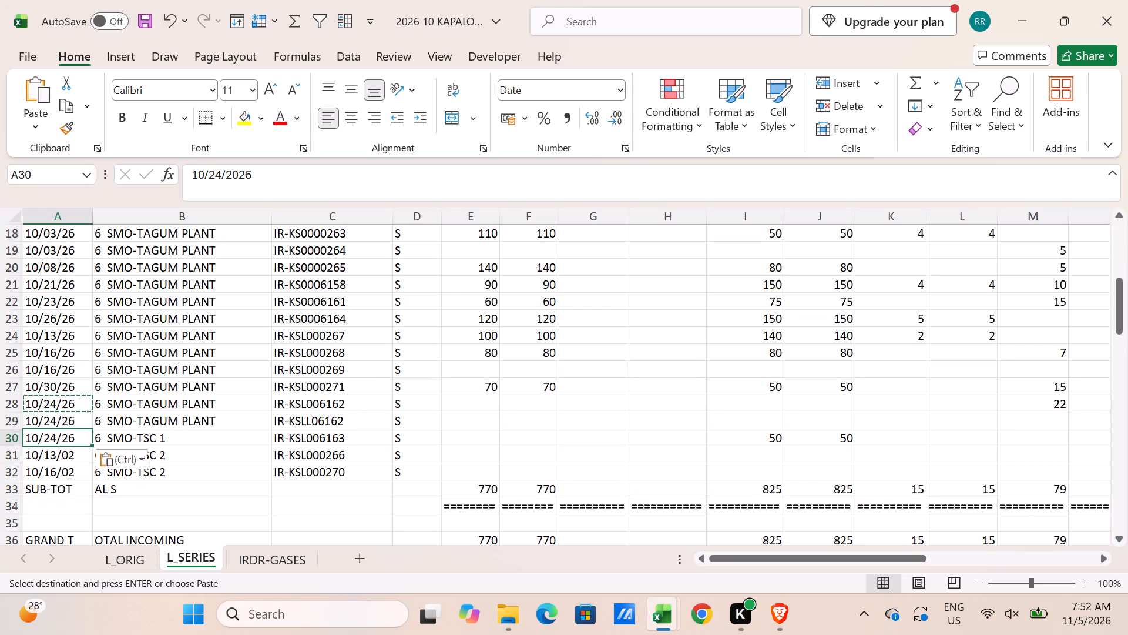
{"action": "key", "text": "Down"}
{"action": "type", "text": "10/1"}
{"action": "key", "text": "3"}
{"action": "key", "text": "Return"}
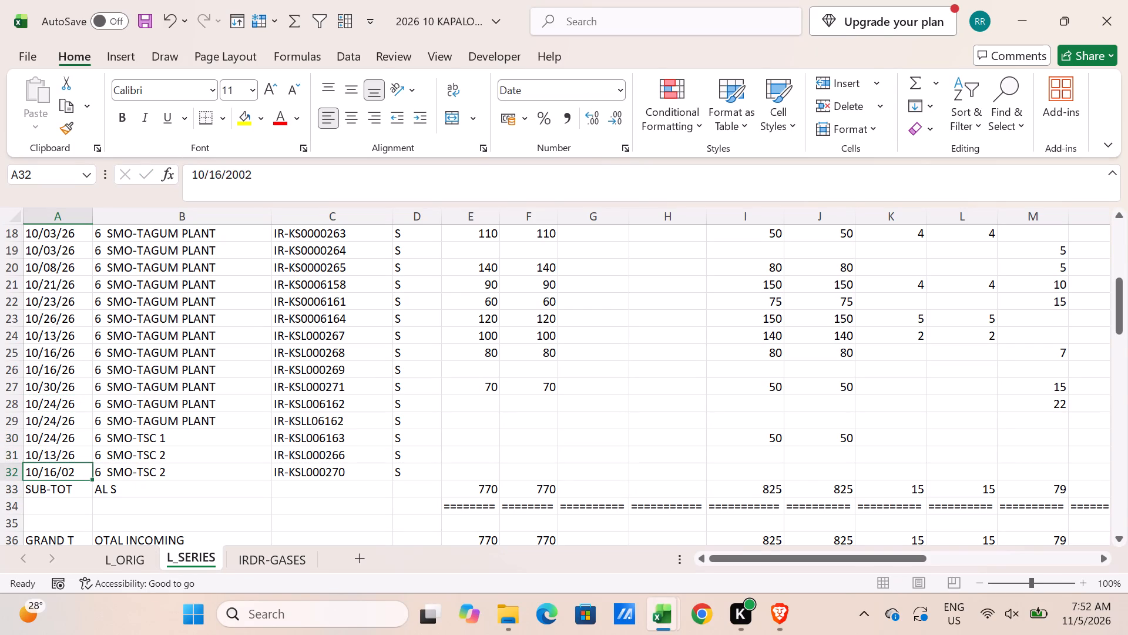
{"action": "type", "text": "10/16"}
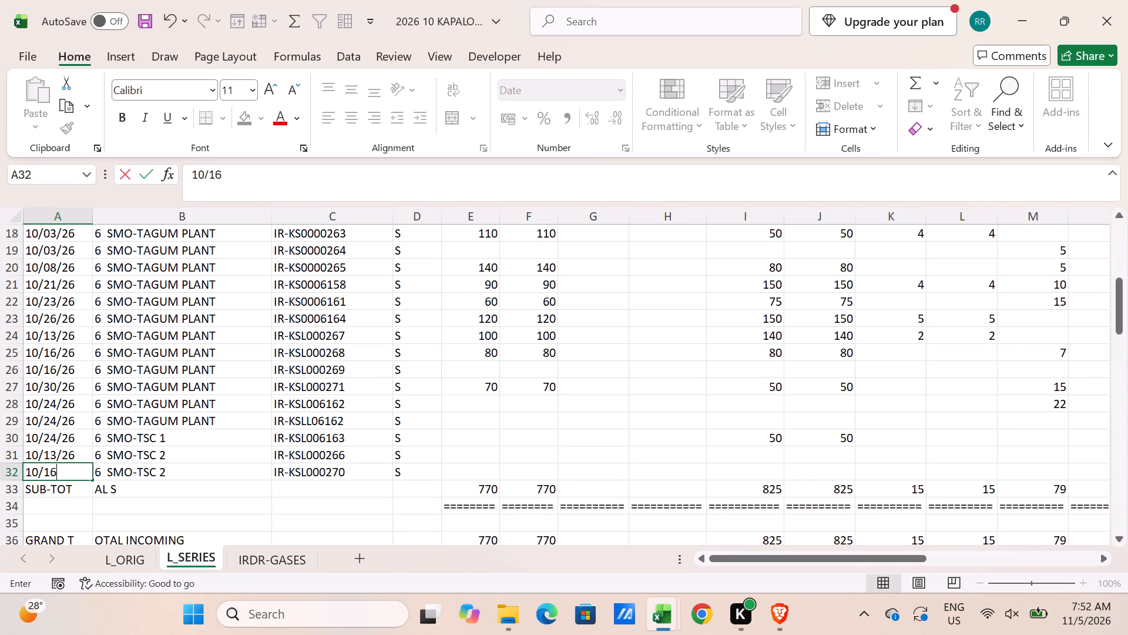
{"action": "key", "text": "Return"}
{"action": "key", "text": "Up"}
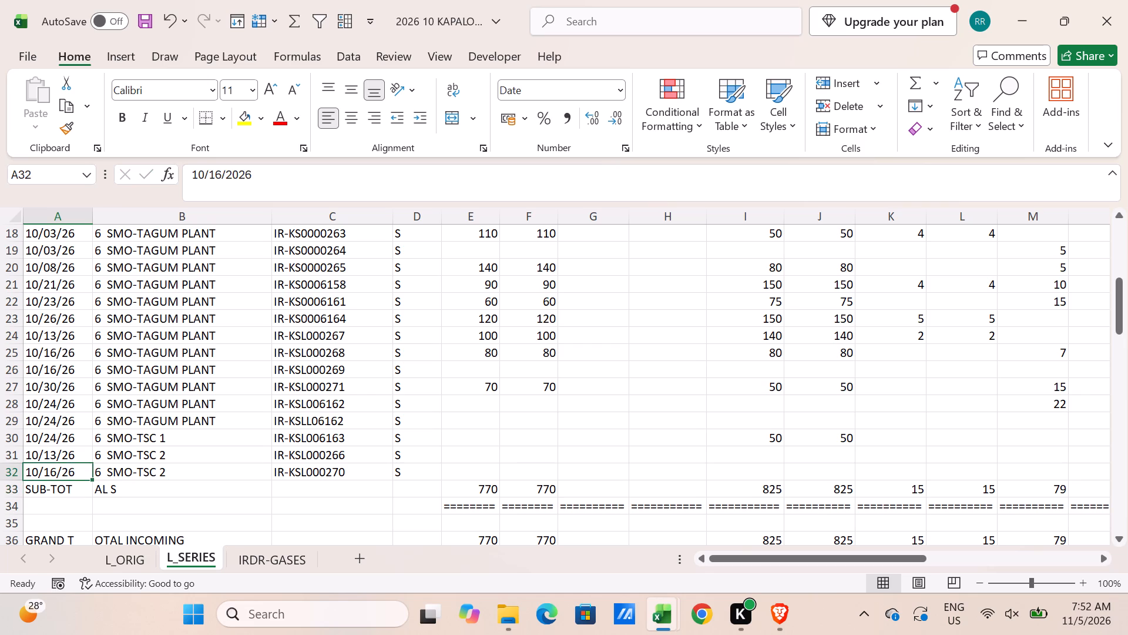
Re-enter the dates of the status C deliveries in A43 to A45 as 10/24, 10/5 and 10/17 of 2026.
{"action": "scroll", "coordinate": [155, 436], "scroll_direction": "up", "scroll_amount": 3}
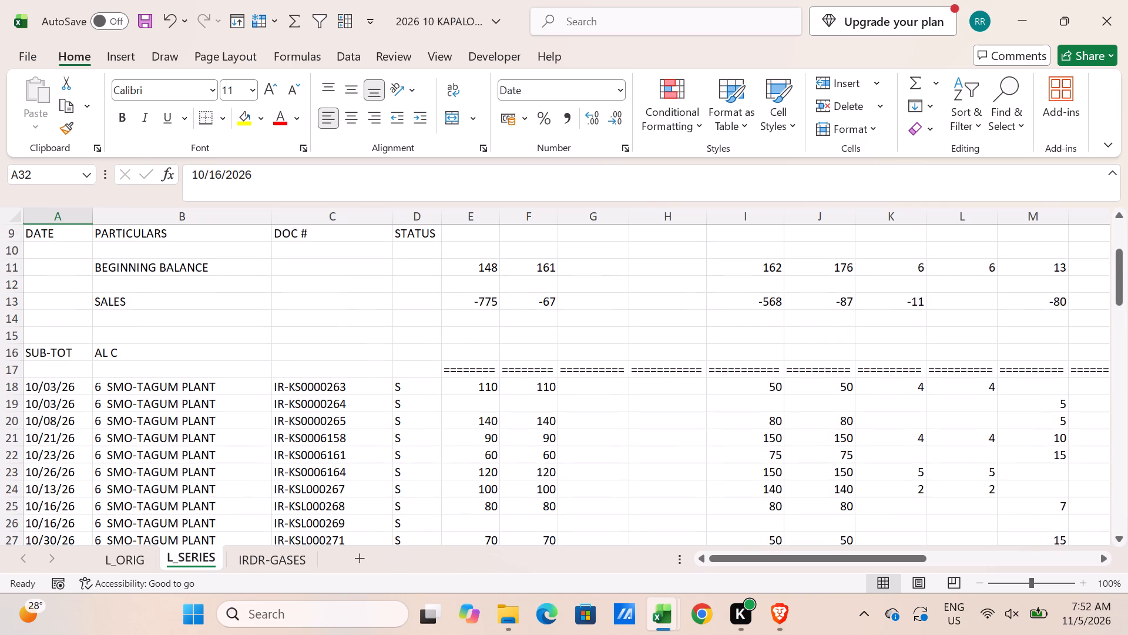
{"action": "scroll", "coordinate": [97, 360], "scroll_direction": "down", "scroll_amount": 8}
{"action": "left_click", "coordinate": [48, 406]}
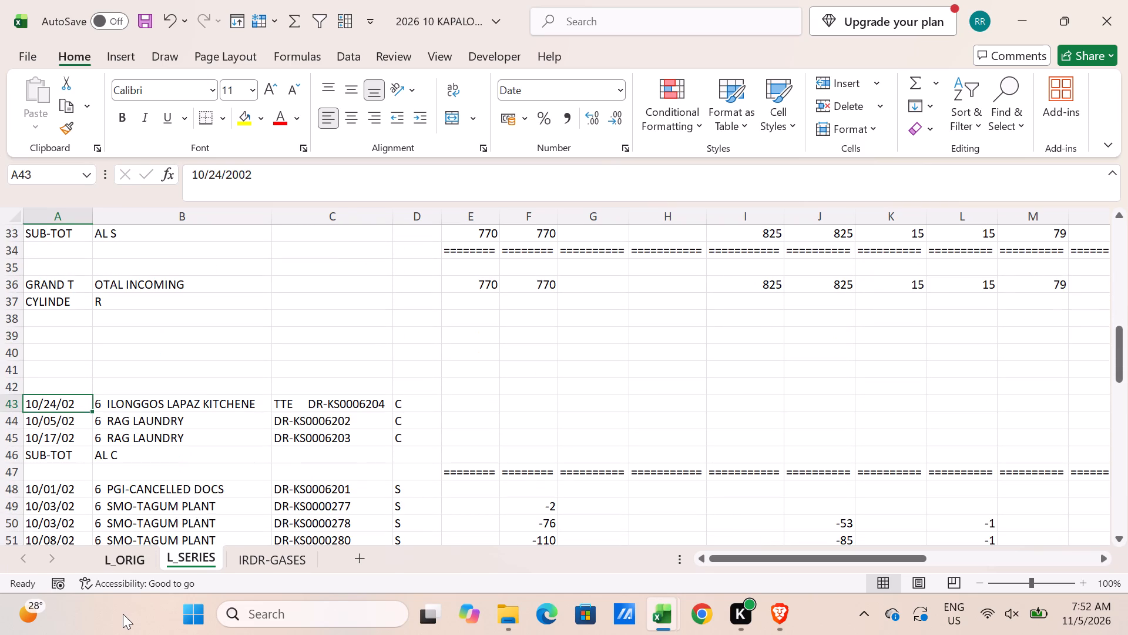
{"action": "type", "text": "10/24"}
{"action": "key", "text": "Return"}
{"action": "type", "text": "10/"}
{"action": "key", "text": "5"}
{"action": "key", "text": "Return"}
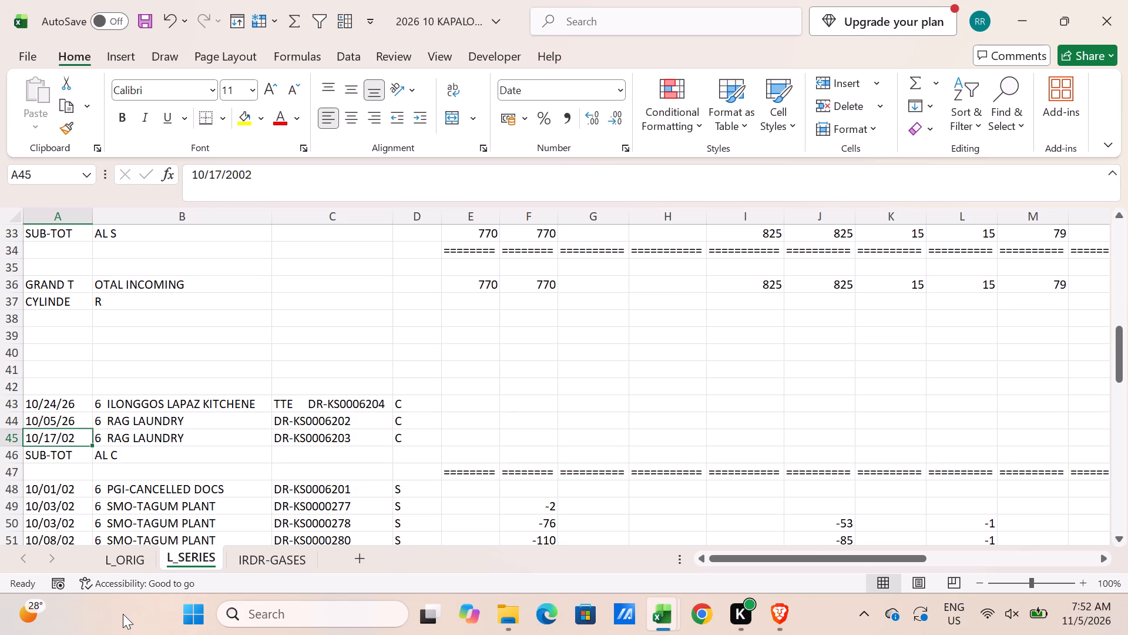
{"action": "type", "text": "10/17"}
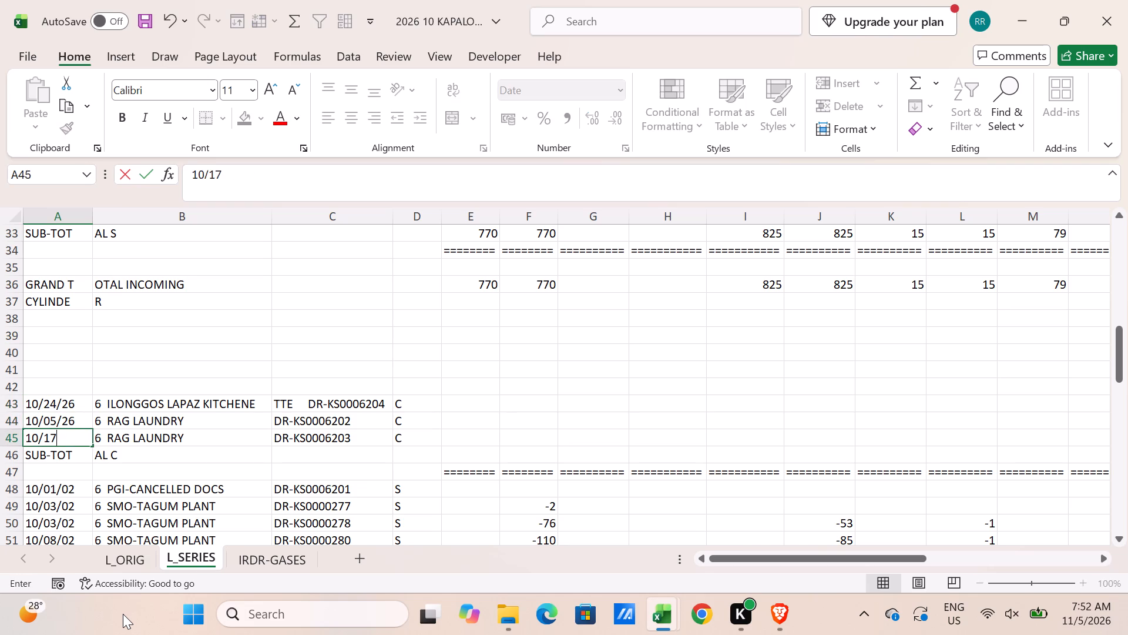
{"action": "key", "text": "Return"}
Enter 10/1/2026 in A48 and 10/3/2026 in A49, and copy the 10/3 date to A50.
{"action": "key", "text": "Return"}
{"action": "key", "text": "Return"}
{"action": "key", "text": "Return"}
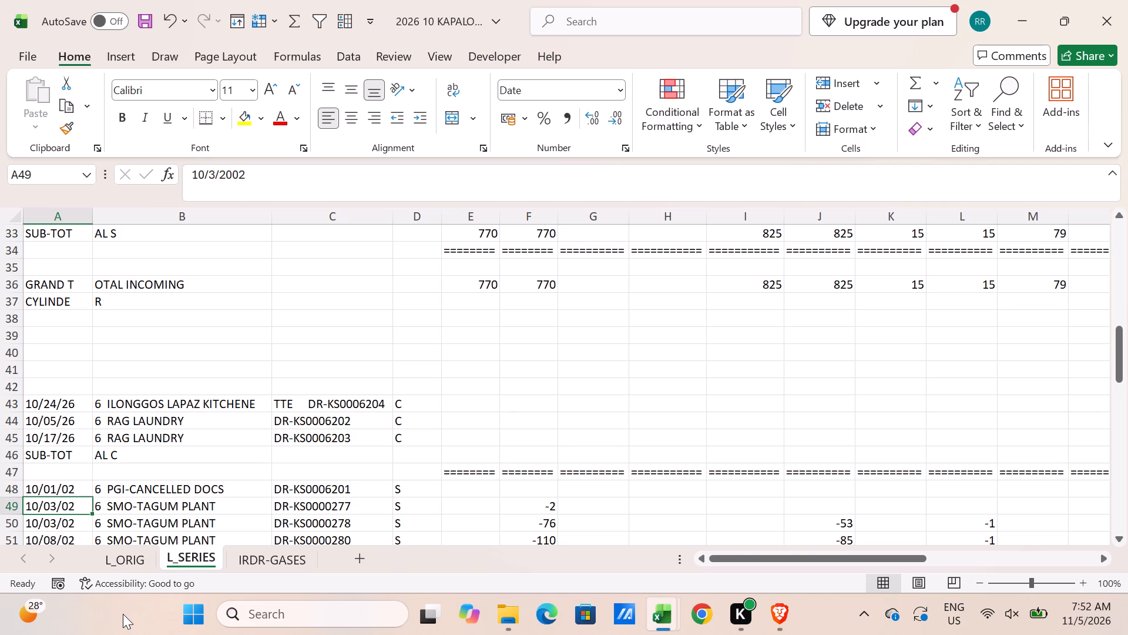
{"action": "key", "text": "Up"}
{"action": "type", "text": "10/1"}
{"action": "key", "text": "Return"}
{"action": "type", "text": "10/"}
{"action": "key", "text": "3"}
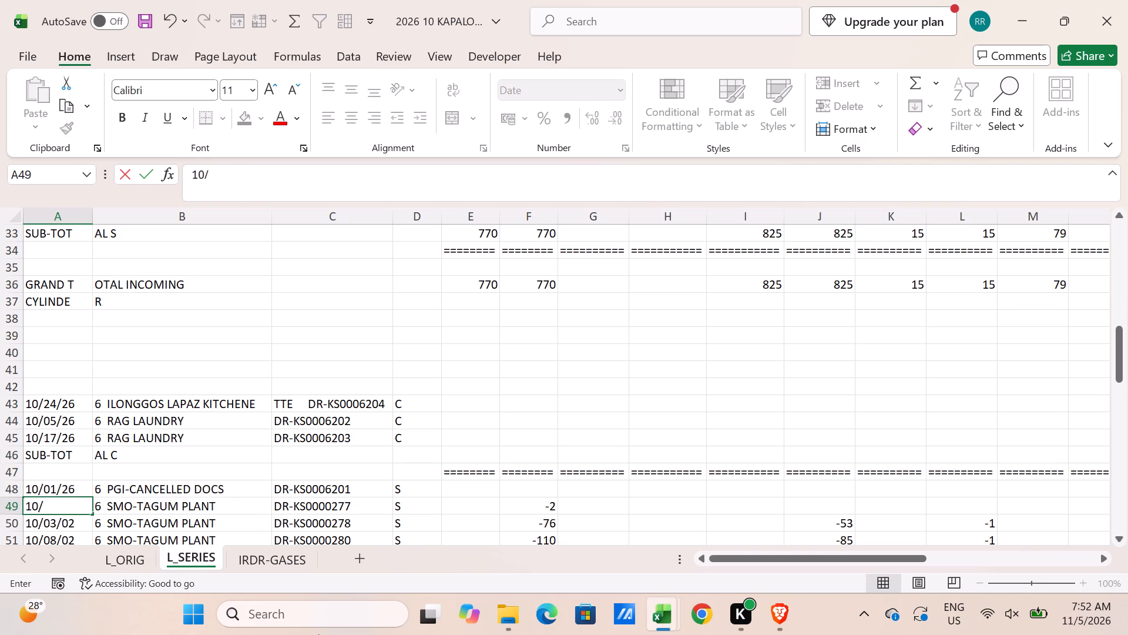
{"action": "key", "text": "Return"}
{"action": "key", "text": "Up"}
{"action": "key", "text": "ctrl+c"}
{"action": "key", "text": "Down"}
{"action": "key", "text": "ctrl+v"}
Re-enter the SMO-TAGUM PLANT dates in A51 and A52 as 10/8 and 10/26 of 2026.
{"action": "key", "text": "Down"}
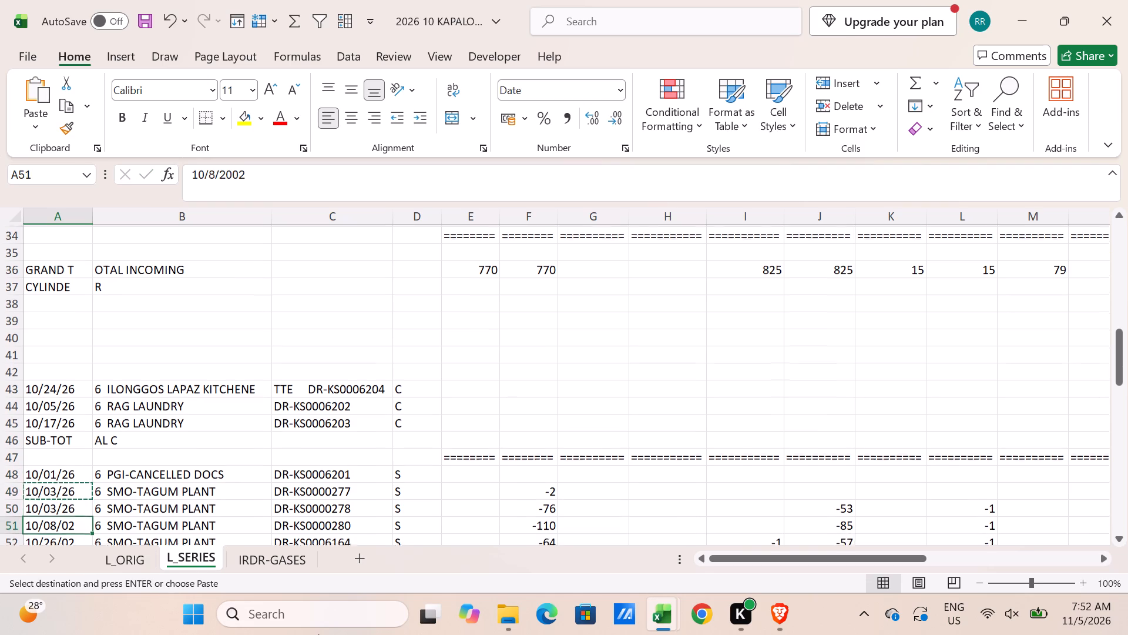
{"action": "key", "text": "Down"}
{"action": "key", "text": "Down"}
{"action": "key", "text": "Up"}
{"action": "key", "text": "Up"}
{"action": "type", "text": "19"}
{"action": "key", "text": "BackSpace"}
{"action": "type", "text": "0/8"}
{"action": "key", "text": "Return"}
{"action": "type", "text": "10/26"}
{"action": "key", "text": "Return"}
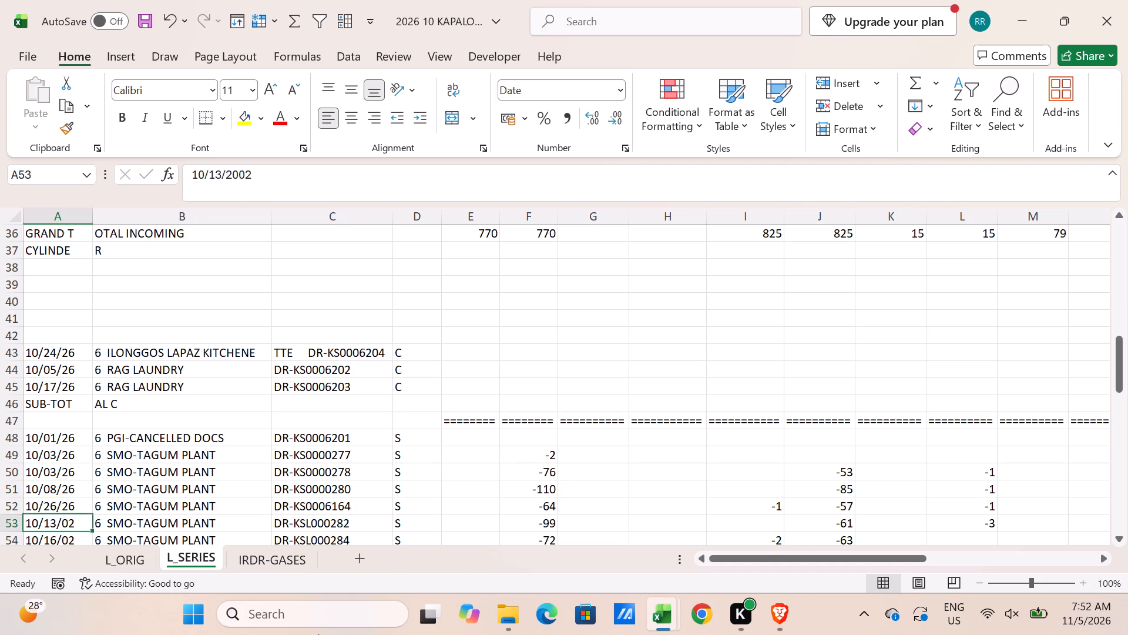
Re-enter the dates in A53 to A57 with the year 2026: 10/13, 10/16, 10/30, 10/21 and 10/23.
{"action": "scroll", "coordinate": [318, 634], "scroll_direction": "down", "scroll_amount": 2}
{"action": "scroll", "coordinate": [371, 634], "scroll_direction": "down", "scroll_amount": 1}
{"action": "scroll", "coordinate": [91, 422], "scroll_direction": "down", "scroll_amount": 2}
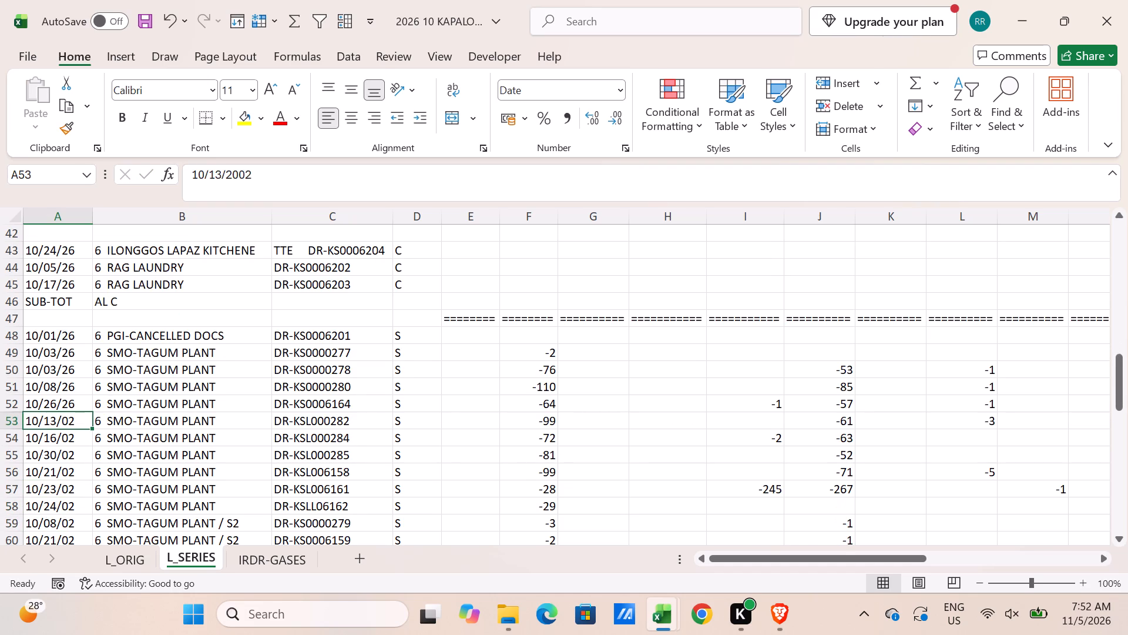
{"action": "scroll", "coordinate": [91, 422], "scroll_direction": "down", "scroll_amount": 1}
{"action": "type", "text": "10"}
{"action": "type", "text": "/13"}
{"action": "key", "text": "Return"}
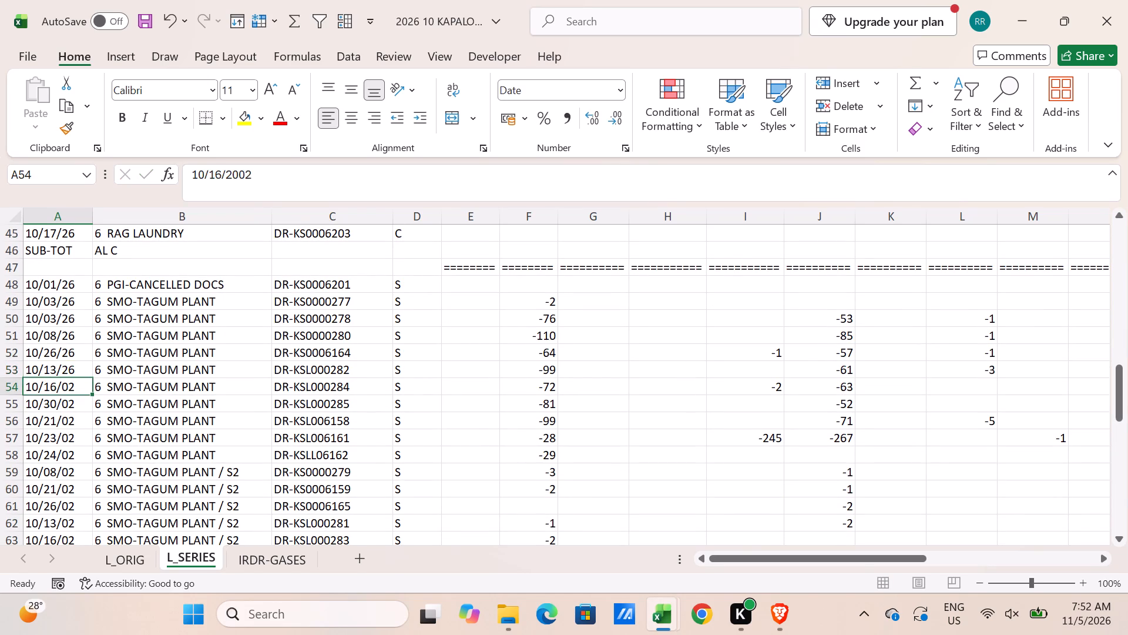
{"action": "type", "text": "10/16"}
{"action": "key", "text": "Return"}
{"action": "type", "text": "10/30"}
{"action": "key", "text": "Return"}
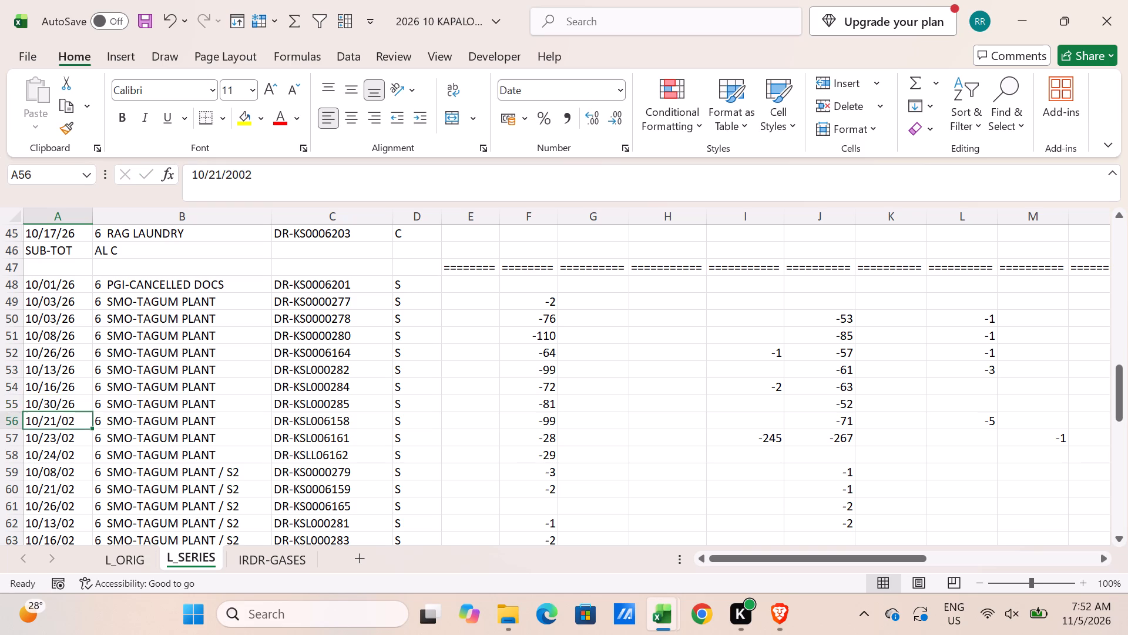
{"action": "type", "text": "10/21"}
{"action": "key", "text": "Return"}
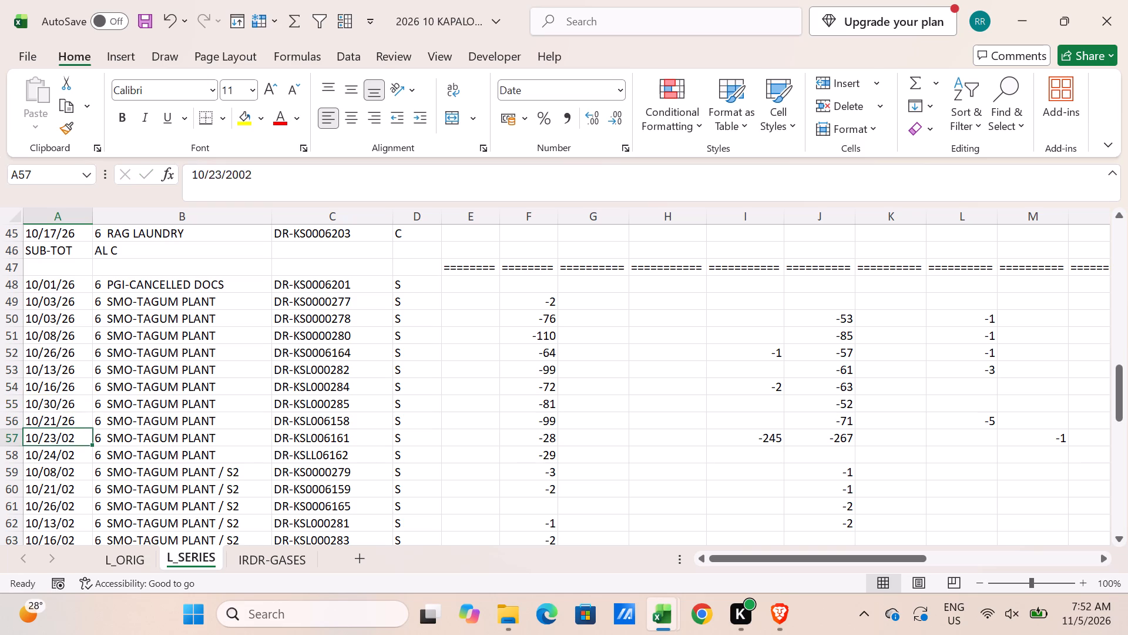
{"action": "type", "text": "10/23"}
{"action": "key", "text": "Return"}
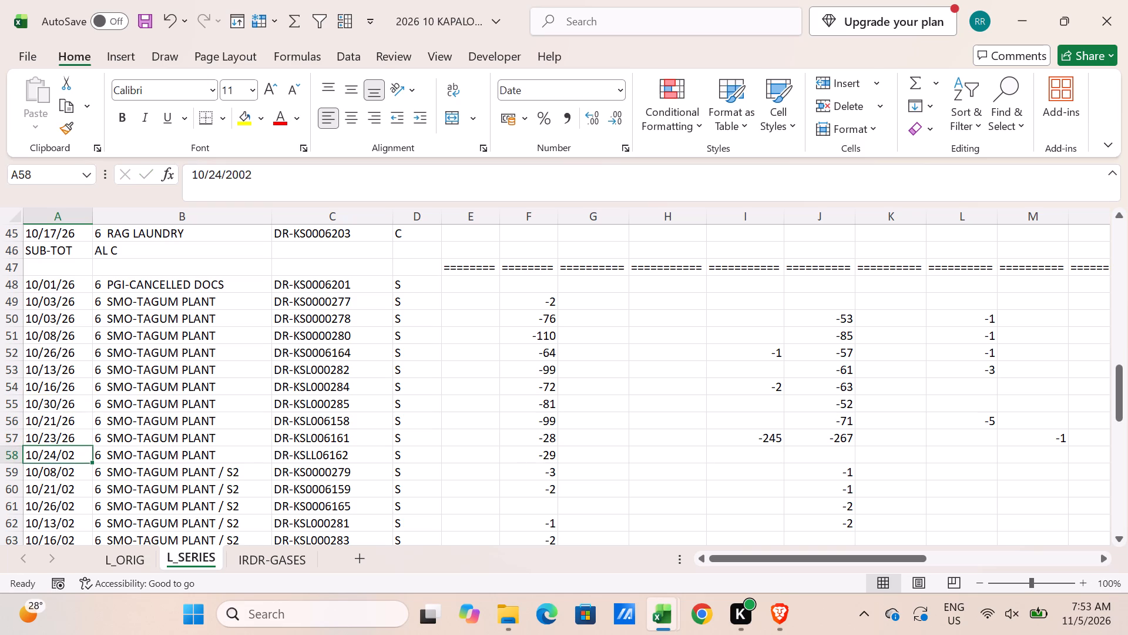
Re-enter the dates in A58 to A61 with the year 2026: 10/24, 10/8, 10/21 and 10/26.
{"action": "type", "text": "10/24"}
{"action": "key", "text": "Return"}
{"action": "type", "text": "10/8"}
{"action": "key", "text": "Return"}
{"action": "type", "text": "10/21"}
{"action": "key", "text": "Return"}
{"action": "type", "text": "10/26"}
{"action": "key", "text": "Return"}
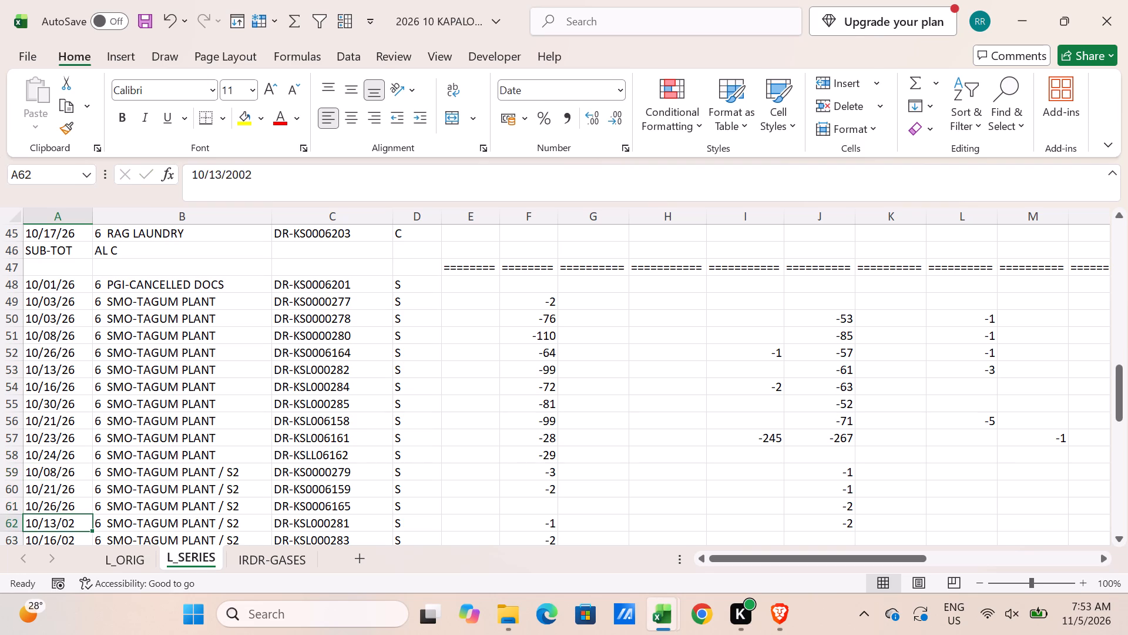
Re-enter the dates in A62 to A67 with the year 2026: 10/13, 10/16, 10/30, 10/21, 10/30 and 10/13.
{"action": "scroll", "coordinate": [91, 422], "scroll_direction": "down", "scroll_amount": 2}
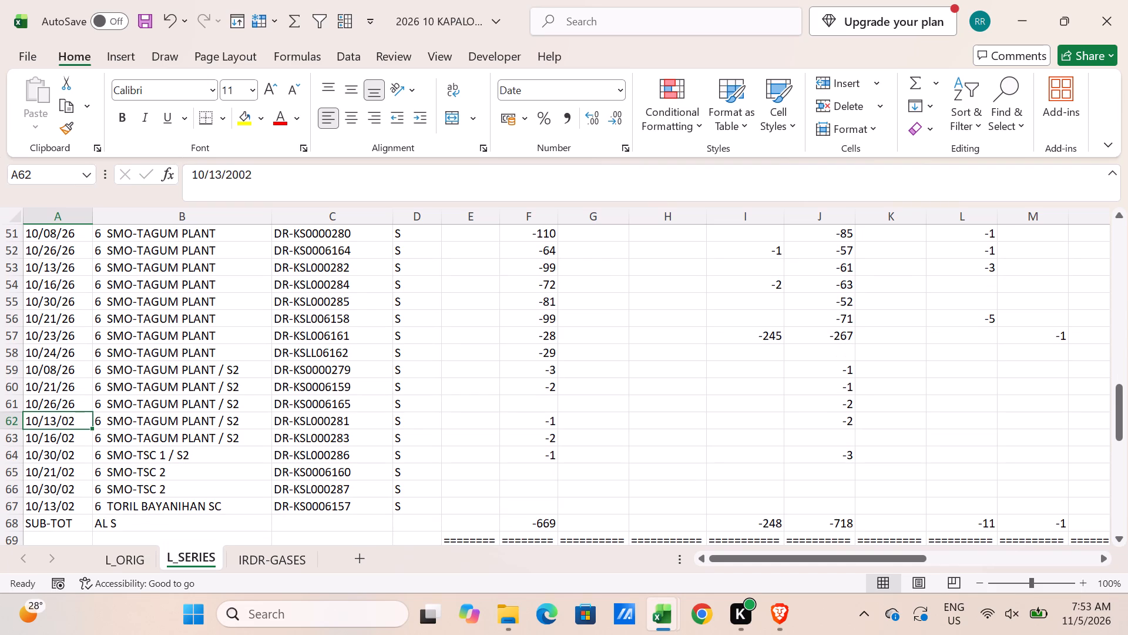
{"action": "type", "text": "10/13"}
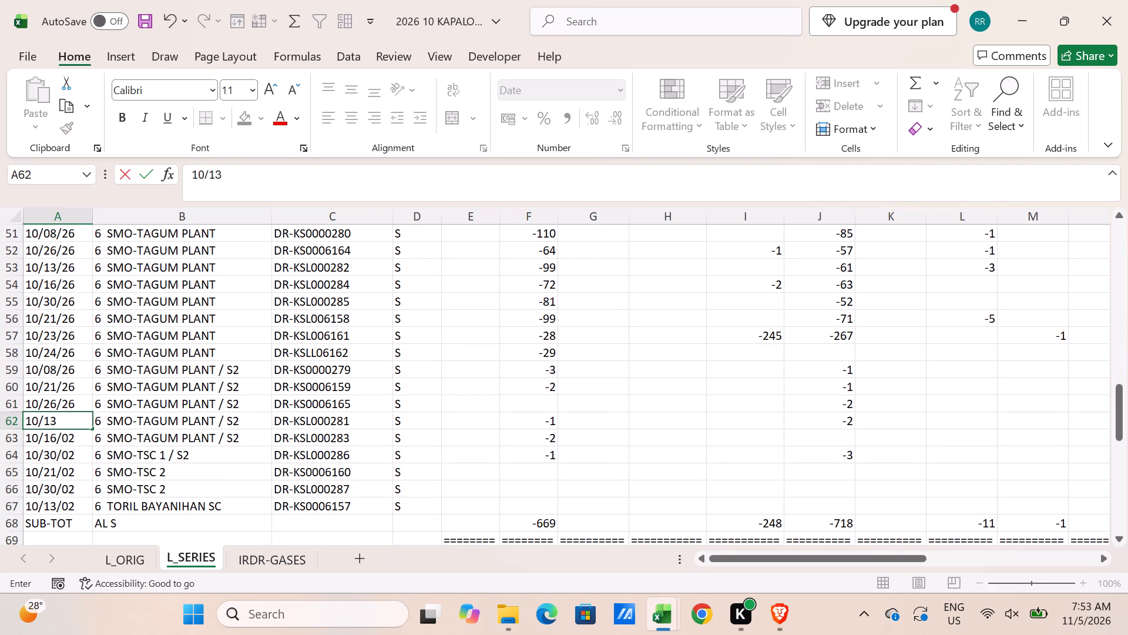
{"action": "key", "text": "Return"}
{"action": "type", "text": "10/16"}
{"action": "key", "text": "Return"}
{"action": "type", "text": "10/30"}
{"action": "key", "text": "Return"}
{"action": "type", "text": "10/21"}
{"action": "key", "text": "Return"}
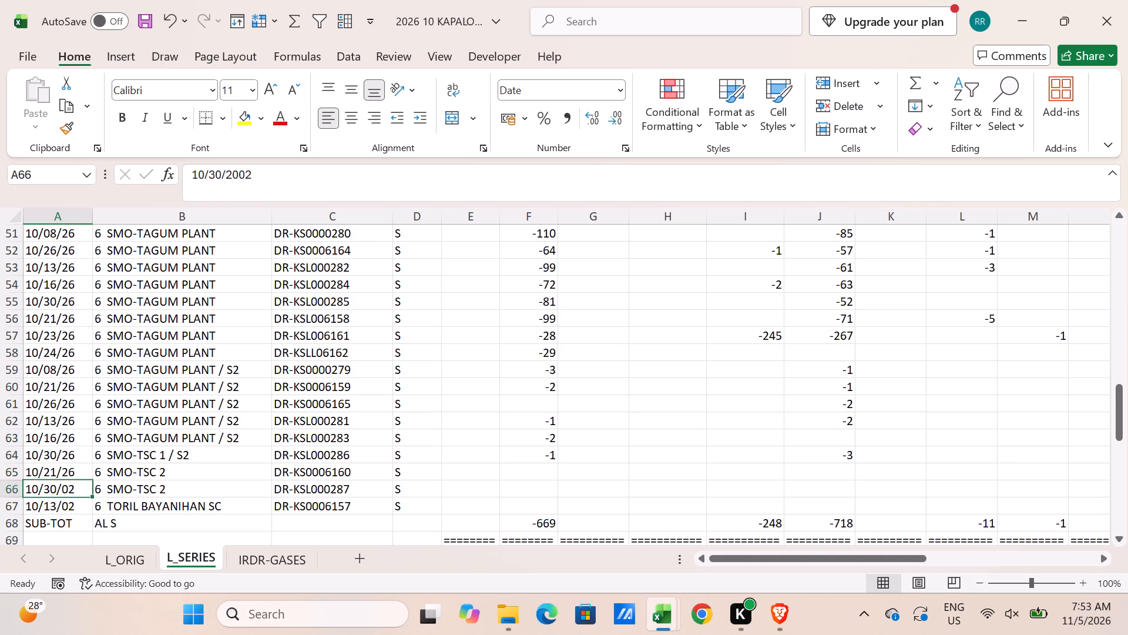
{"action": "type", "text": "10/30"}
{"action": "key", "text": "Return"}
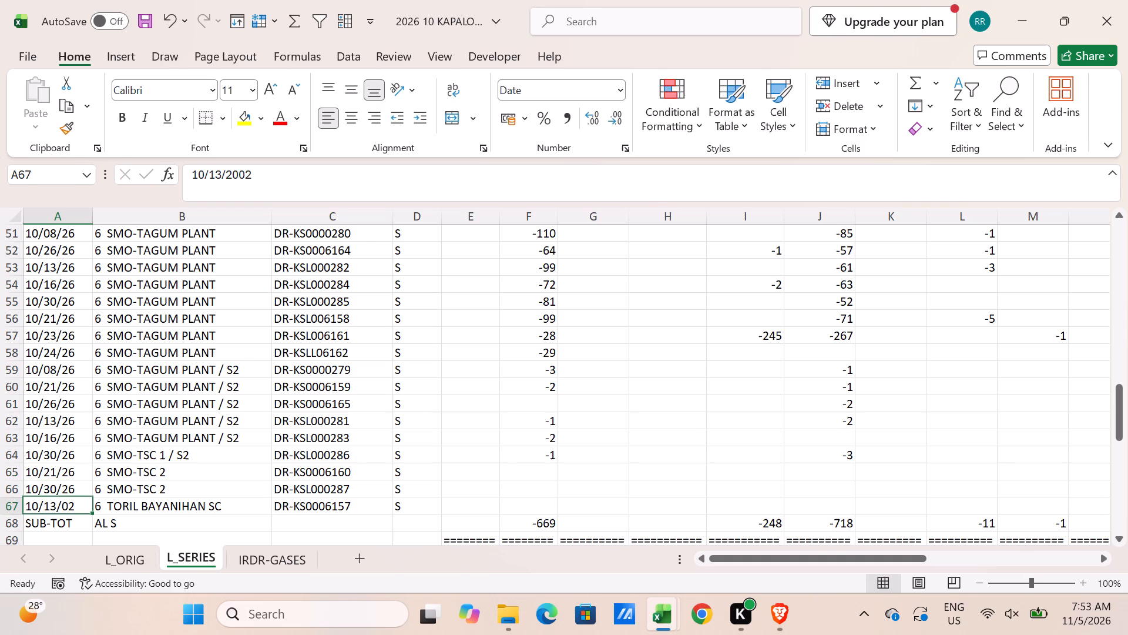
{"action": "type", "text": "10/13"}
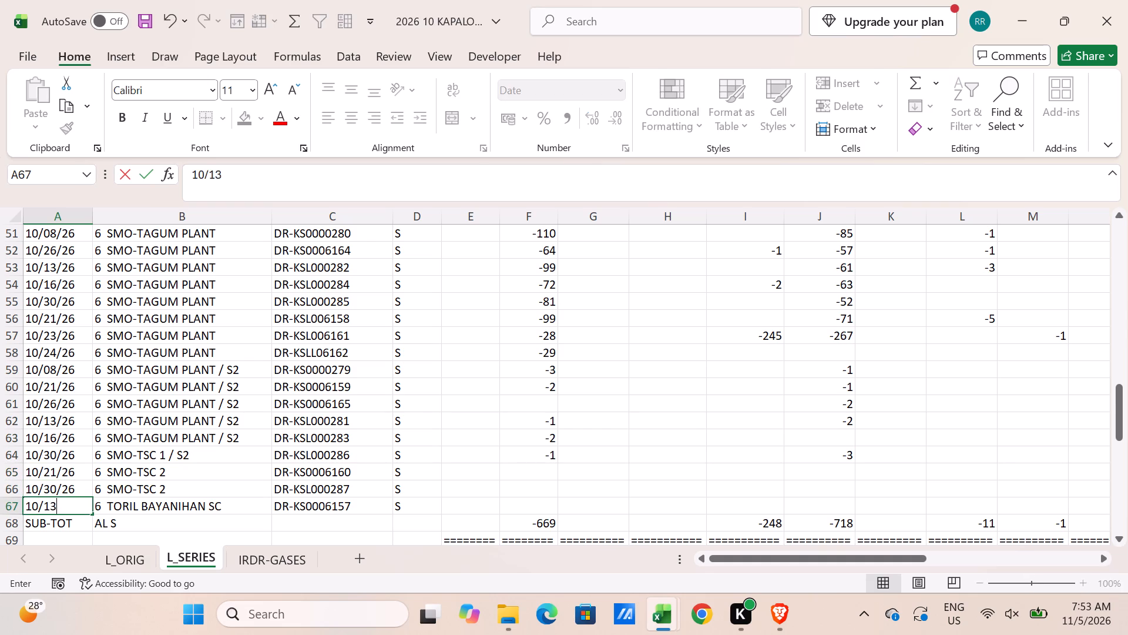
{"action": "key", "text": "Return"}
Remove the leading 6 and its spaces from the name in B18, leaving SMO-TAGUM PLANT.
{"action": "scroll", "coordinate": [119, 372], "scroll_direction": "down", "scroll_amount": 4}
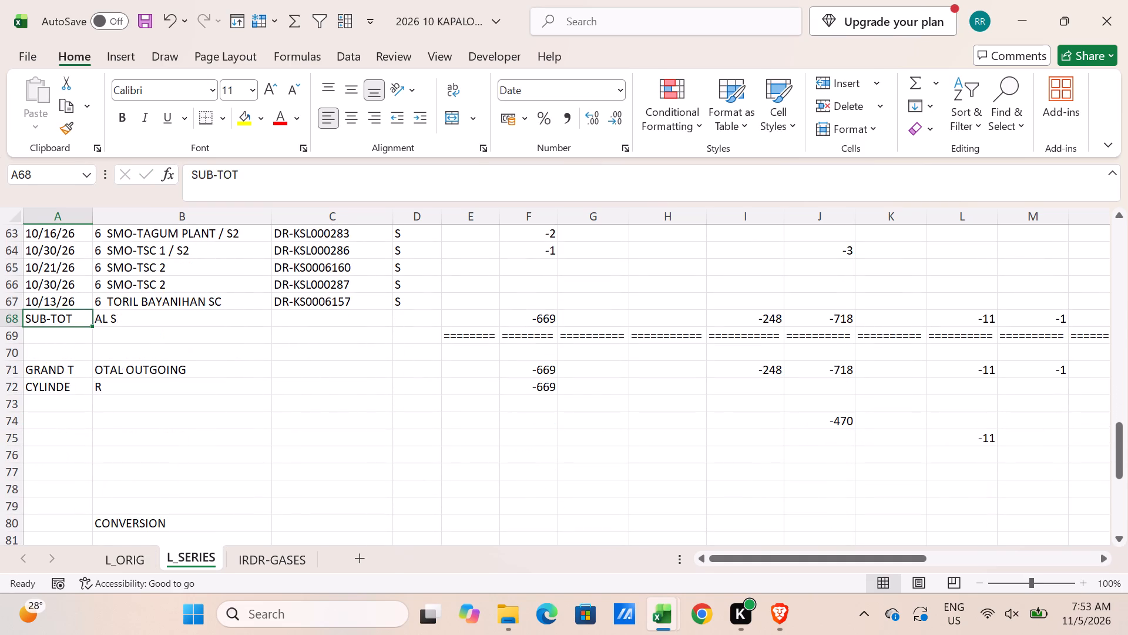
{"action": "scroll", "coordinate": [123, 376], "scroll_direction": "down", "scroll_amount": 1}
{"action": "scroll", "coordinate": [123, 376], "scroll_direction": "up", "scroll_amount": 3}
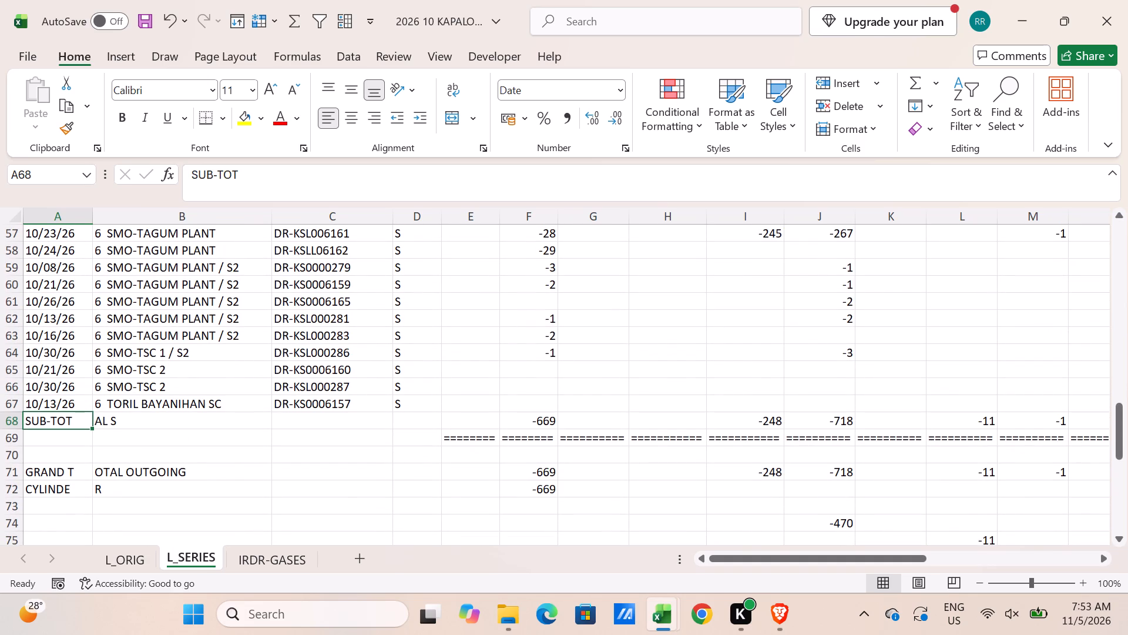
{"action": "scroll", "coordinate": [123, 376], "scroll_direction": "up", "scroll_amount": 6}
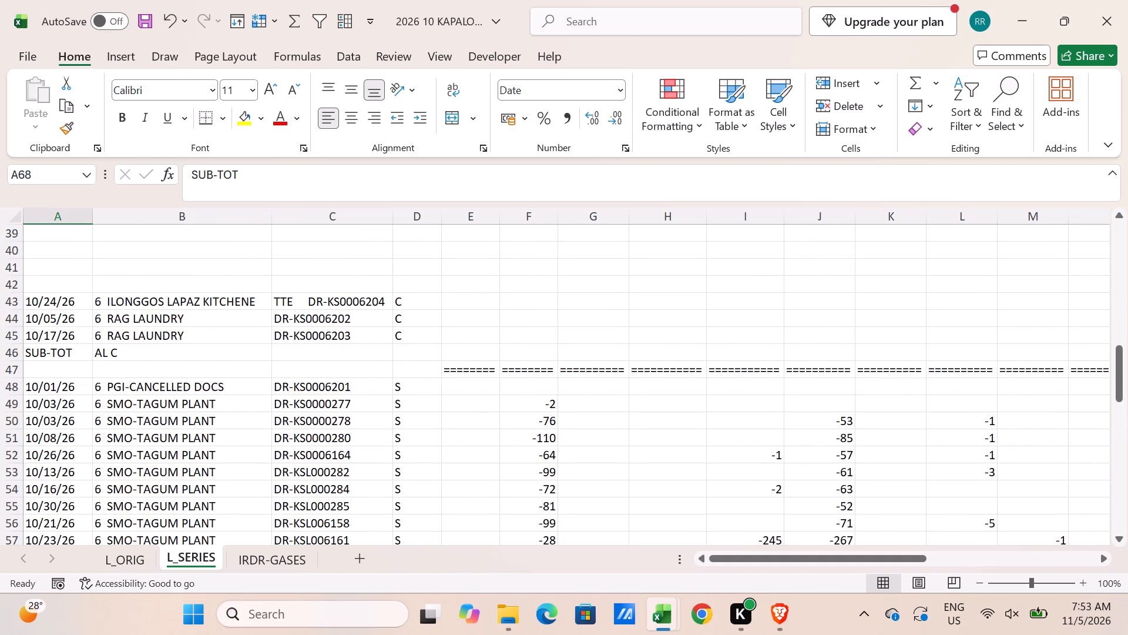
{"action": "scroll", "coordinate": [127, 347], "scroll_direction": "up", "scroll_amount": 8}
{"action": "left_click", "coordinate": [148, 284]}
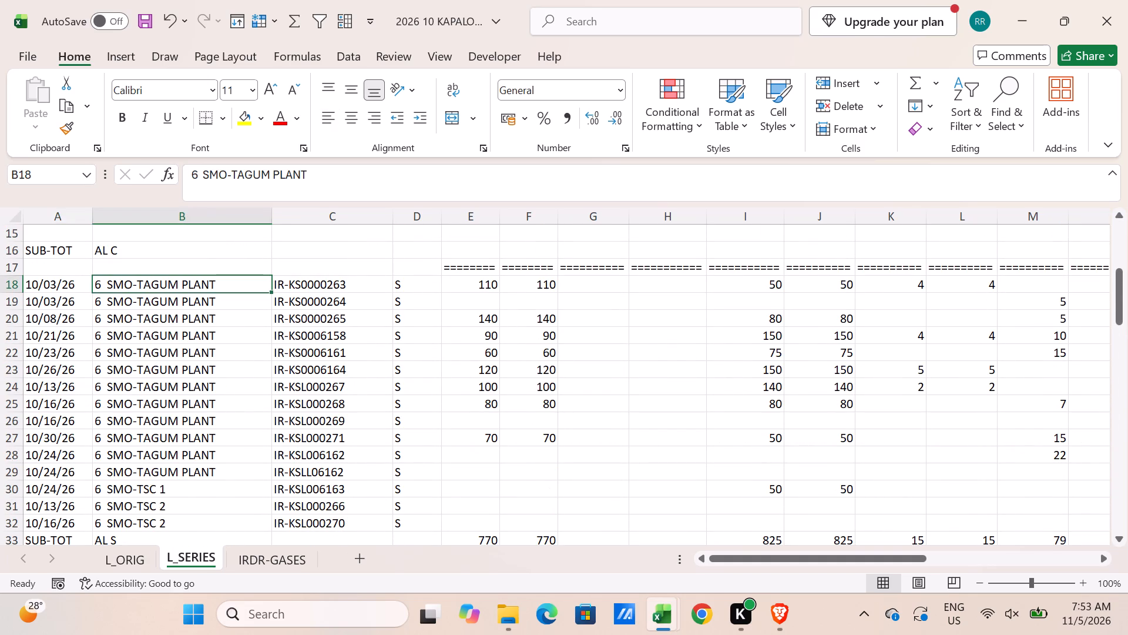
{"action": "left_click", "coordinate": [204, 178]}
{"action": "key", "text": "BackSpace"}
{"action": "key", "text": "BackSpace"}
{"action": "key", "text": "BackSpace"}
{"action": "key", "text": "BackSpace"}
{"action": "key", "text": "BackSpace"}
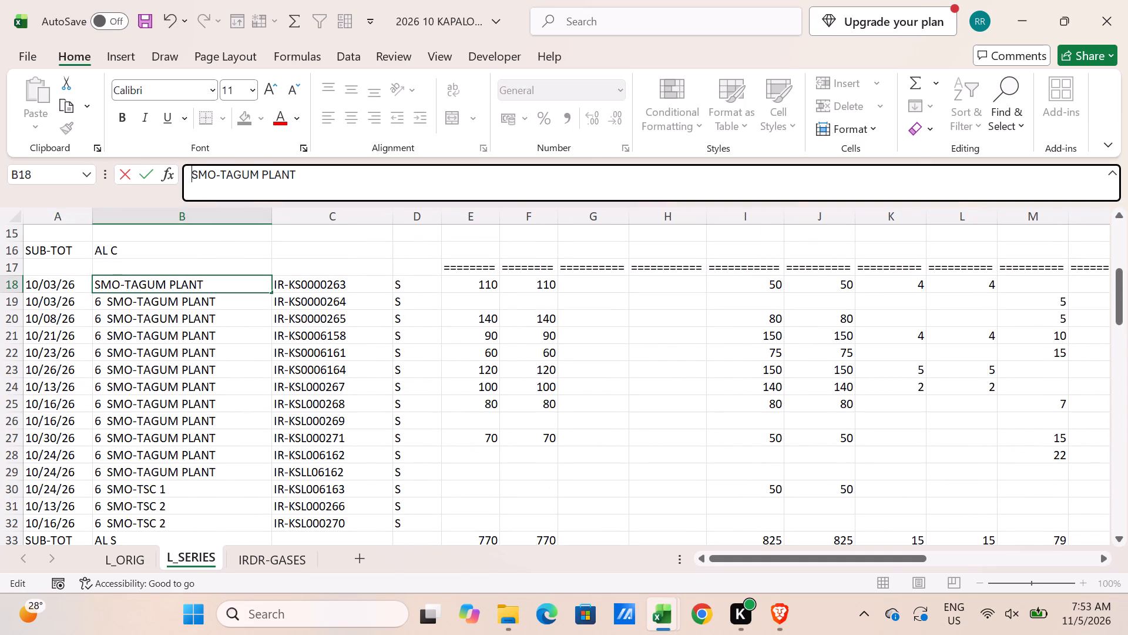
{"action": "key", "text": "Return"}
Copy the cleaned SMO-TAGUM PLANT name from B18 to B19 through B29.
{"action": "left_click", "coordinate": [193, 283]}
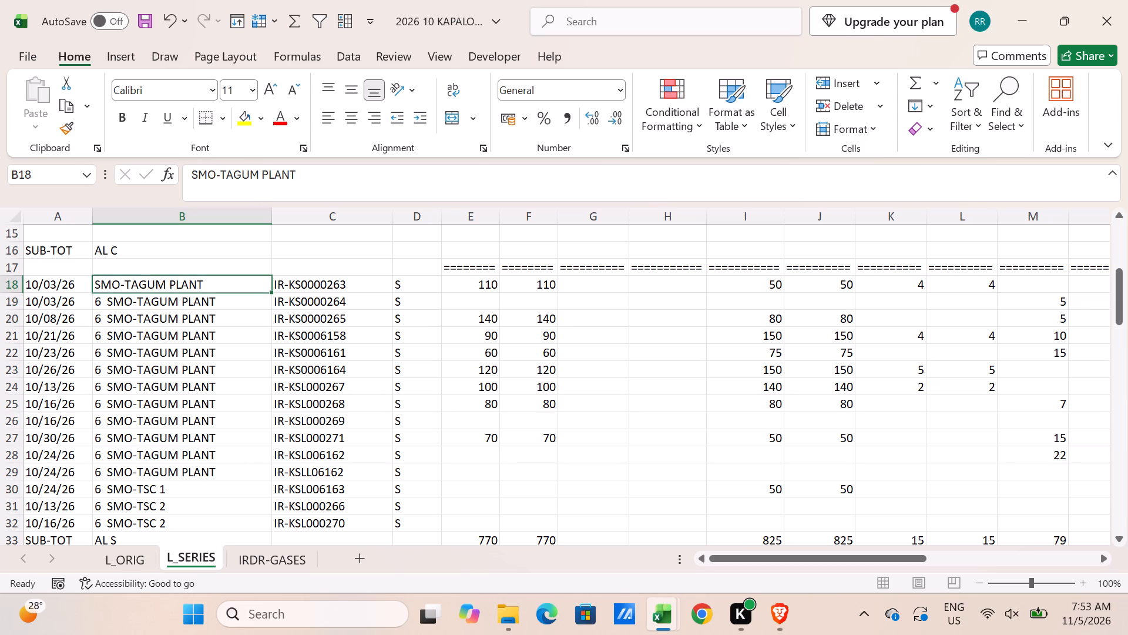
{"action": "key", "text": "ctrl+c"}
{"action": "left_click_drag", "start_coordinate": [192, 306], "coordinate": [198, 368]}
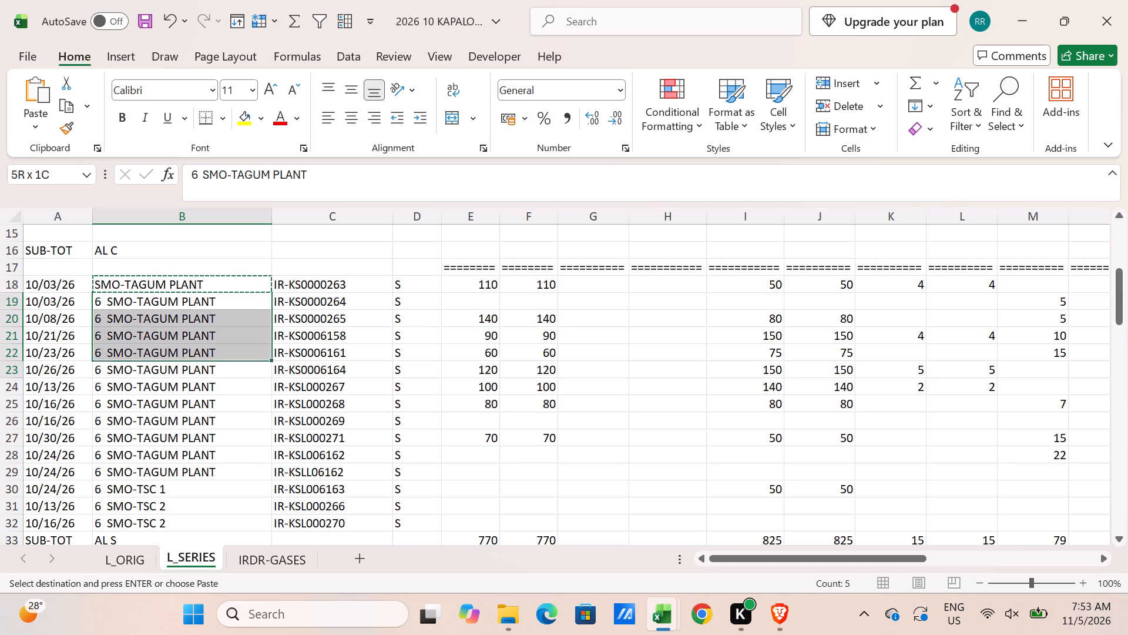
{"action": "left_click_drag", "start_coordinate": [198, 368], "coordinate": [198, 473]}
{"action": "key", "text": "ctrl+v"}
Remove the leading 6 and its spaces from the name in B30, leaving SMO-TSC 1.
{"action": "scroll", "coordinate": [193, 460], "scroll_direction": "down", "scroll_amount": 2}
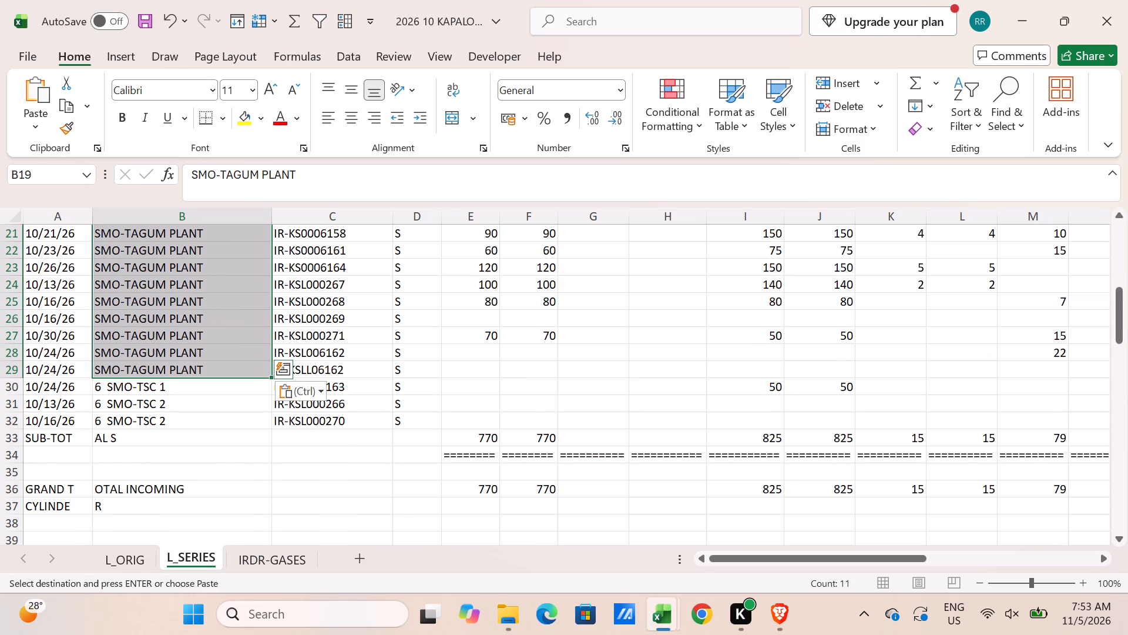
{"action": "left_click", "coordinate": [154, 390]}
{"action": "left_click", "coordinate": [204, 182]}
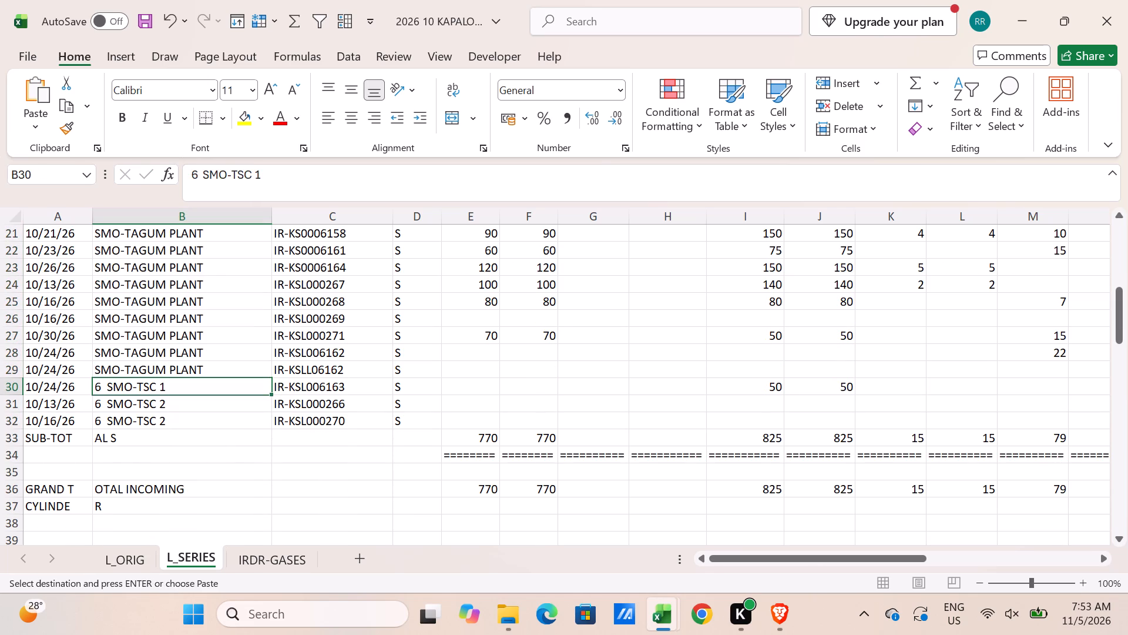
{"action": "key", "text": "BackSpace"}
{"action": "key", "text": "BackSpace"}
{"action": "key", "text": "BackSpace"}
{"action": "key", "text": "BackSpace"}
{"action": "key", "text": "BackSpace"}
{"action": "key", "text": "Return"}
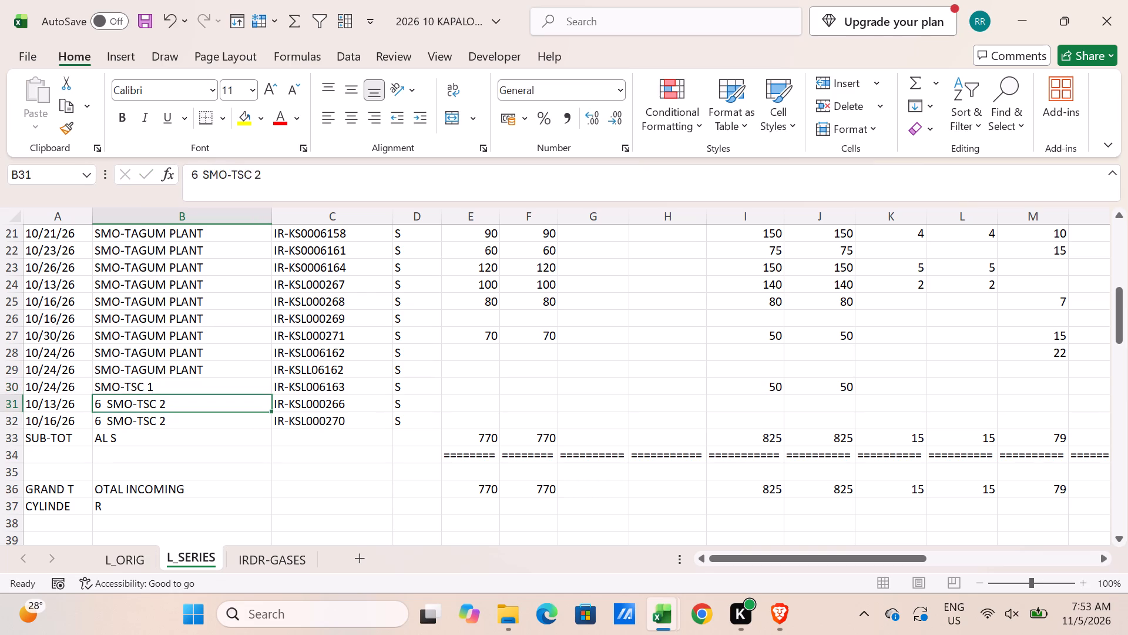
Remove the leading 6 and its spaces from the name in B31, leaving SMO-TSC 2.
{"action": "key", "text": "Up"}
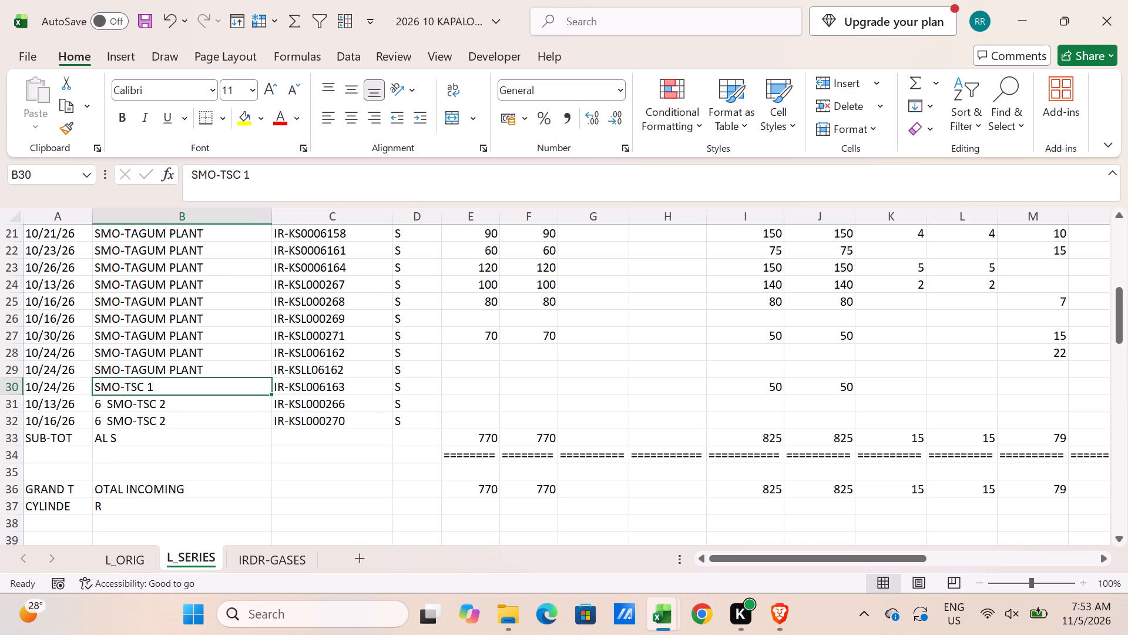
{"action": "key", "text": "Down"}
{"action": "key", "text": "Down"}
{"action": "key", "text": "Up"}
{"action": "key", "text": "F2"}
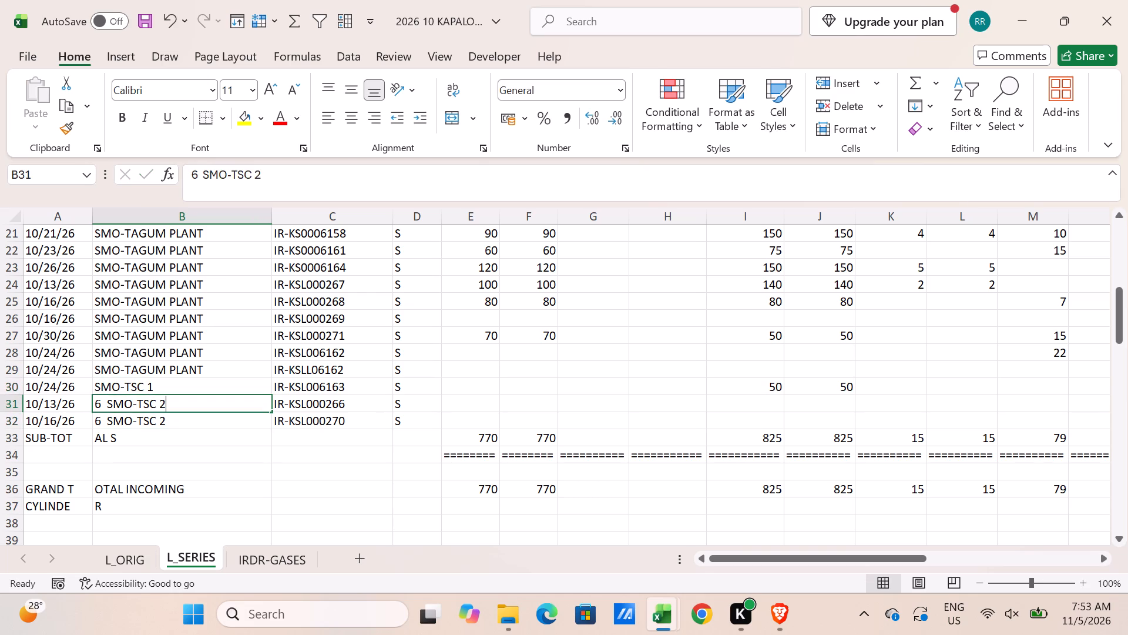
{"action": "key", "text": "Left"}
{"action": "key", "text": "Left"}
{"action": "key", "text": "Left"}
{"action": "key", "text": "Left"}
{"action": "key", "text": "Left"}
{"action": "key", "text": "Left"}
{"action": "key", "text": "Left"}
{"action": "key", "text": "Left"}
{"action": "key", "text": "Left"}
{"action": "key", "text": "Left"}
{"action": "key", "text": "Left"}
{"action": "key", "text": "Left"}
{"action": "key", "text": "Left"}
{"action": "key", "text": "Left"}
{"action": "key", "text": "Left"}
{"action": "key", "text": "Right"}
{"action": "key", "text": "Right"}
{"action": "key", "text": "Right"}
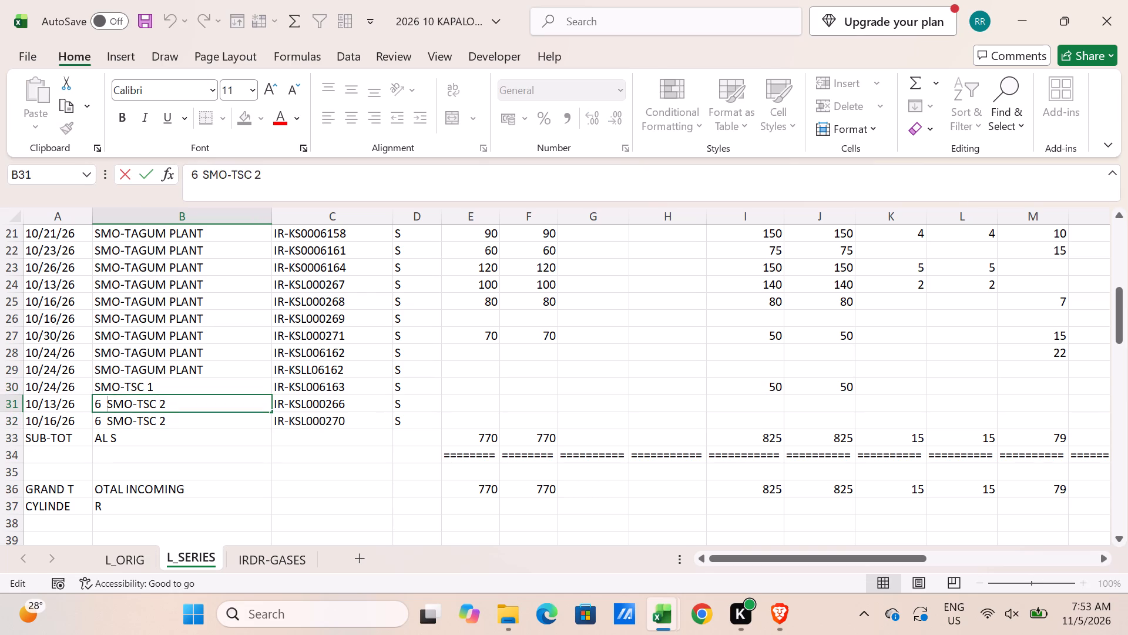
{"action": "key", "text": "BackSpace"}
{"action": "key", "text": "BackSpace"}
{"action": "key", "text": "BackSpace"}
{"action": "key", "text": "Return"}
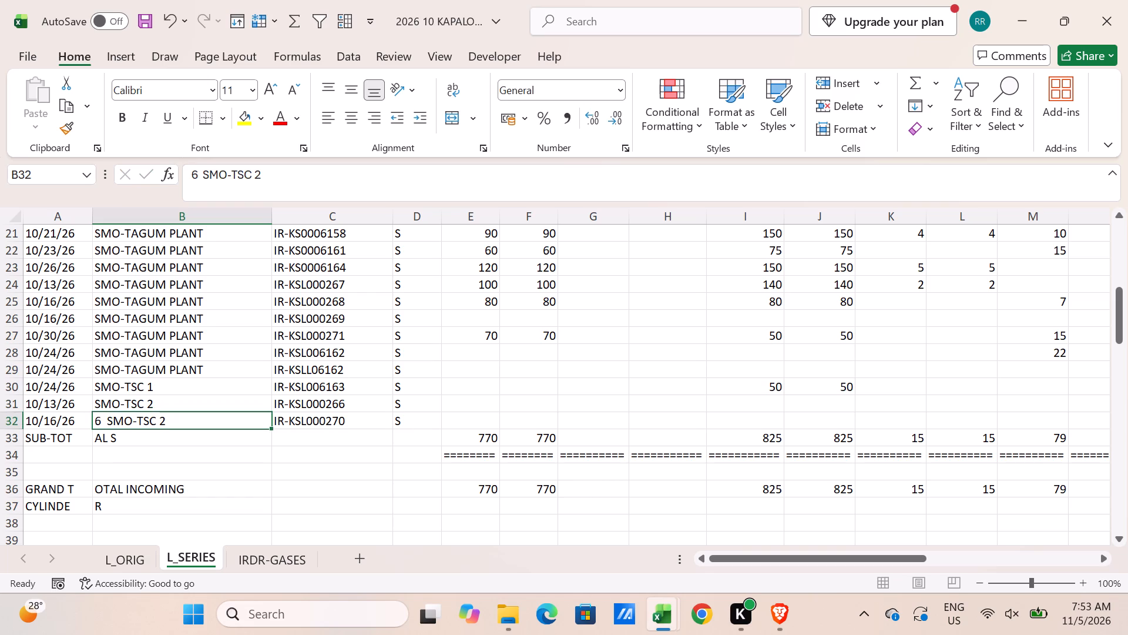
Copy the cleaned SMO-TSC 2 name from B31 to B32.
{"action": "key", "text": "Up"}
{"action": "key", "text": "ctrl+c"}
{"action": "key", "text": "Down"}
{"action": "key", "text": "ctrl+v"}
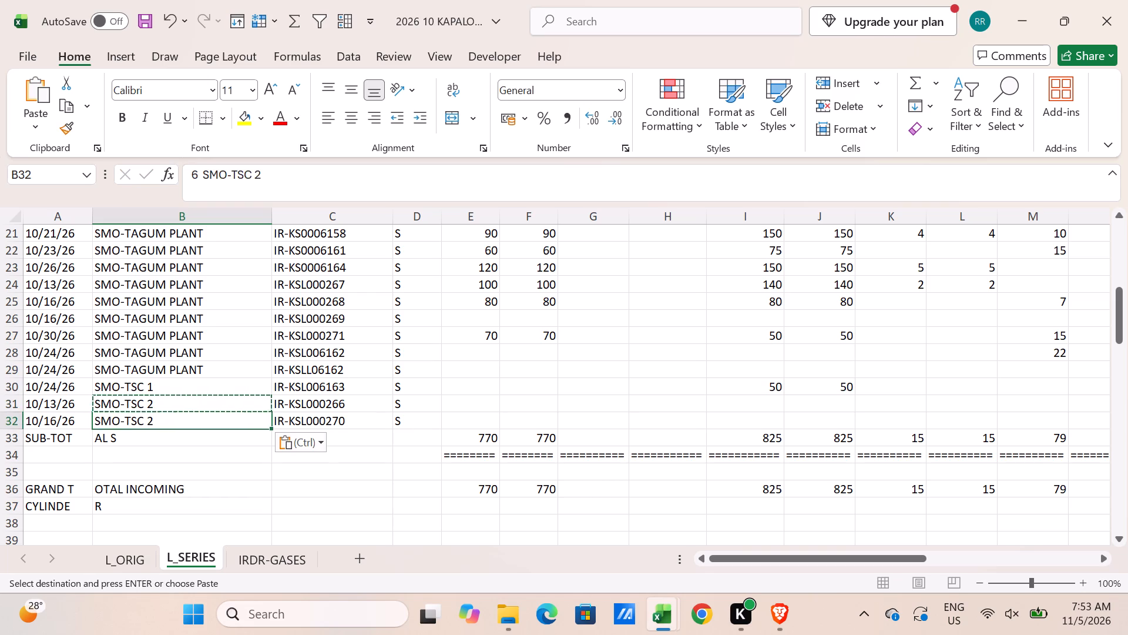
Remove the leading 6 and its spaces from the name in B43, leaving ILONGGOS LAPAZ KITCHENE.
{"action": "key", "text": "Down"}
{"action": "key", "text": "Down"}
{"action": "key", "text": "Down"}
{"action": "key", "text": "Down"}
{"action": "key", "text": "Down"}
{"action": "key", "text": "Down"}
{"action": "key", "text": "Down"}
{"action": "key", "text": "Down"}
{"action": "key", "text": "Down"}
{"action": "key", "text": "Down"}
{"action": "key", "text": "Down"}
{"action": "key", "text": "Down"}
{"action": "key", "text": "Down"}
{"action": "key", "text": "Down"}
{"action": "key", "text": "Down"}
{"action": "key", "text": "Down"}
{"action": "key", "text": "Down"}
{"action": "key", "text": "Down"}
{"action": "key", "text": "Down"}
{"action": "key", "text": "Down"}
{"action": "key", "text": "Up"}
{"action": "key", "text": "Up"}
{"action": "key", "text": "Up"}
{"action": "key", "text": "Up"}
{"action": "key", "text": "Up"}
{"action": "key", "text": "Up"}
{"action": "key", "text": "Up"}
{"action": "key", "text": "Up"}
{"action": "key", "text": "Up"}
{"action": "key", "text": "Up"}
{"action": "key", "text": "Up"}
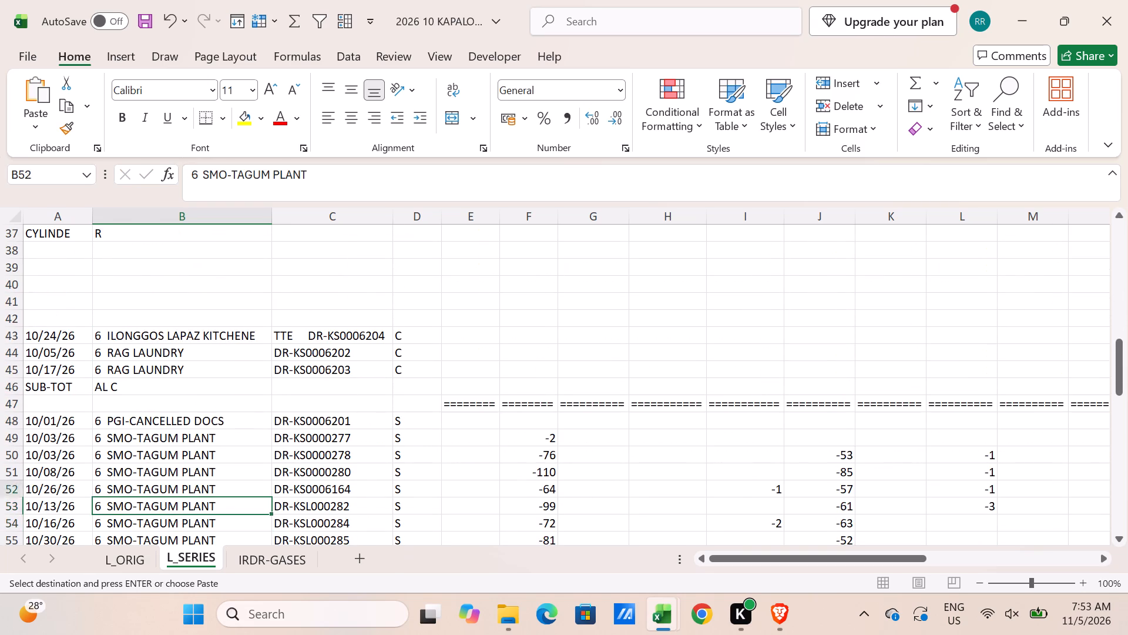
{"action": "left_click", "coordinate": [204, 182]}
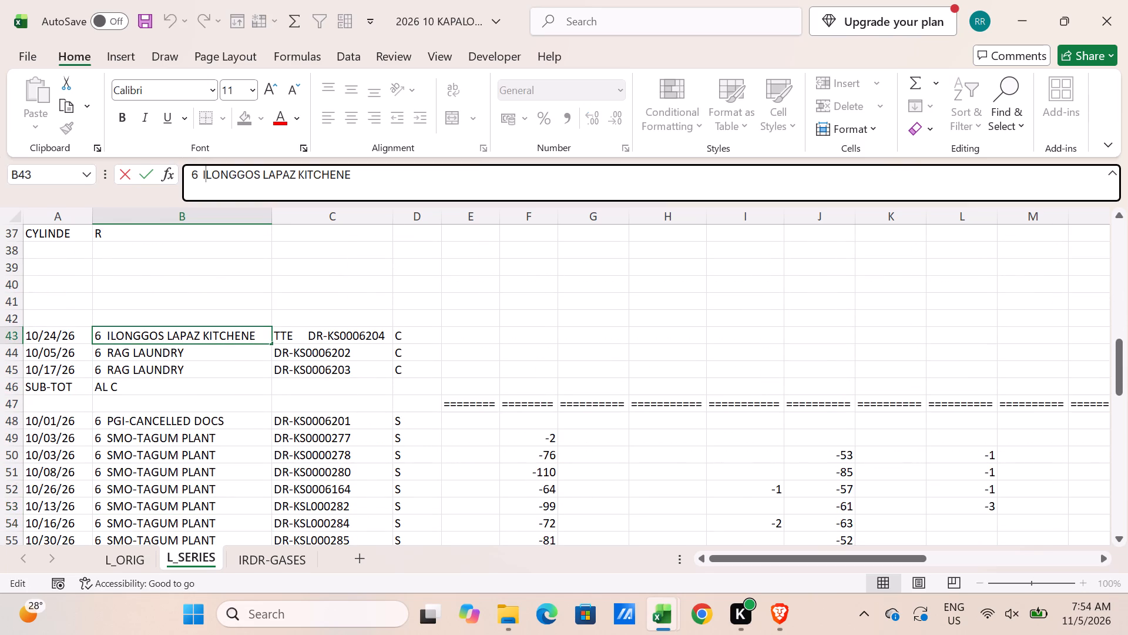
{"action": "key", "text": "Left"}
{"action": "key", "text": "BackSpace"}
{"action": "key", "text": "BackSpace"}
{"action": "key", "text": "BackSpace"}
{"action": "key", "text": "BackSpace"}
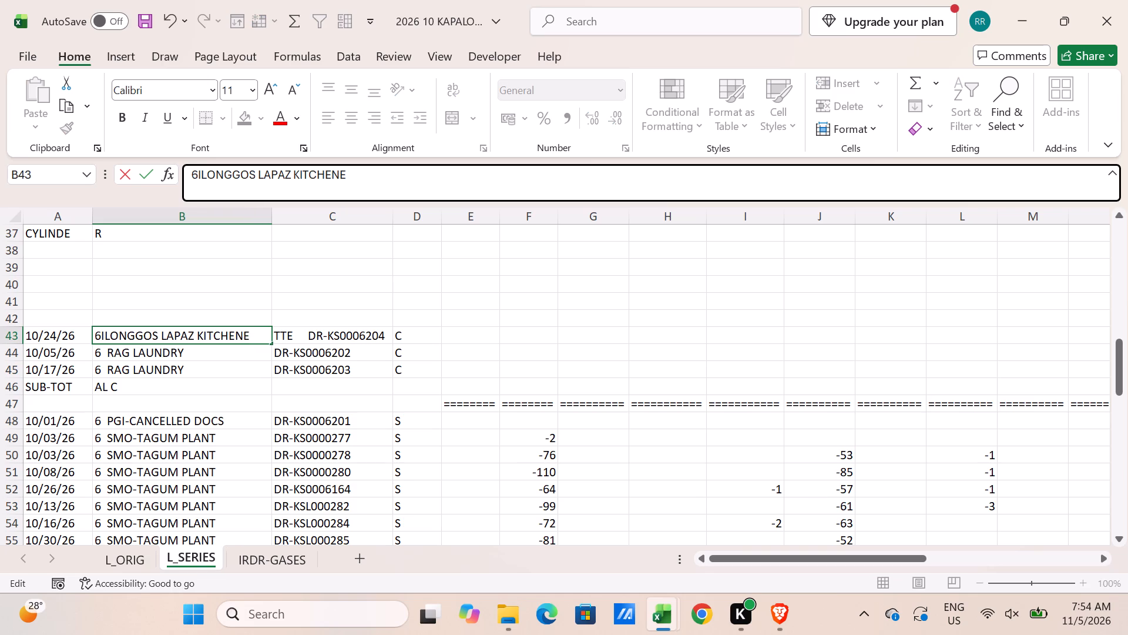
{"action": "key", "text": "BackSpace"}
{"action": "key", "text": "BackSpace"}
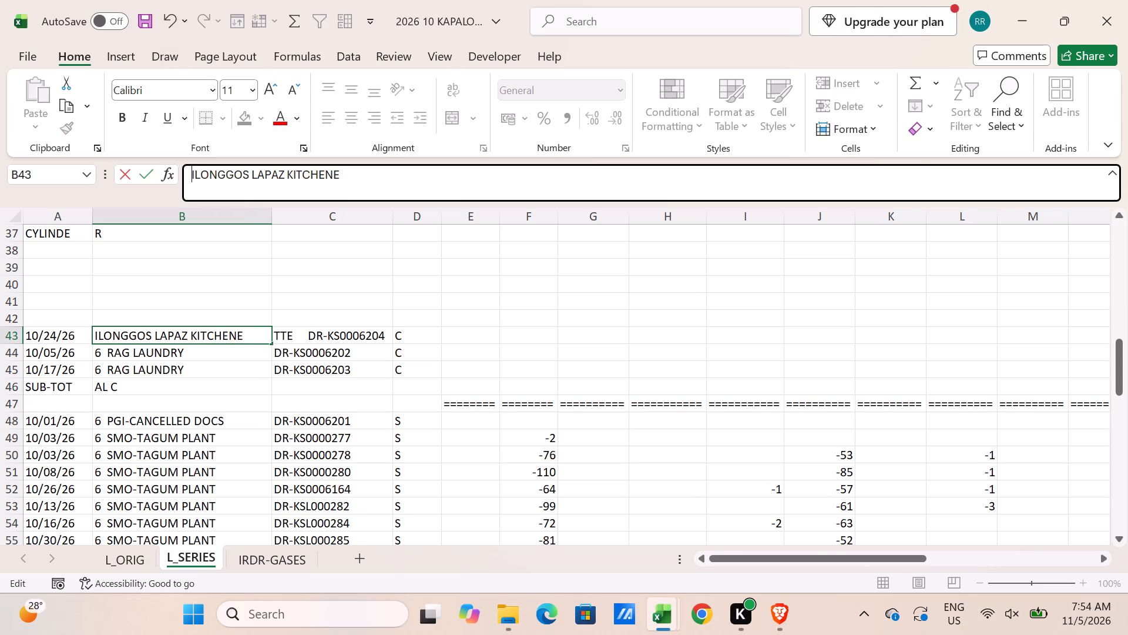
{"action": "key", "text": "Return"}
{"action": "key", "text": "Up"}
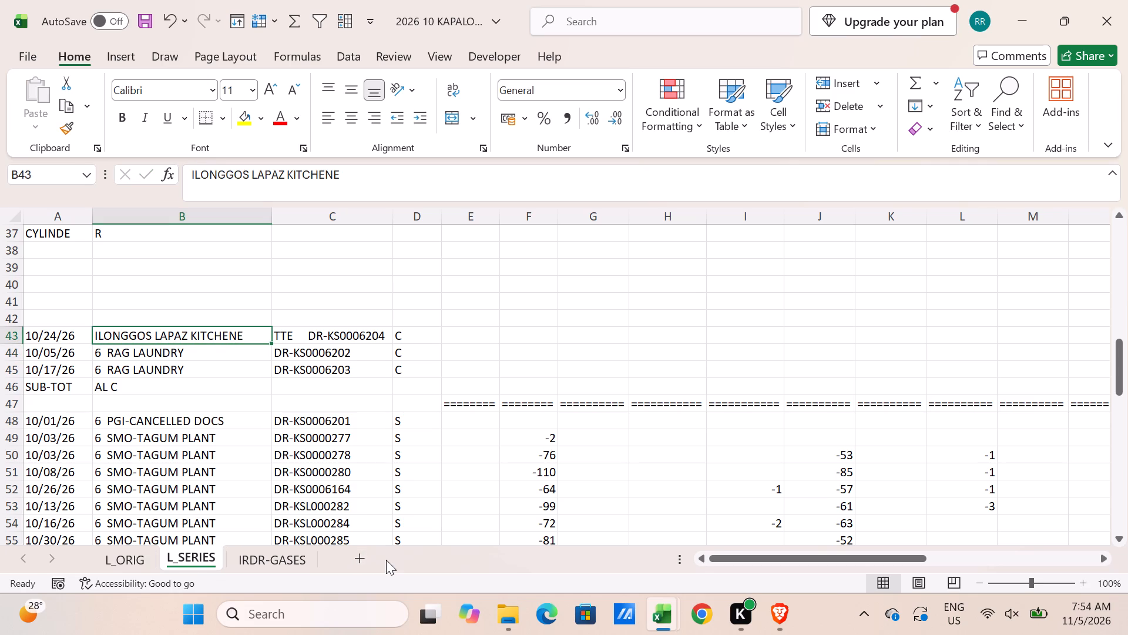
Freeze the L_SERIES sheet's panes above row 10 so the column headings in rows 8 and 9 stay in view.
{"action": "scroll", "coordinate": [387, 500], "scroll_direction": "down", "scroll_amount": 1, "text": "ctrl"}
{"action": "scroll", "coordinate": [387, 500], "scroll_direction": "up", "scroll_amount": 3}
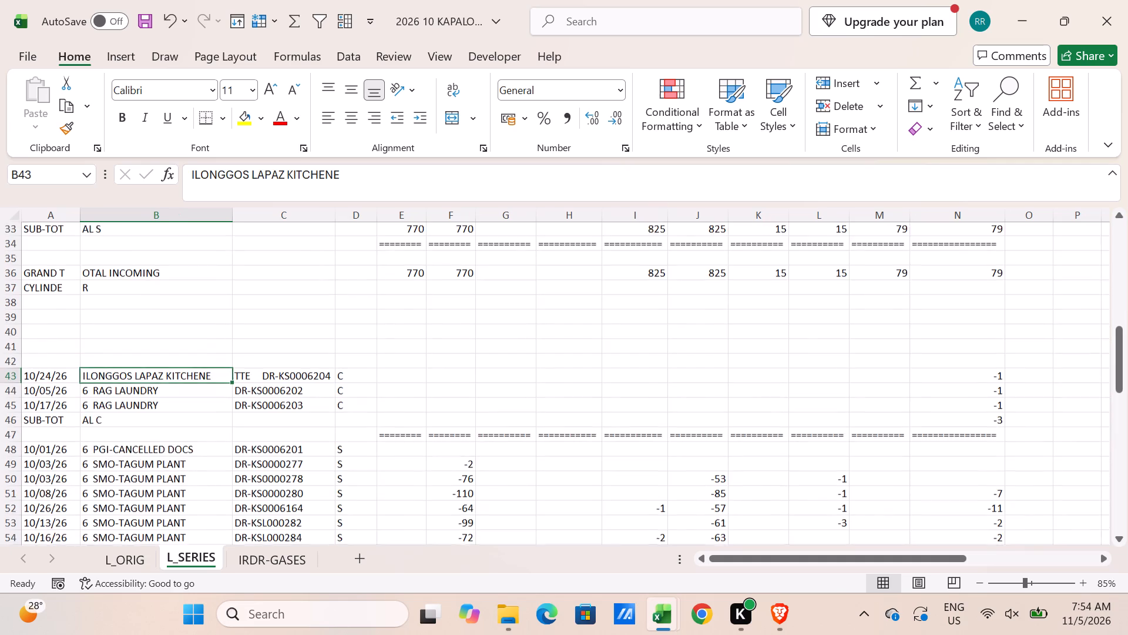
{"action": "scroll", "coordinate": [387, 500], "scroll_direction": "up", "scroll_amount": 4}
{"action": "scroll", "coordinate": [179, 407], "scroll_direction": "up", "scroll_amount": 3}
{"action": "scroll", "coordinate": [179, 407], "scroll_direction": "down", "scroll_amount": 1}
{"action": "scroll", "coordinate": [179, 407], "scroll_direction": "up", "scroll_amount": 3}
{"action": "scroll", "coordinate": [179, 407], "scroll_direction": "down", "scroll_amount": 2}
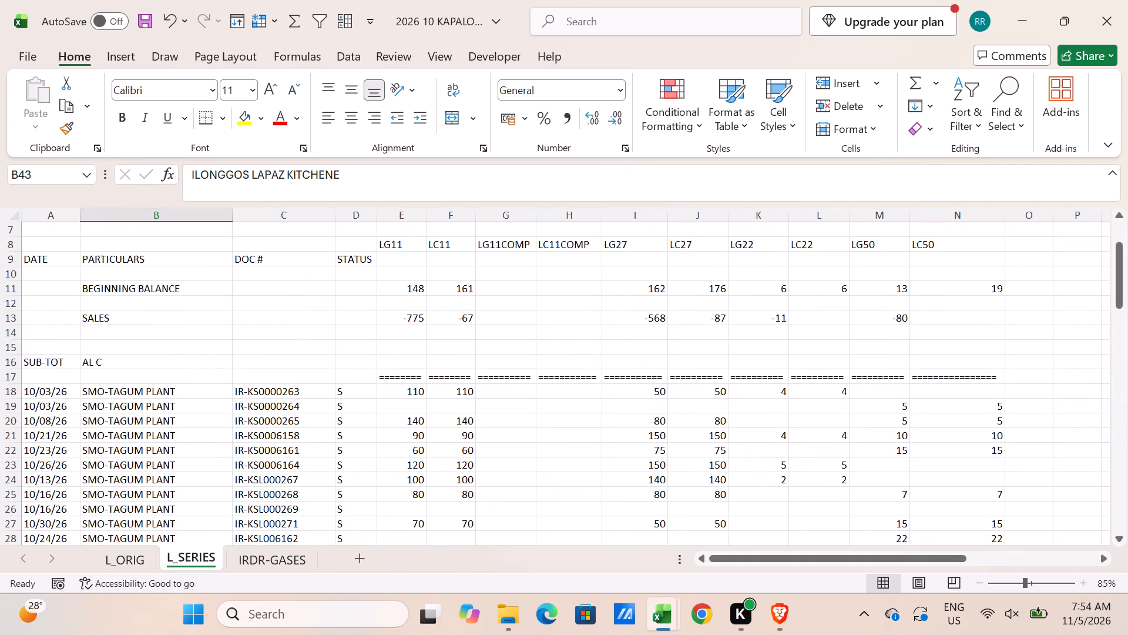
{"action": "left_click", "coordinate": [13, 276]}
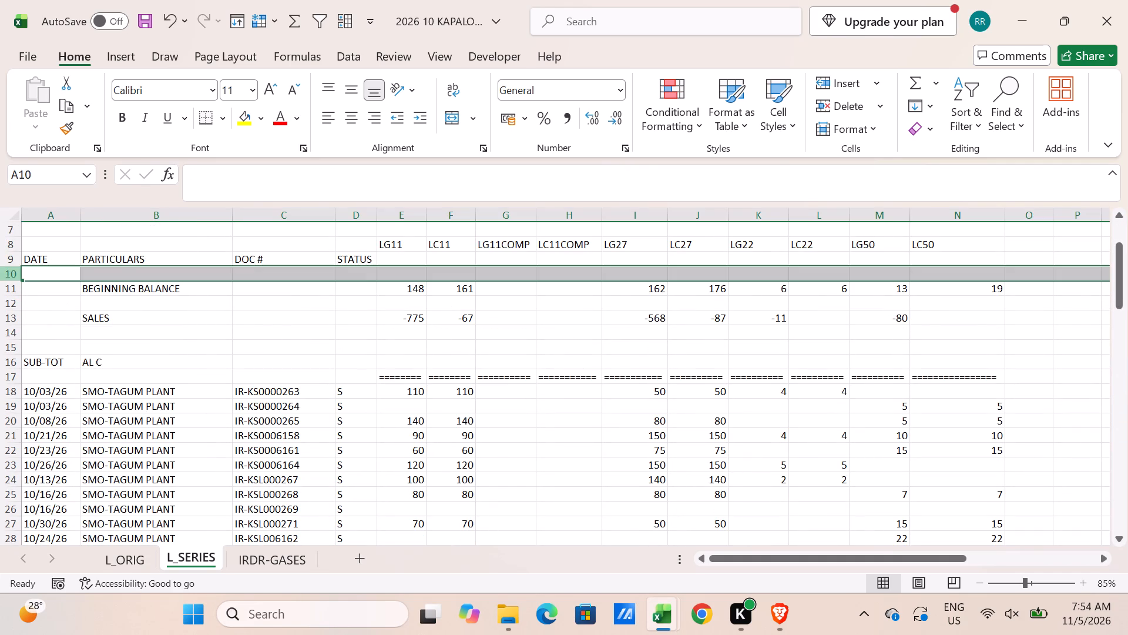
{"action": "left_click", "coordinate": [258, 21]}
{"action": "left_click", "coordinate": [282, 83]}
Select B43, then switch to Chrome and bring up the SMO1D_WEEKLY_SCHEME-C (OCT. 31, 2026-LPG & GASES) spreadsheet.
{"action": "scroll", "coordinate": [282, 356], "scroll_direction": "down", "scroll_amount": 6}
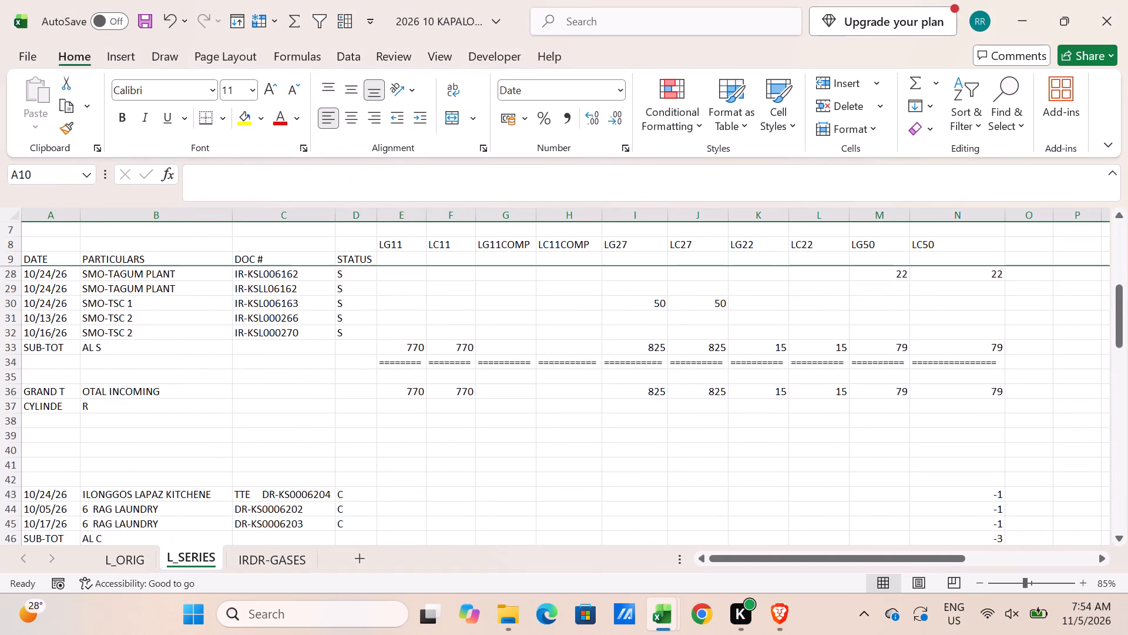
{"action": "scroll", "coordinate": [280, 442], "scroll_direction": "down", "scroll_amount": 6}
{"action": "scroll", "coordinate": [279, 457], "scroll_direction": "up", "scroll_amount": 2}
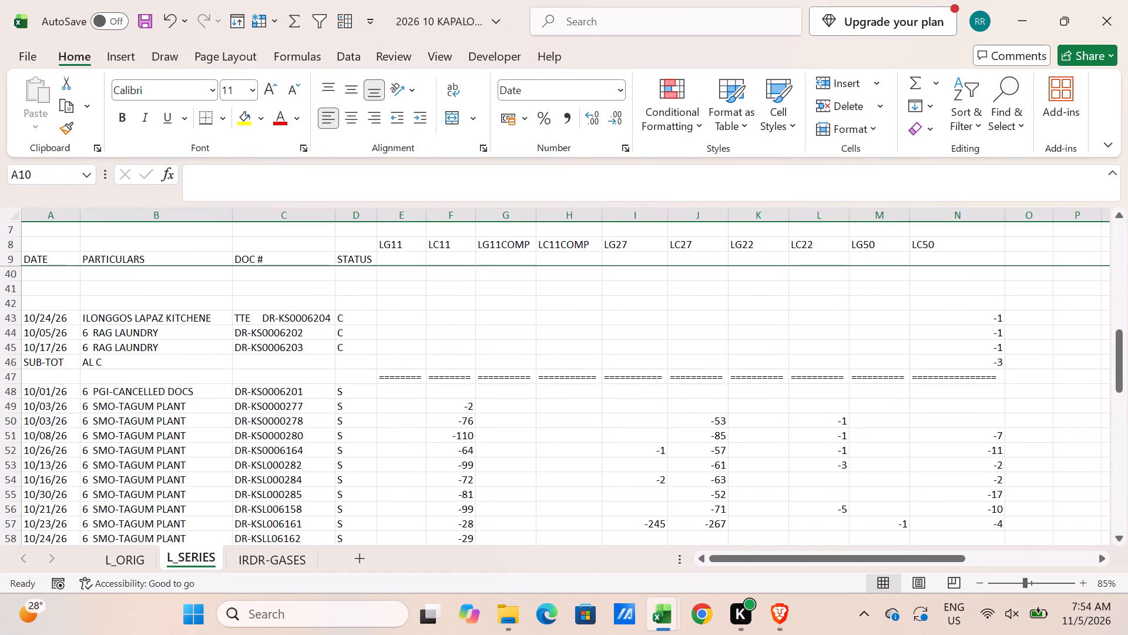
{"action": "left_click", "coordinate": [199, 319]}
{"action": "left_click", "coordinate": [697, 613]}
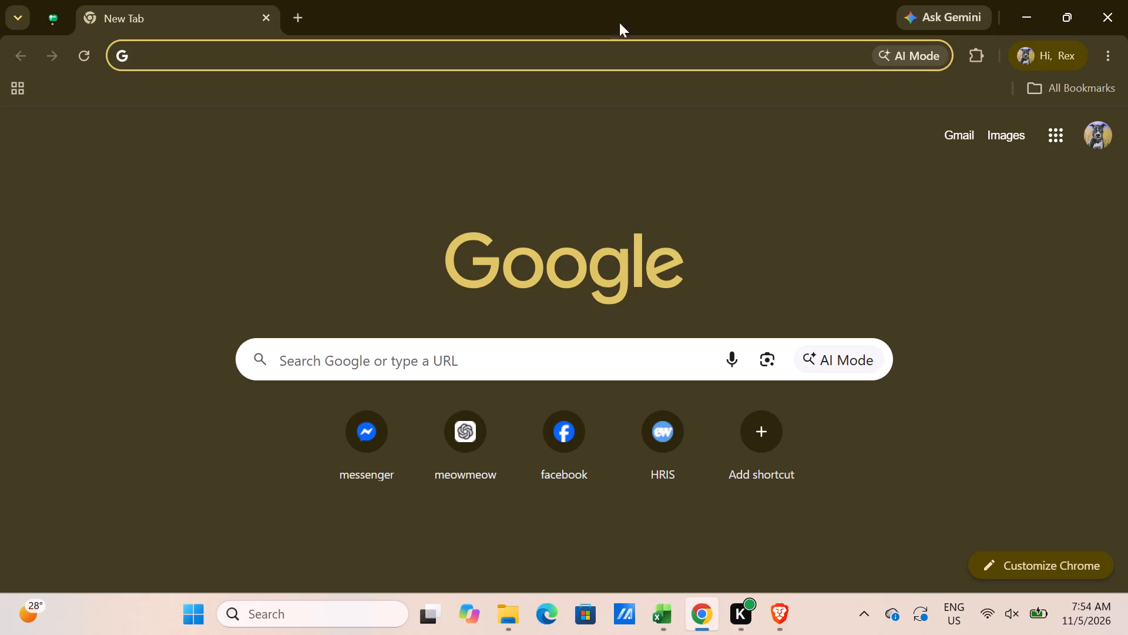
{"action": "left_click", "coordinate": [18, 18]}
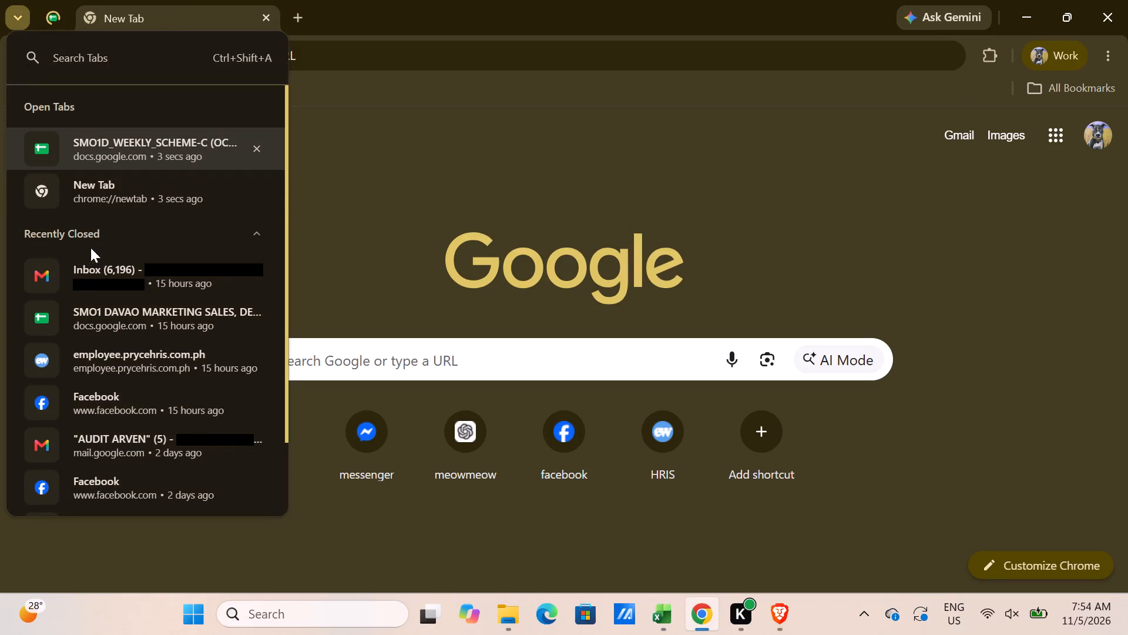
{"action": "left_click", "coordinate": [136, 153]}
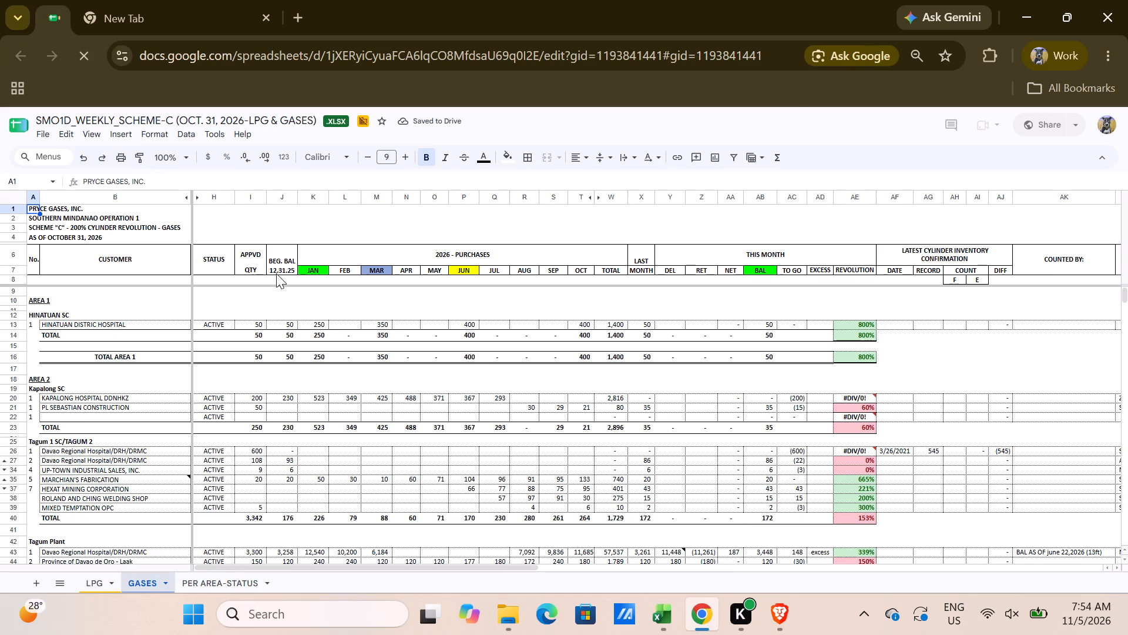
Look through the GASES sheet's customer list for the Kapalong SC entries and other Area 2 and 3 sales centers.
{"action": "scroll", "coordinate": [257, 413], "scroll_direction": "down", "scroll_amount": 3}
{"action": "scroll", "coordinate": [163, 414], "scroll_direction": "down", "scroll_amount": 2}
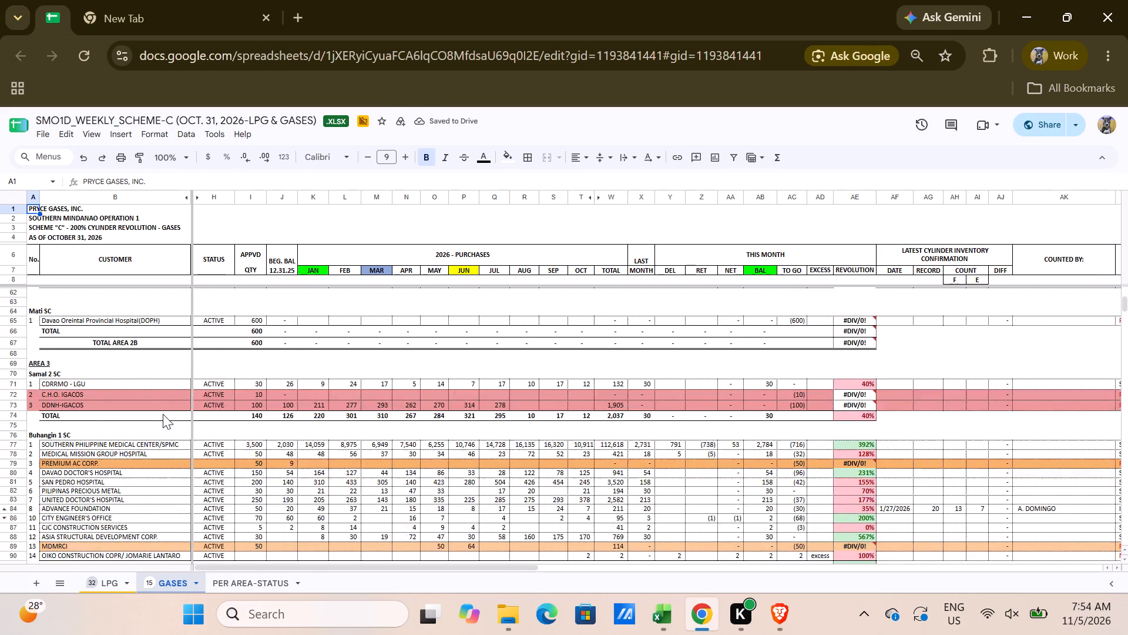
{"action": "scroll", "coordinate": [163, 414], "scroll_direction": "down", "scroll_amount": 4}
{"action": "scroll", "coordinate": [163, 414], "scroll_direction": "up", "scroll_amount": 5}
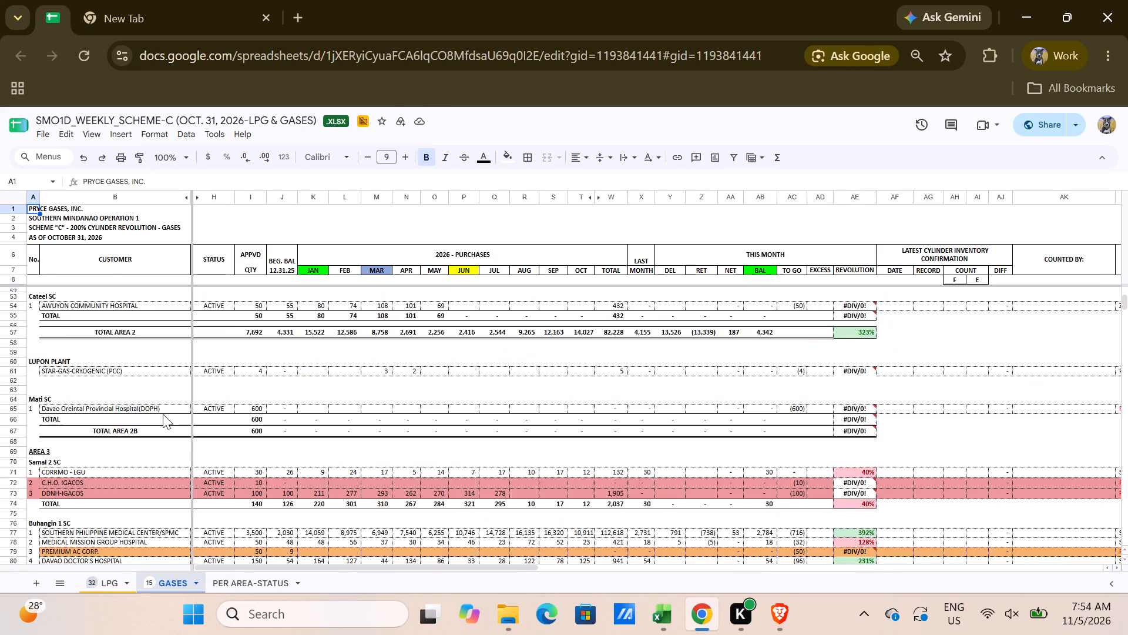
{"action": "scroll", "coordinate": [163, 414], "scroll_direction": "up", "scroll_amount": 2}
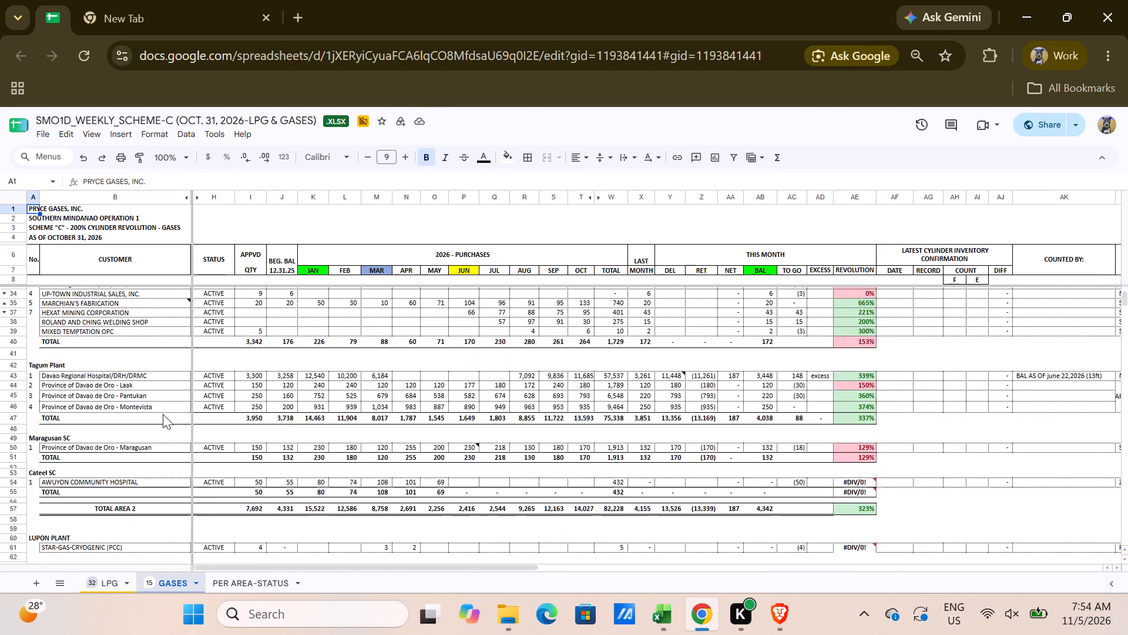
{"action": "scroll", "coordinate": [163, 414], "scroll_direction": "up", "scroll_amount": 1}
On the LPG sheet, add ILONGGOS LAPAZ KITCHENE from L_SERIES cell B43 as Kapalong customer 6 in B116, pasting the value only.
{"action": "left_click", "coordinate": [112, 584]}
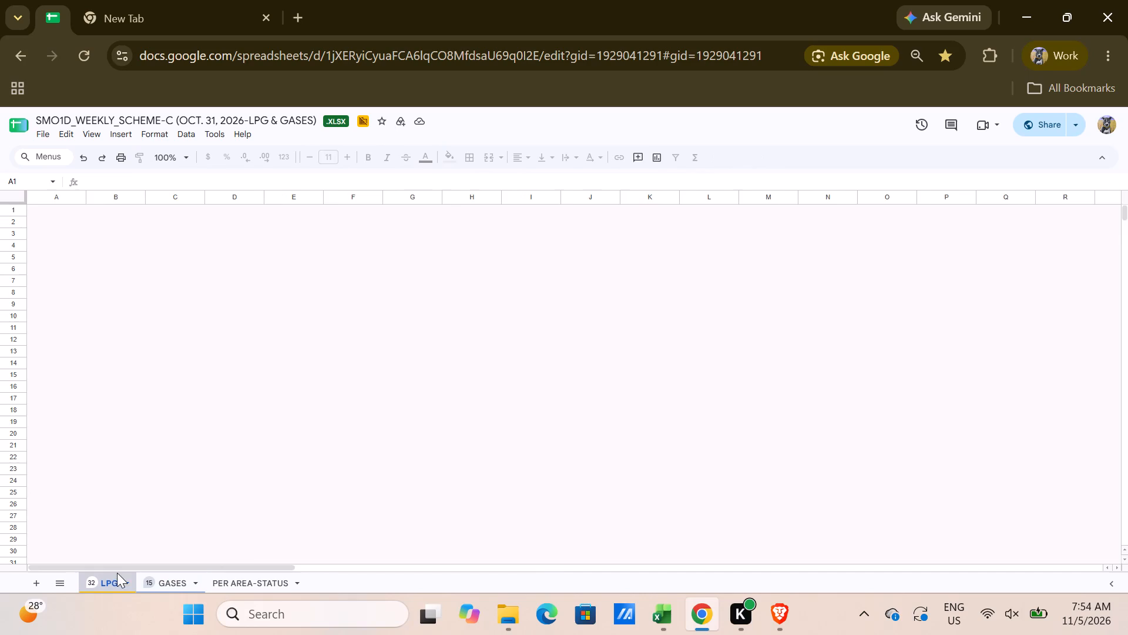
{"action": "scroll", "coordinate": [129, 526], "scroll_direction": "down", "scroll_amount": 10}
{"action": "scroll", "coordinate": [93, 519], "scroll_direction": "up", "scroll_amount": 1}
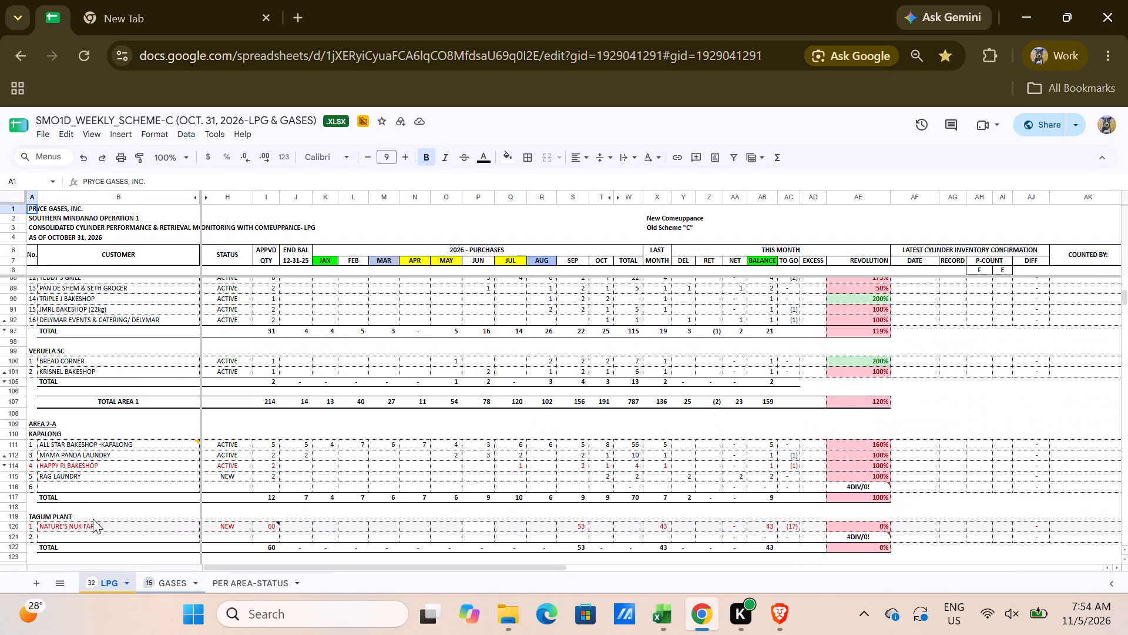
{"action": "scroll", "coordinate": [93, 519], "scroll_direction": "up", "scroll_amount": 1}
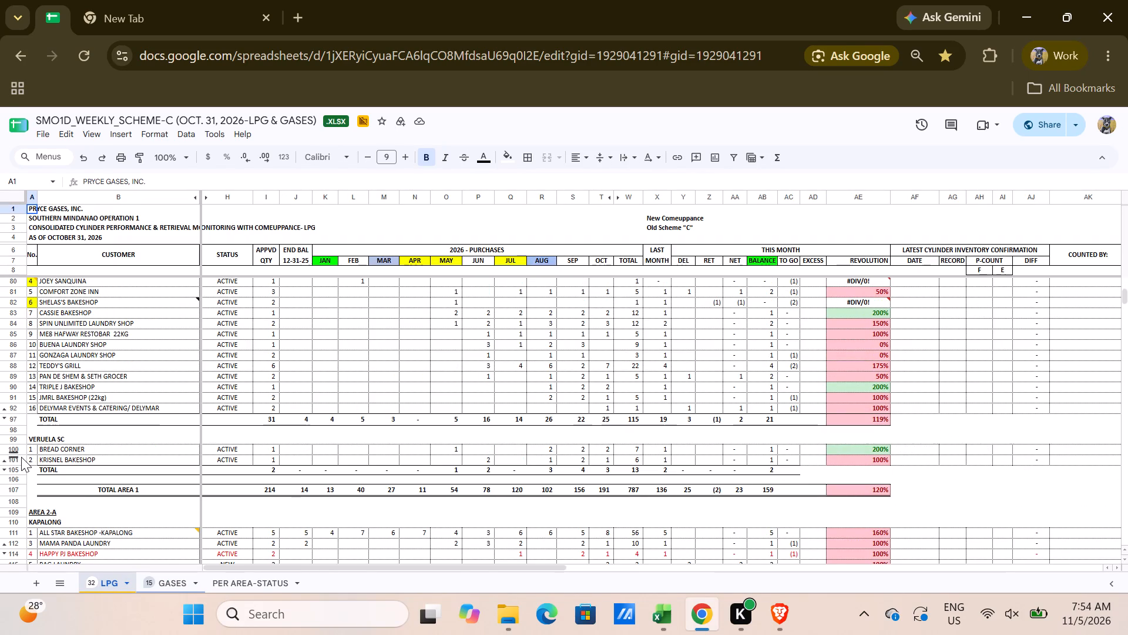
{"action": "scroll", "coordinate": [15, 471], "scroll_direction": "down", "scroll_amount": 2}
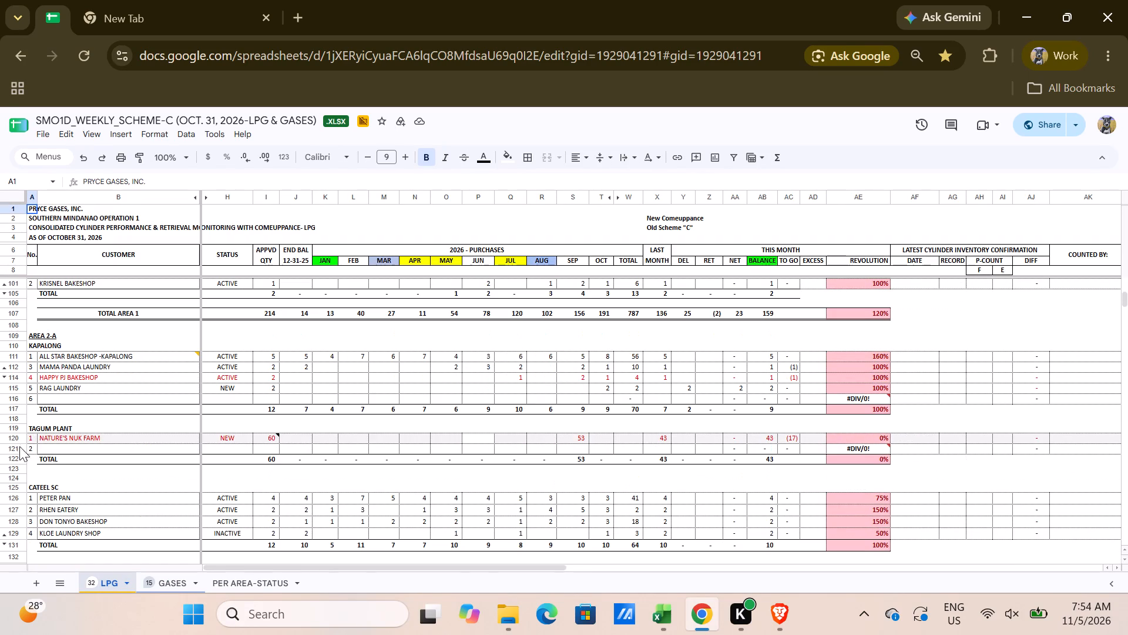
{"action": "left_click", "coordinate": [7, 397]}
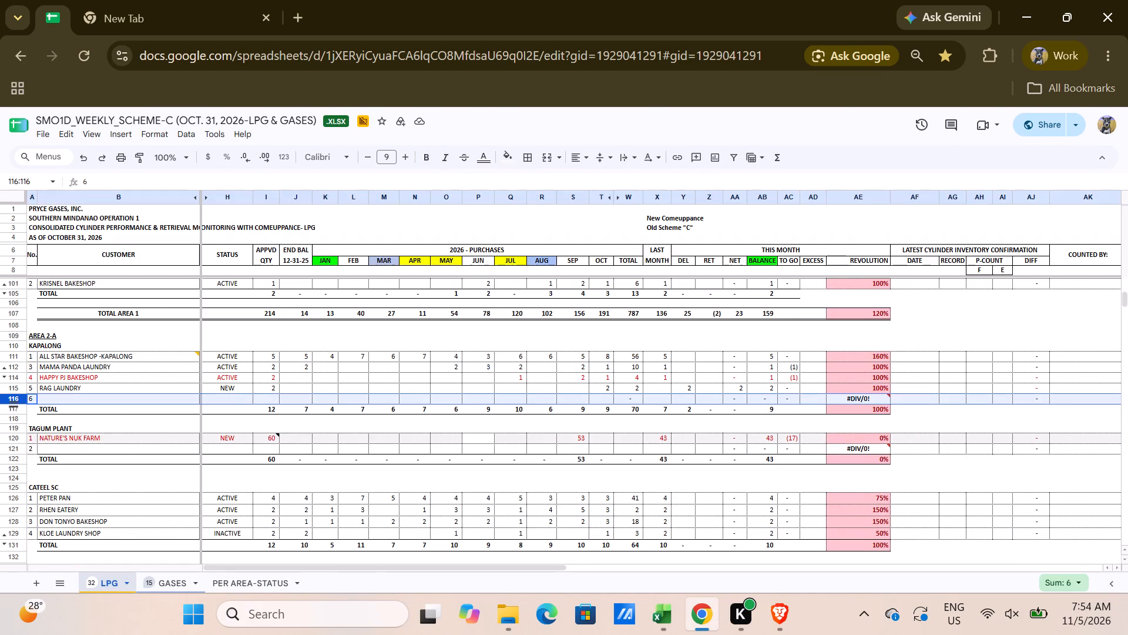
{"action": "key", "text": "alt+Tab"}
{"action": "key", "text": "ctrl+c"}
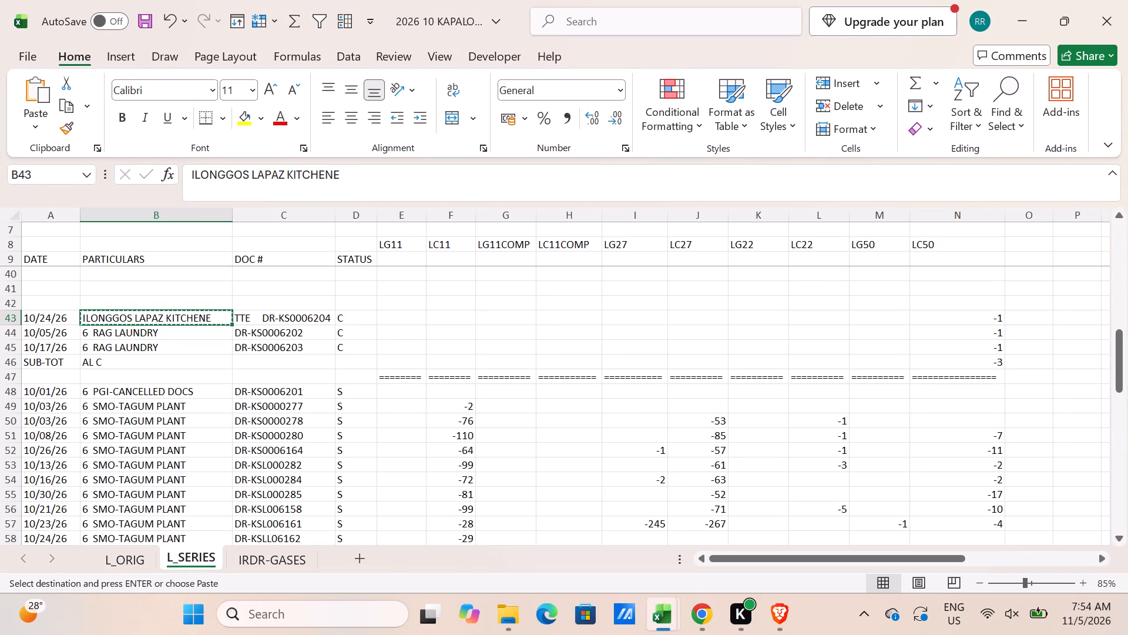
{"action": "key", "text": "alt+Tab"}
{"action": "left_click", "coordinate": [96, 394]}
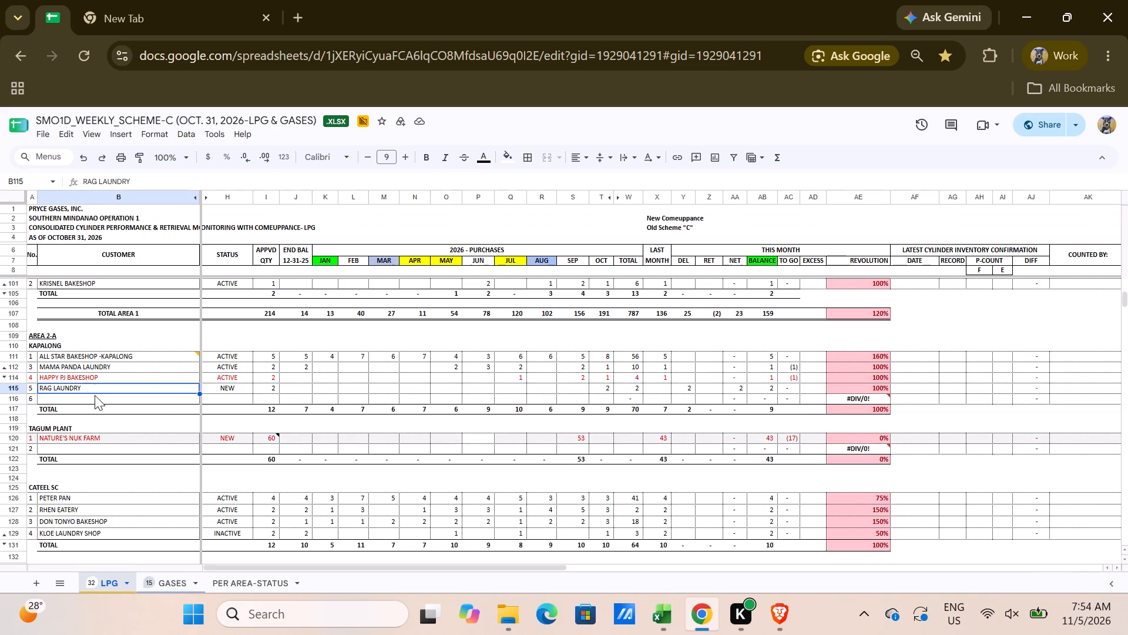
{"action": "left_click", "coordinate": [94, 401]}
{"action": "key", "text": "ctrl+shift+v"}
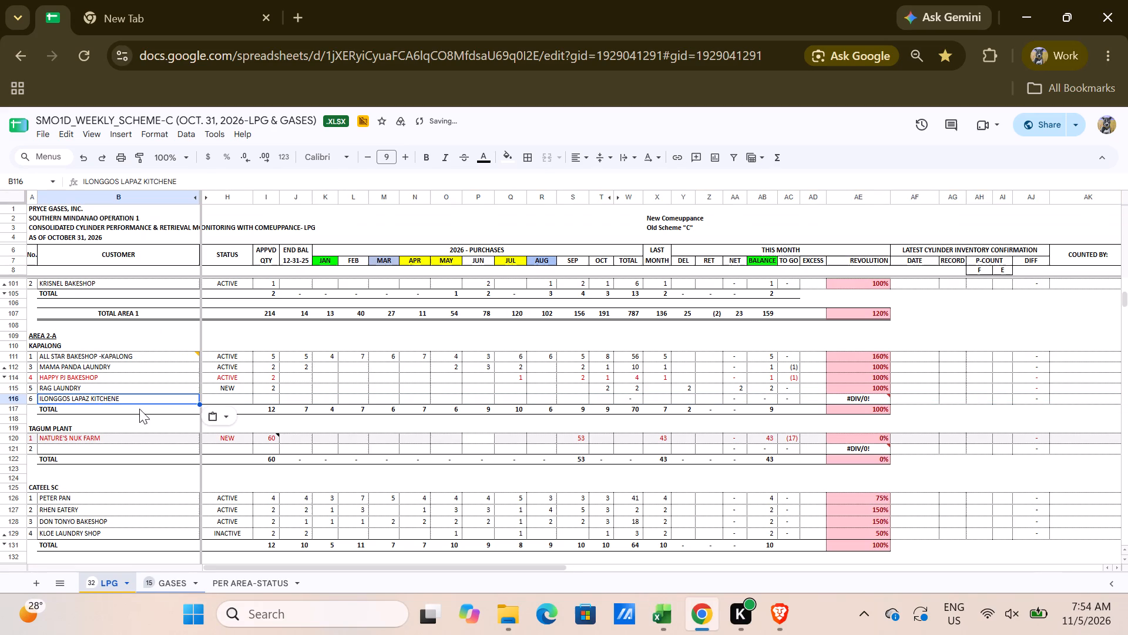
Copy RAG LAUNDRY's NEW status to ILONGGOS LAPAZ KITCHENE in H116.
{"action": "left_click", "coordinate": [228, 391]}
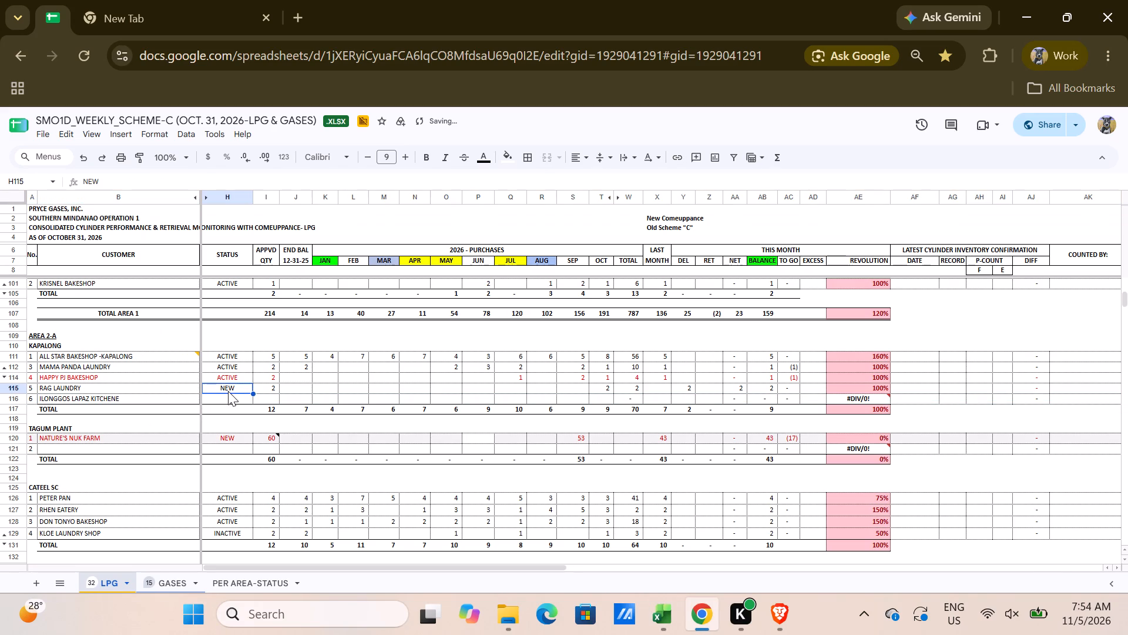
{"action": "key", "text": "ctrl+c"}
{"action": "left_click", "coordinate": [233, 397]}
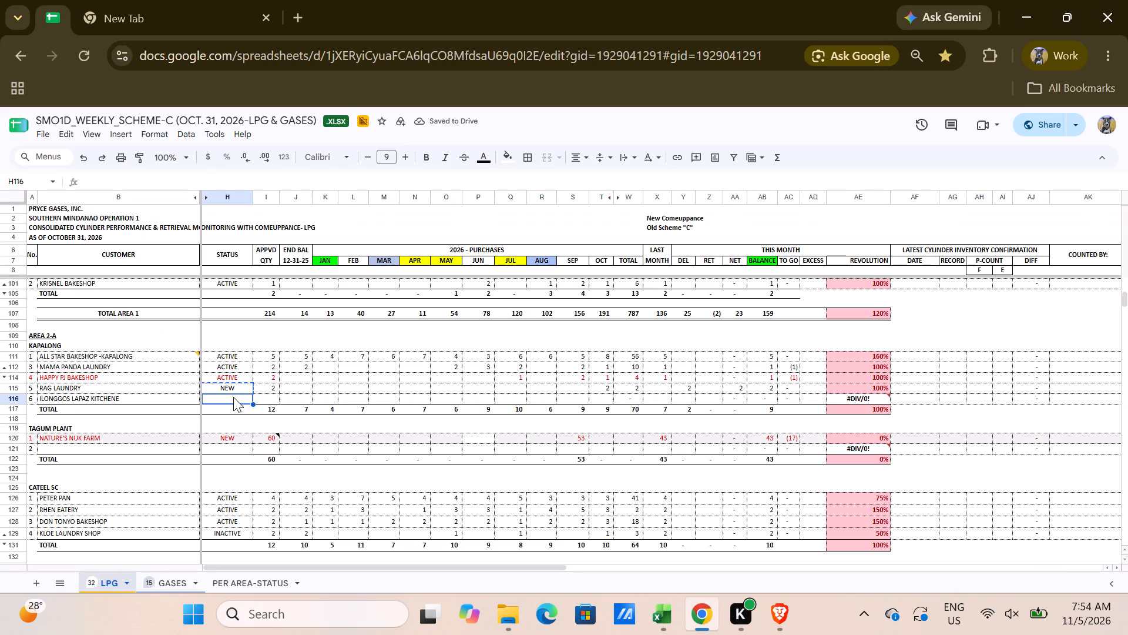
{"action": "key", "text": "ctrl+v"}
Check the customer's L_SERIES quantity in Excel, and enter 1 for ILONGGOS LAPAZ KITCHENE under both this month's DEL and OCT purchases.
{"action": "key", "text": "alt+Tab"}
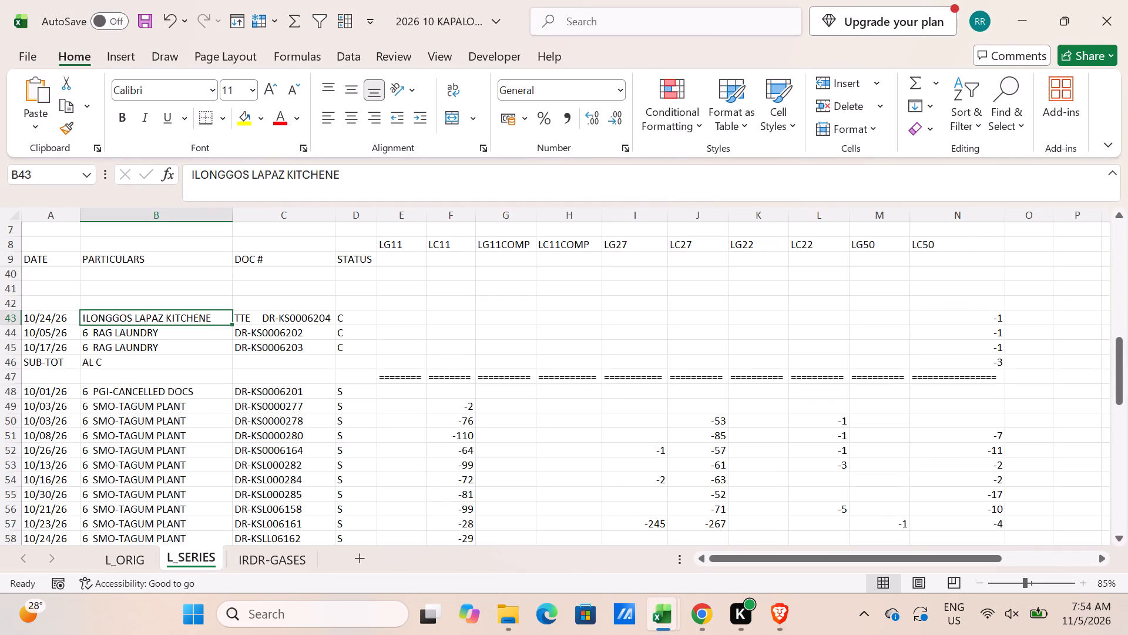
{"action": "key", "text": "alt+Tab"}
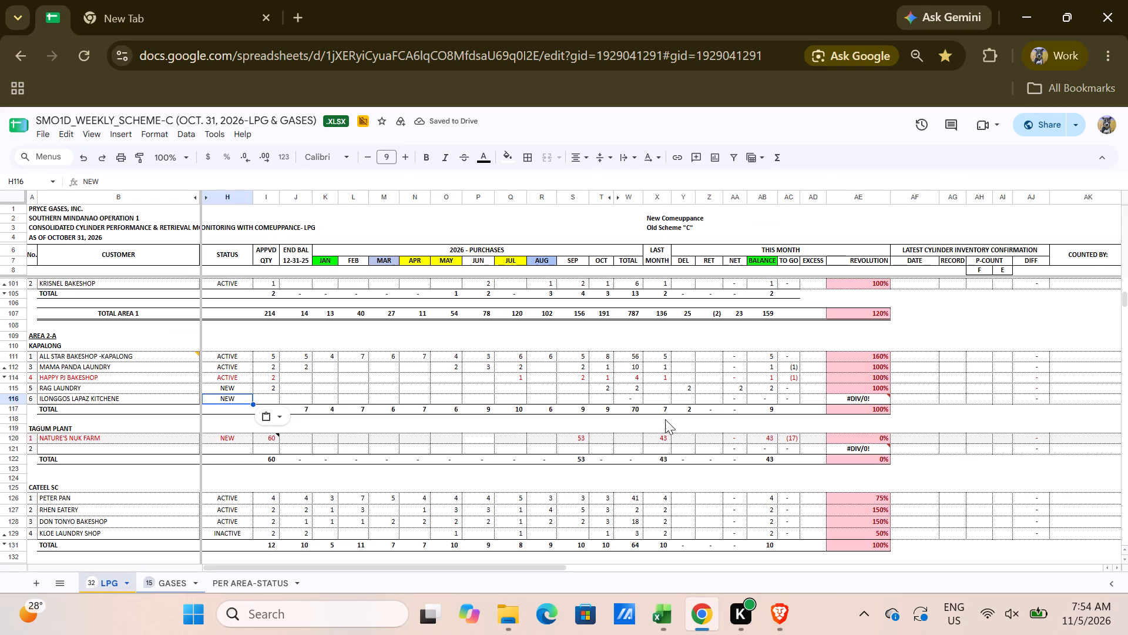
{"action": "left_click", "coordinate": [690, 397]}
{"action": "key", "text": "1"}
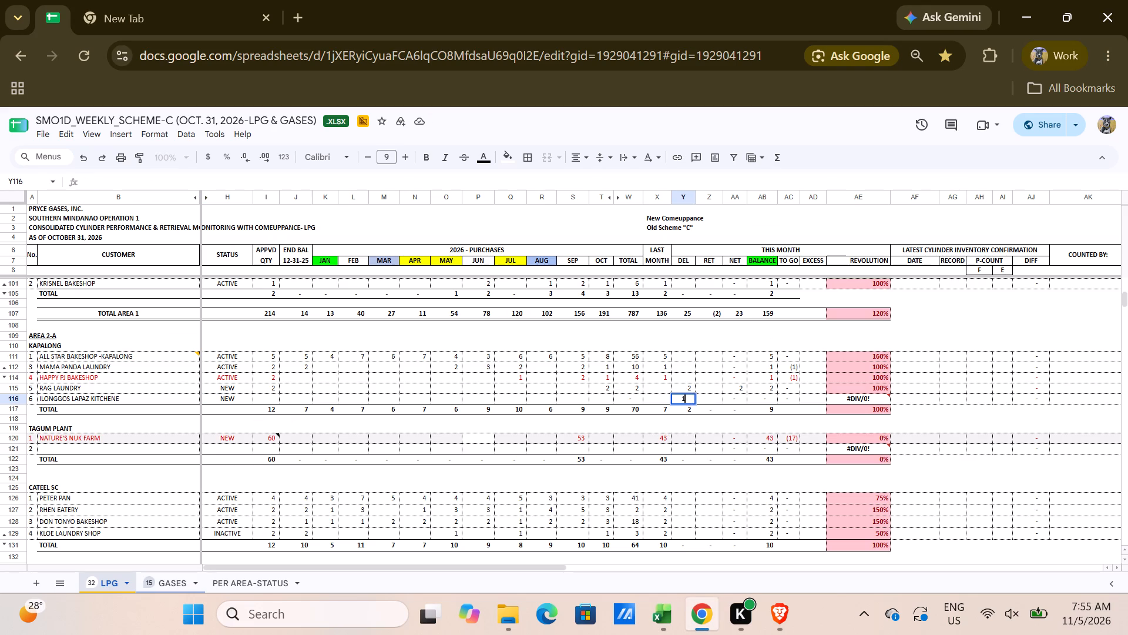
{"action": "key", "text": "Left"}
{"action": "key", "text": "Left"}
{"action": "key", "text": "Left"}
{"action": "key", "text": "Left"}
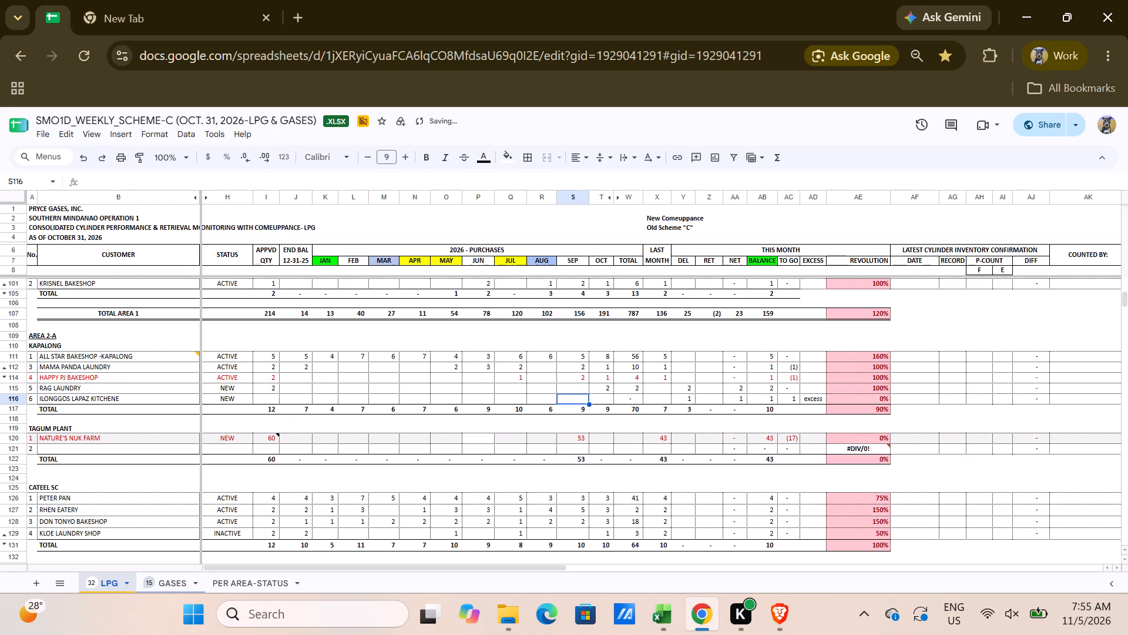
{"action": "key", "text": "Right"}
{"action": "key", "text": "1"}
Change RAG LAUNDRY's status in H115 to **NEW**.
{"action": "key", "text": "Left"}
{"action": "key", "text": "Left"}
{"action": "key", "text": "Left"}
{"action": "key", "text": "Left"}
{"action": "key", "text": "Left"}
{"action": "key", "text": "Left"}
{"action": "key", "text": "Left"}
{"action": "key", "text": "Left"}
{"action": "key", "text": "Left"}
{"action": "key", "text": "Left"}
{"action": "key", "text": "Left"}
{"action": "key", "text": "Left"}
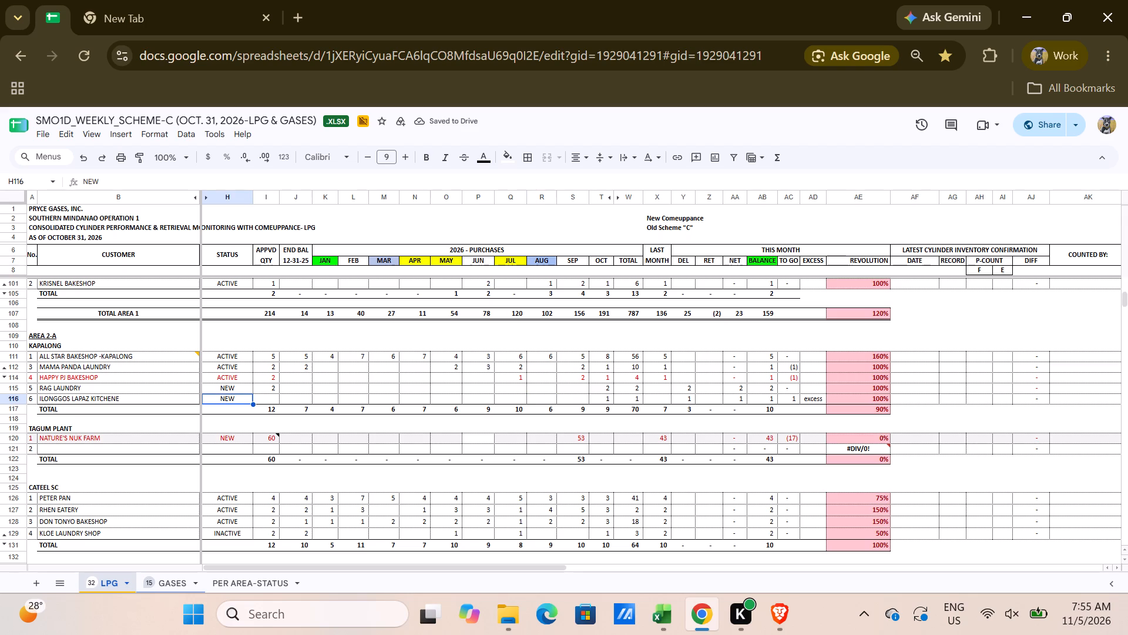
{"action": "key", "text": "Up"}
{"action": "key", "text": "F2"}
{"action": "key", "text": "Left"}
{"action": "key", "text": "Left"}
{"action": "key", "text": "Left"}
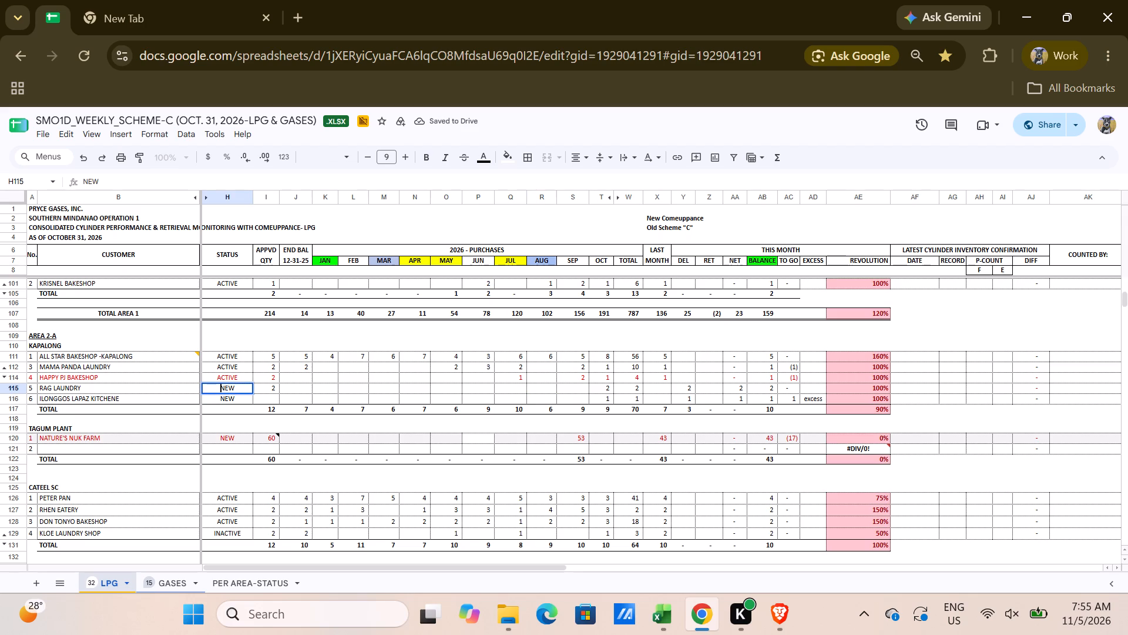
{"action": "type", "text": "**"}
{"action": "key", "text": "shift+Right"}
{"action": "key", "text": "Right"}
{"action": "key", "text": "Right"}
{"action": "key", "text": "Right"}
{"action": "key", "text": "Right"}
{"action": "type", "text": "**"}
{"action": "key", "text": "Return"}
Copy RAG LAUNDRY's **NEW** status from H115 to ILONGGOS LAPAZ KITCHENE in H116.
{"action": "key", "text": "Up"}
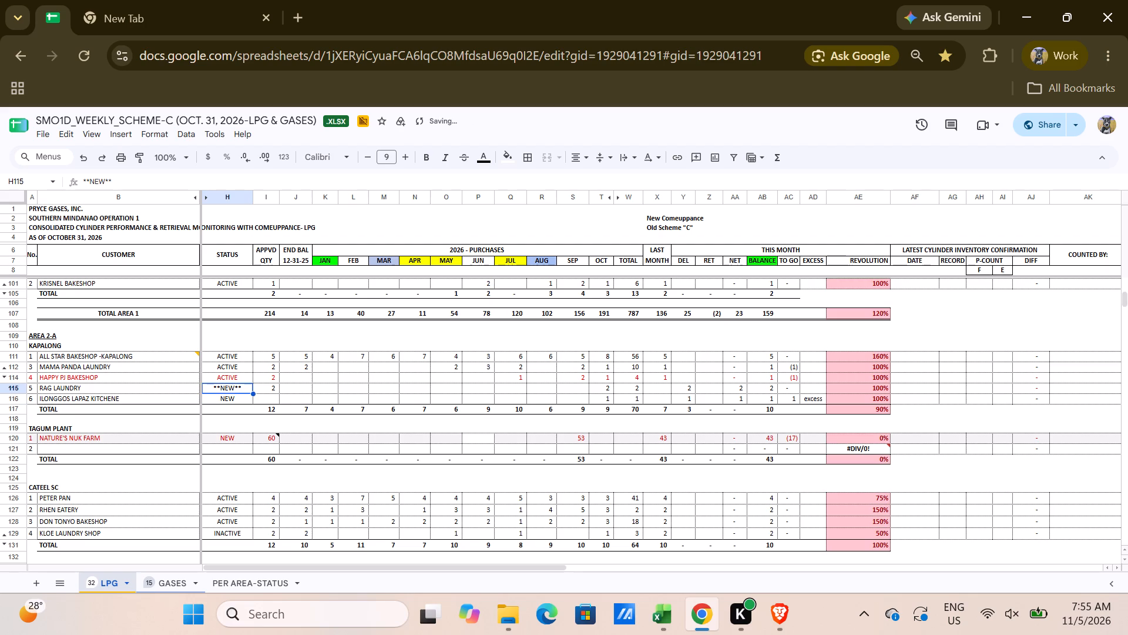
{"action": "key", "text": "ctrl+c"}
{"action": "key", "text": "Down"}
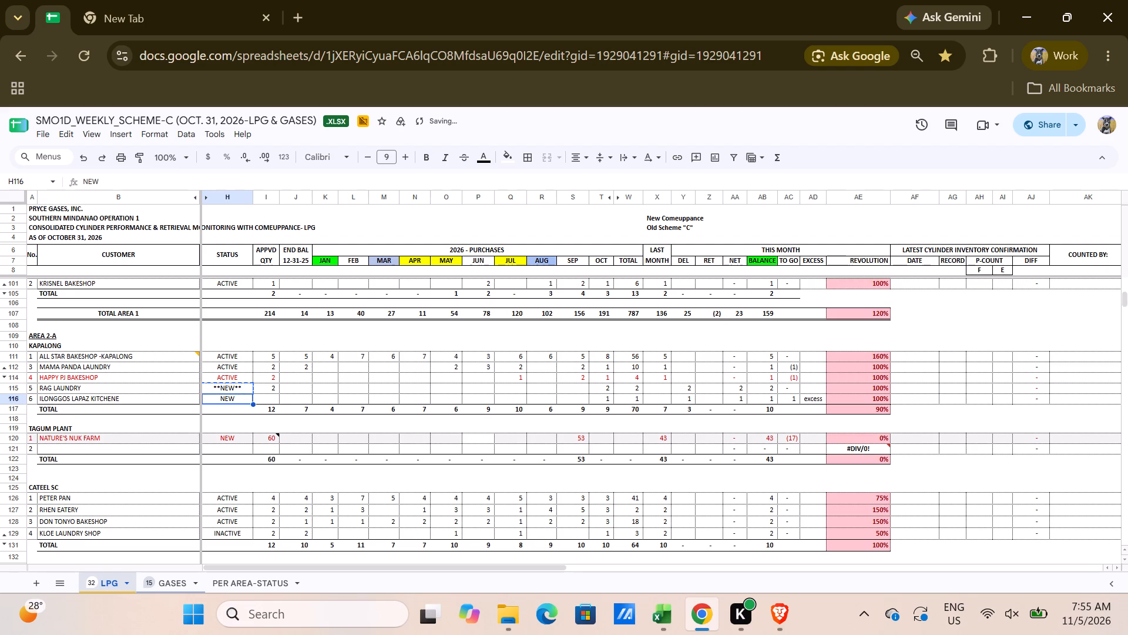
{"action": "key", "text": "ctrl+v"}
{"action": "key", "text": "Escape"}
{"action": "left_click", "coordinate": [192, 12]}
Back in Excel, copy the cleaned dates and particulars in L_SERIES A18:B32 over the same rows of L_ORIG, starting at A18.
{"action": "key", "text": "alt+Tab"}
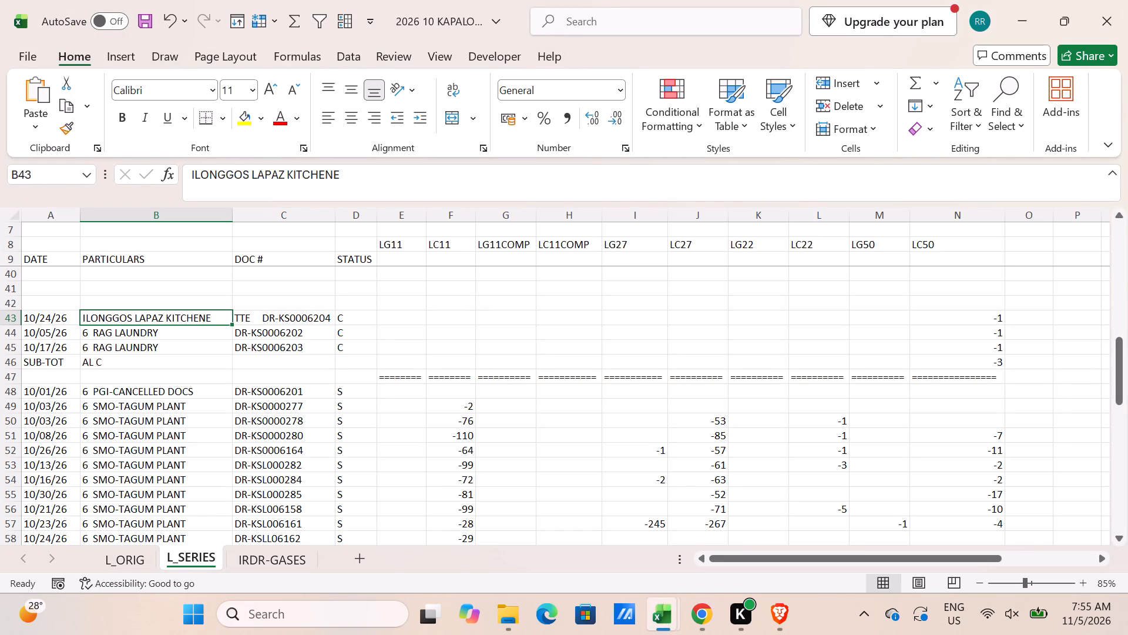
{"action": "scroll", "coordinate": [132, 378], "scroll_direction": "up", "scroll_amount": 1}
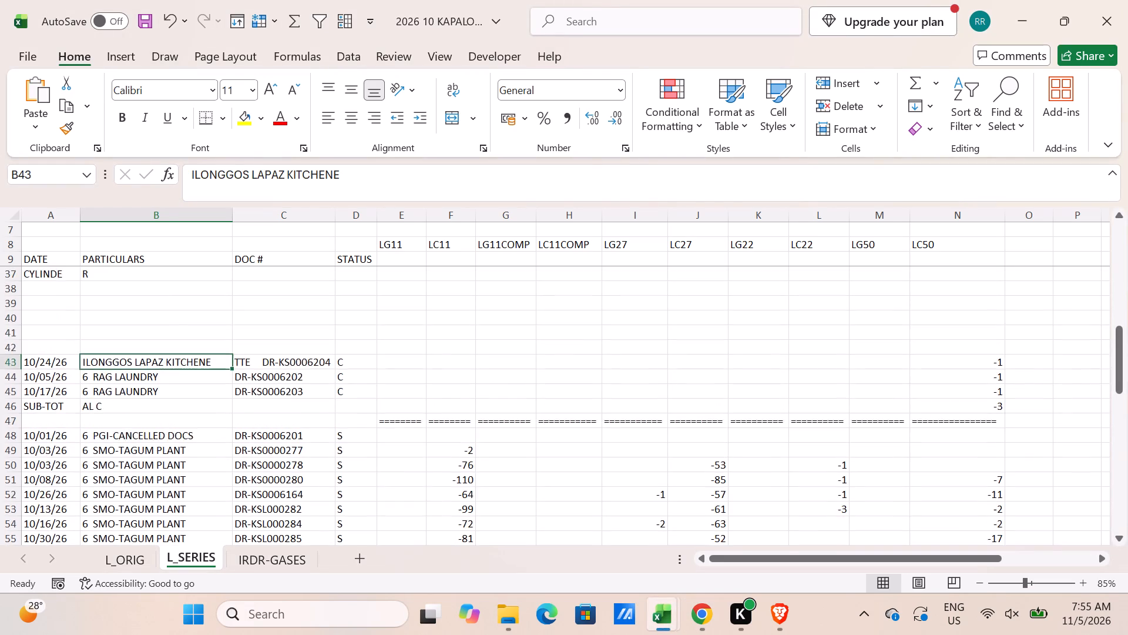
{"action": "scroll", "coordinate": [132, 378], "scroll_direction": "up", "scroll_amount": 2}
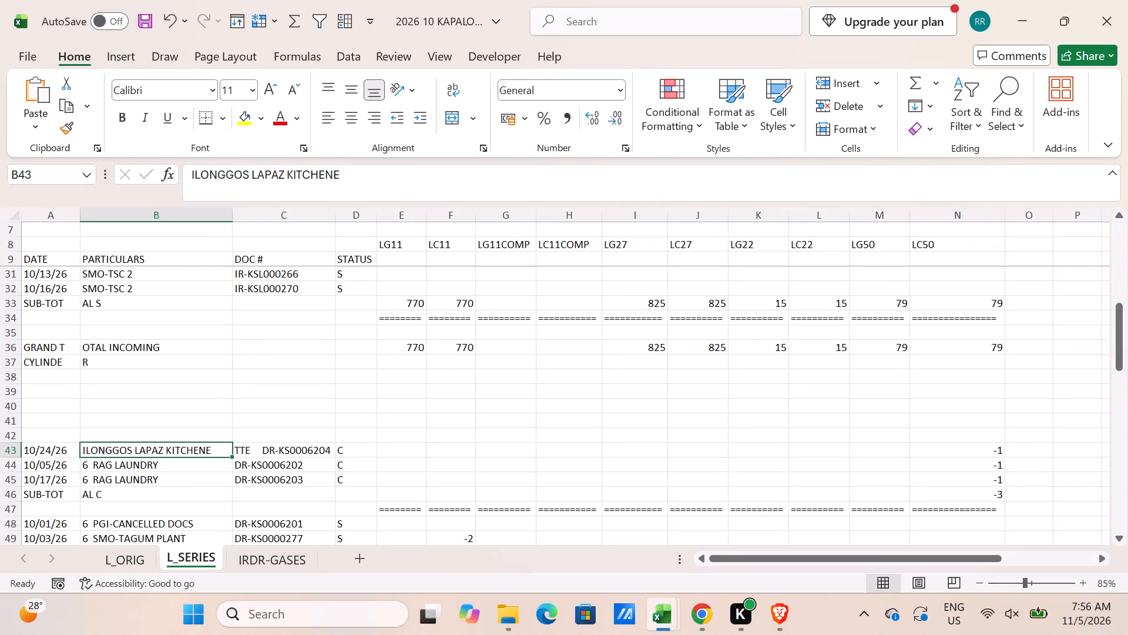
{"action": "scroll", "coordinate": [632, 453], "scroll_direction": "up", "scroll_amount": 2}
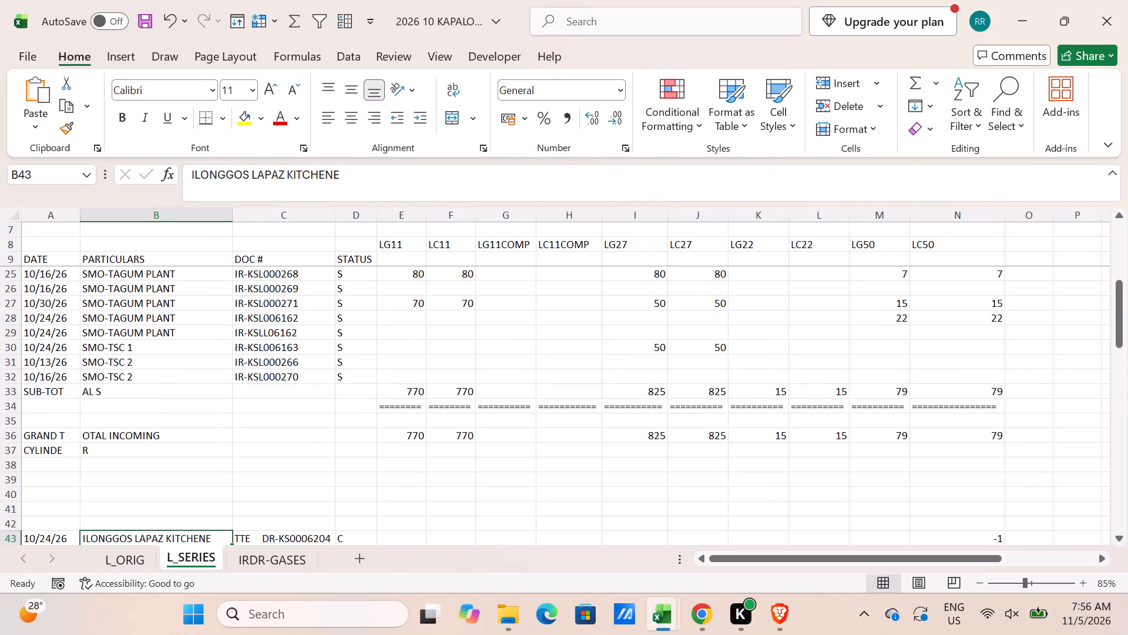
{"action": "scroll", "coordinate": [597, 442], "scroll_direction": "up", "scroll_amount": 3}
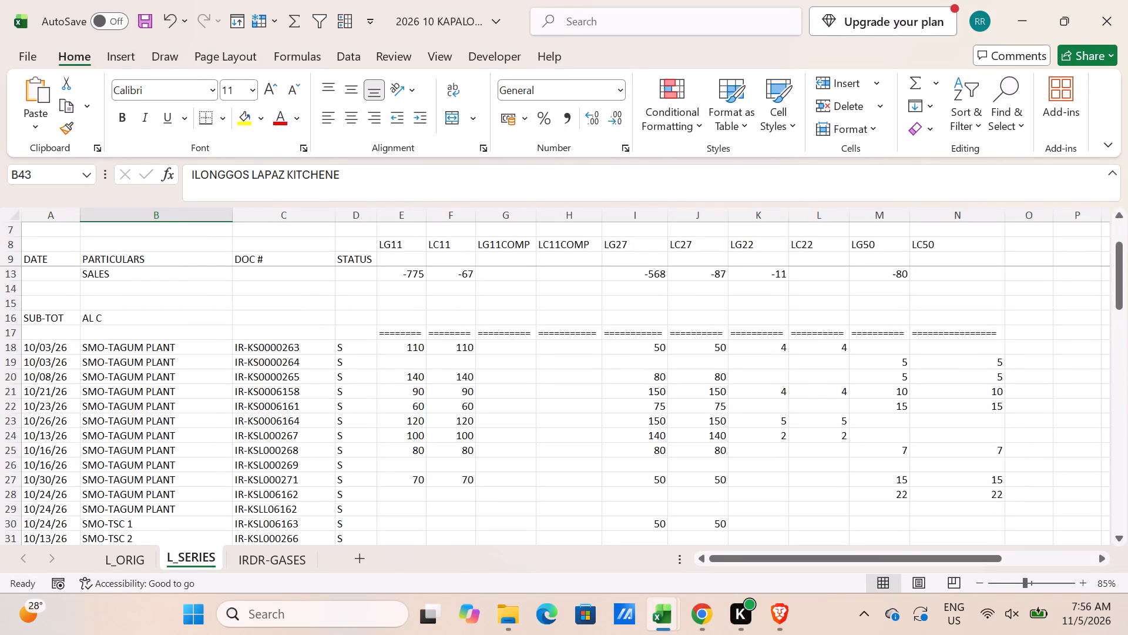
{"action": "scroll", "coordinate": [594, 441], "scroll_direction": "up", "scroll_amount": 10}
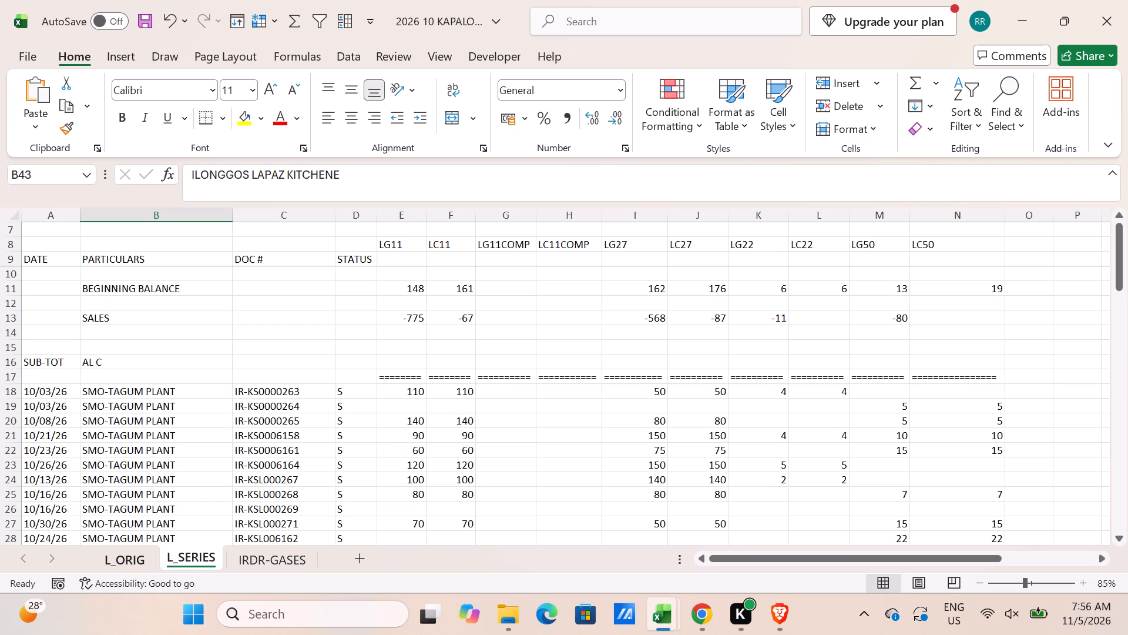
{"action": "left_click", "coordinate": [45, 392]}
{"action": "scroll", "coordinate": [222, 428], "scroll_direction": "down", "scroll_amount": 3}
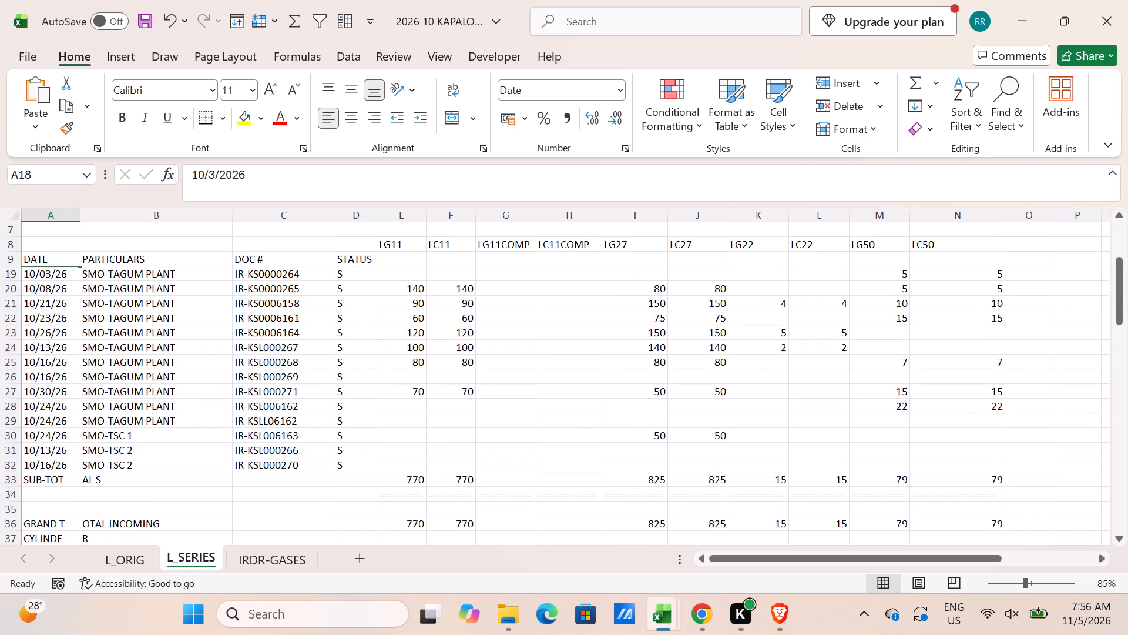
{"action": "scroll", "coordinate": [0, 337], "scroll_direction": "up", "scroll_amount": 7}
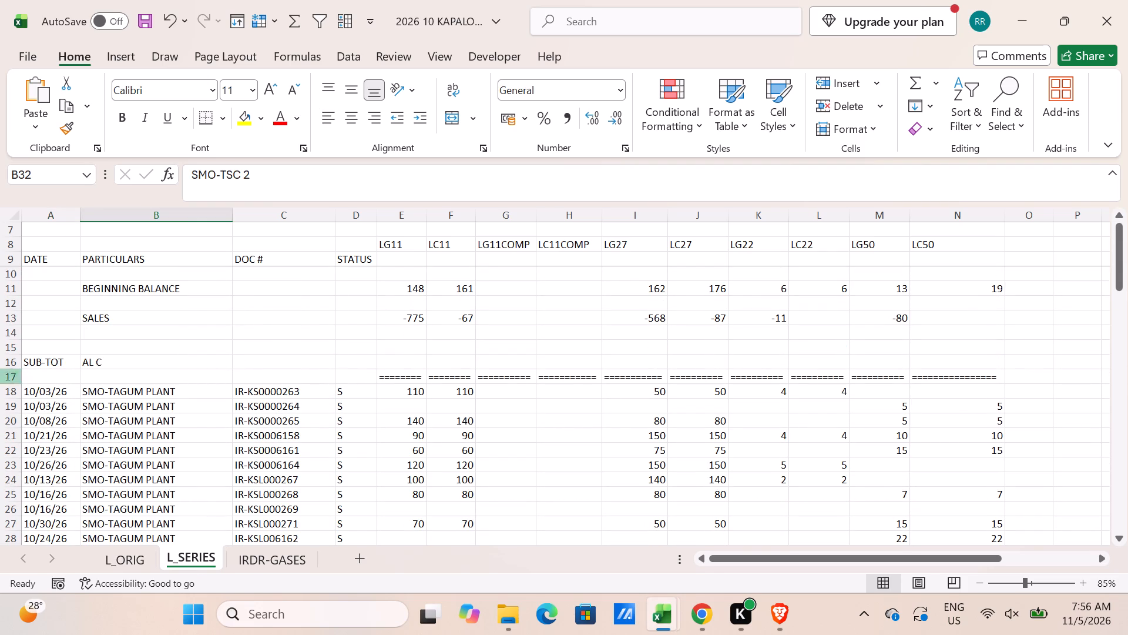
{"action": "left_click", "coordinate": [44, 391]}
{"action": "scroll", "coordinate": [119, 435], "scroll_direction": "down", "scroll_amount": 3}
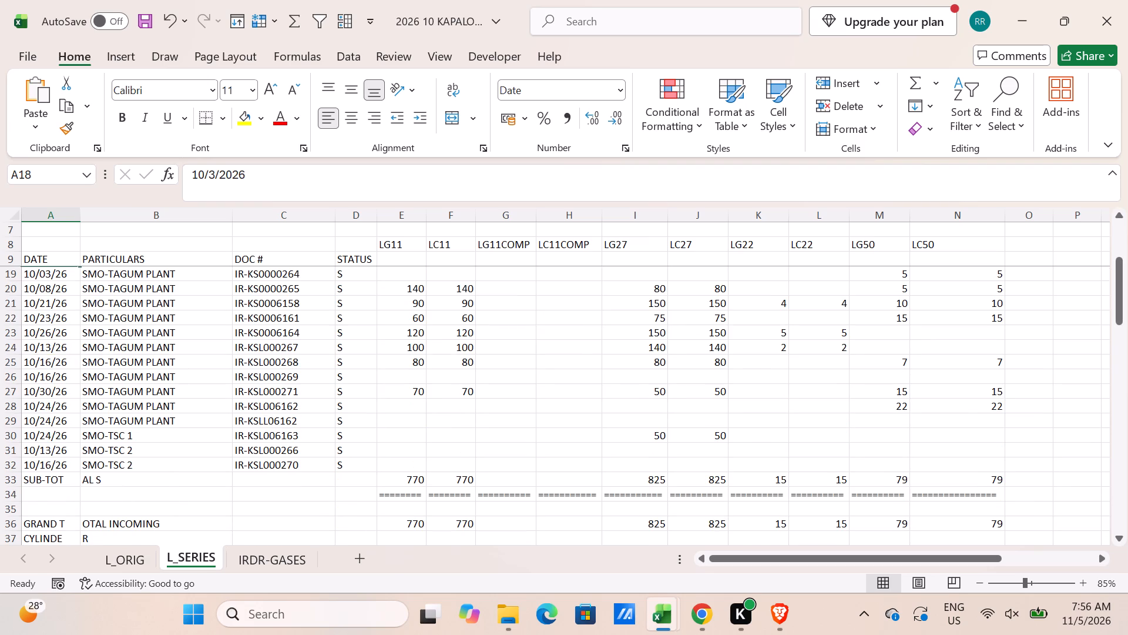
{"action": "left_click", "coordinate": [170, 465], "text": "shift"}
{"action": "key", "text": "ctrl+c"}
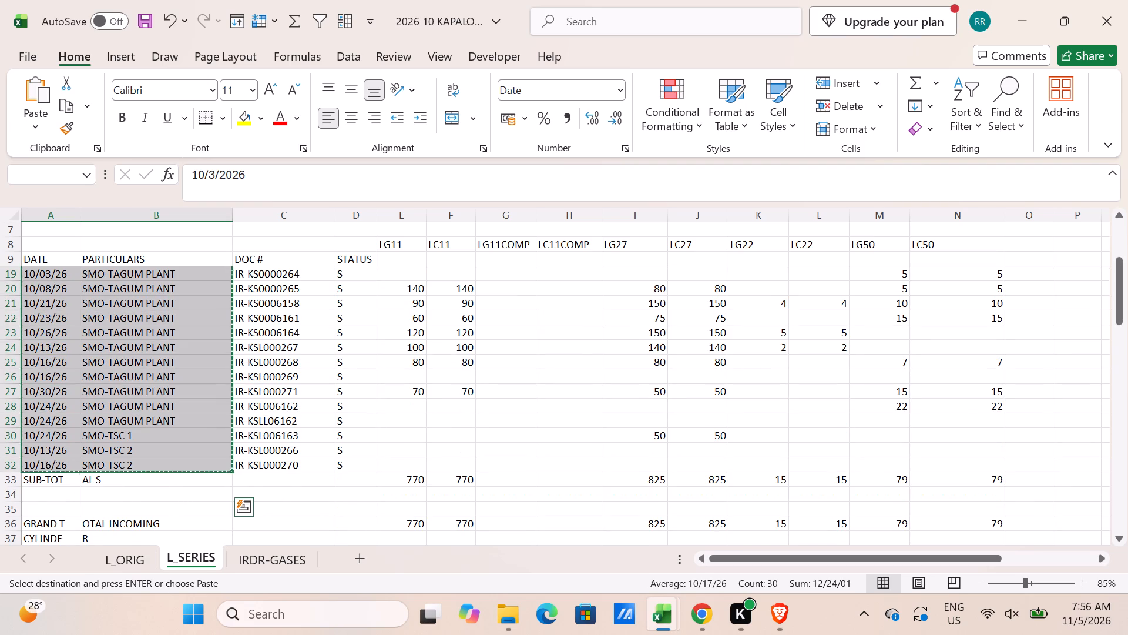
{"action": "left_click", "coordinate": [109, 558]}
{"action": "scroll", "coordinate": [103, 469], "scroll_direction": "up", "scroll_amount": 6}
{"action": "scroll", "coordinate": [87, 434], "scroll_direction": "down", "scroll_amount": 2}
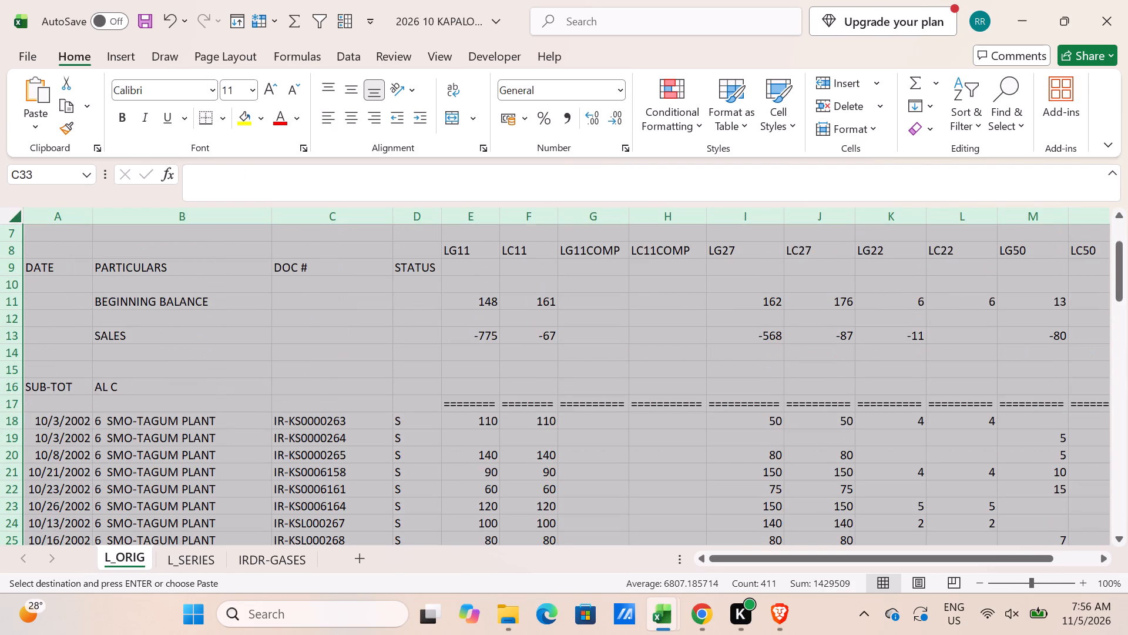
{"action": "left_click", "coordinate": [66, 418]}
{"action": "key", "text": "ctrl+v"}
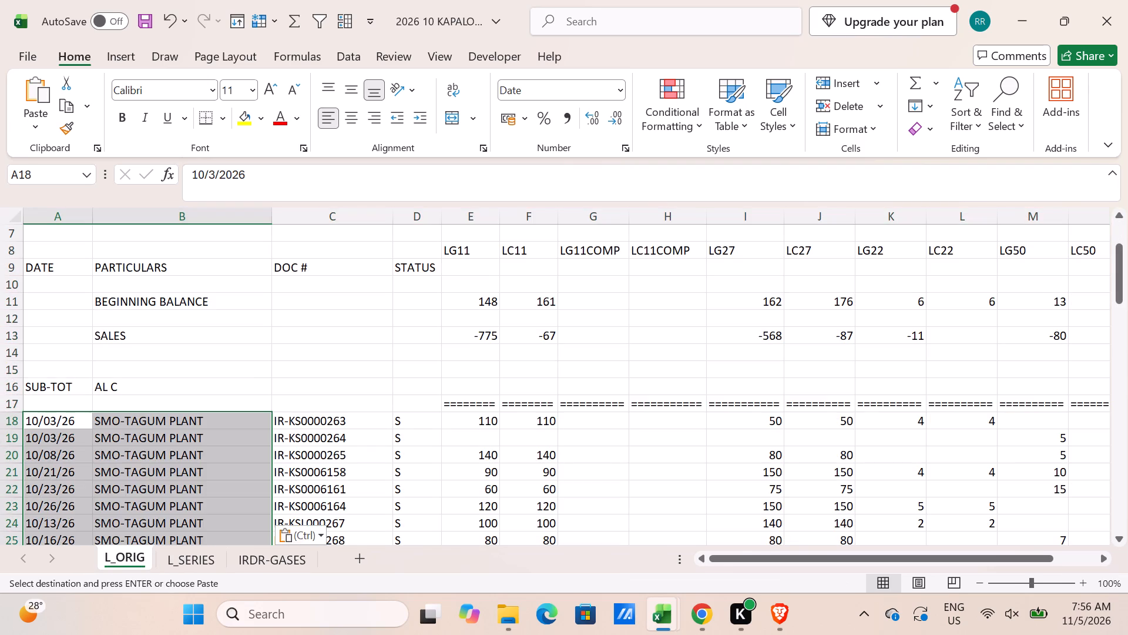
In L_SERIES, remove the stray leading 6 and spaces from RAG LAUNDRY in B44.
{"action": "scroll", "coordinate": [66, 418], "scroll_direction": "down", "scroll_amount": 10}
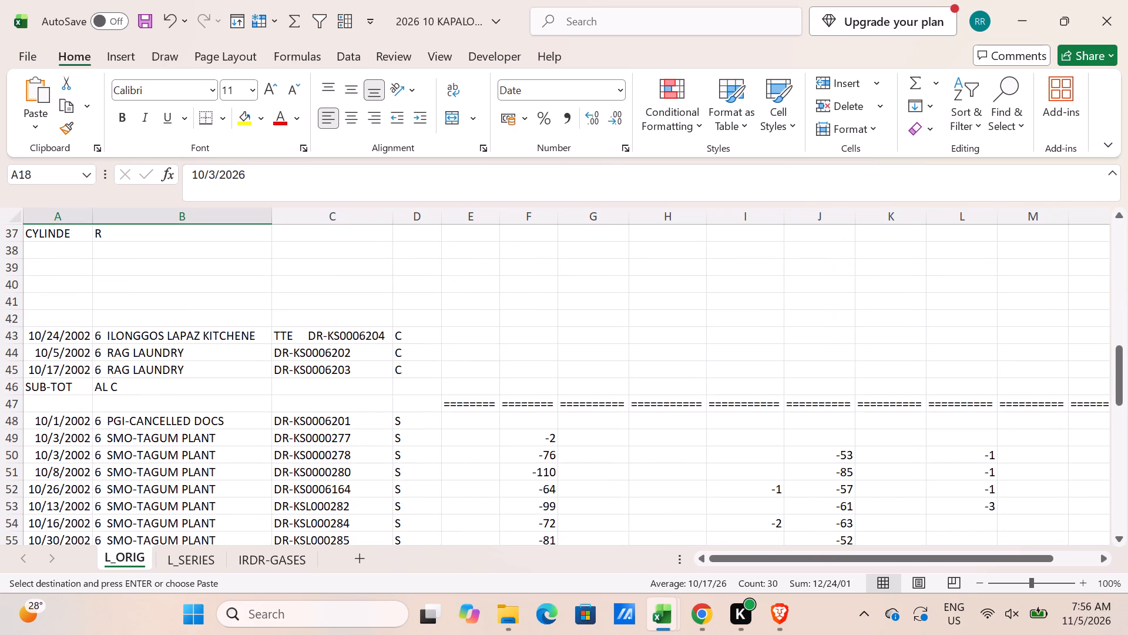
{"action": "left_click", "coordinate": [206, 566]}
{"action": "scroll", "coordinate": [156, 487], "scroll_direction": "down", "scroll_amount": 1}
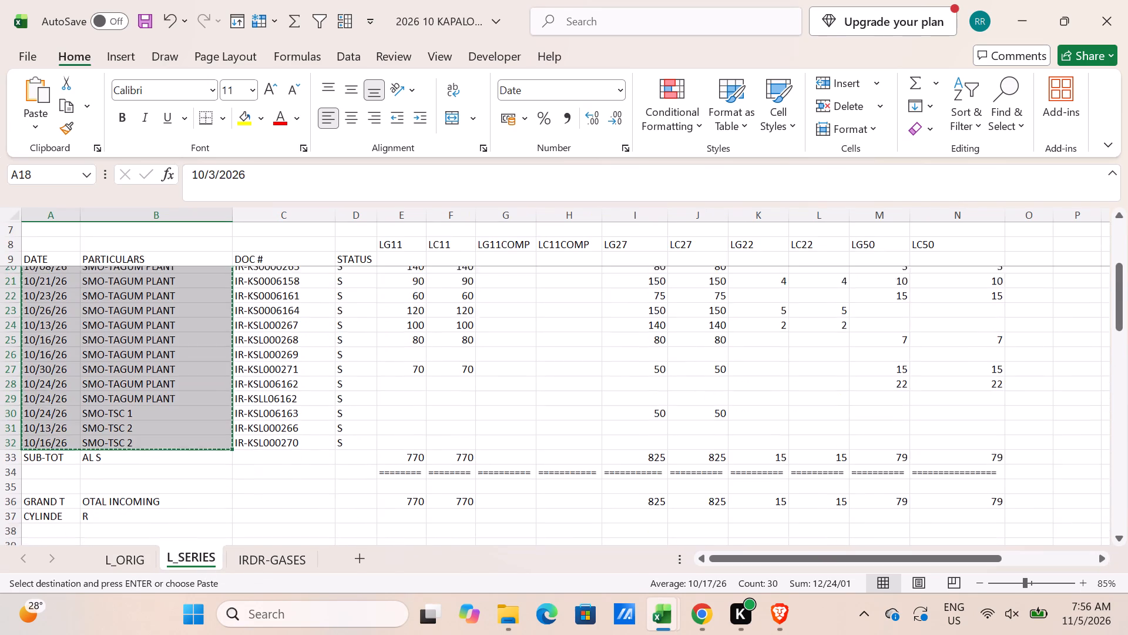
{"action": "scroll", "coordinate": [156, 487], "scroll_direction": "down", "scroll_amount": 5}
{"action": "key", "text": "Escape"}
{"action": "left_click", "coordinate": [110, 376]}
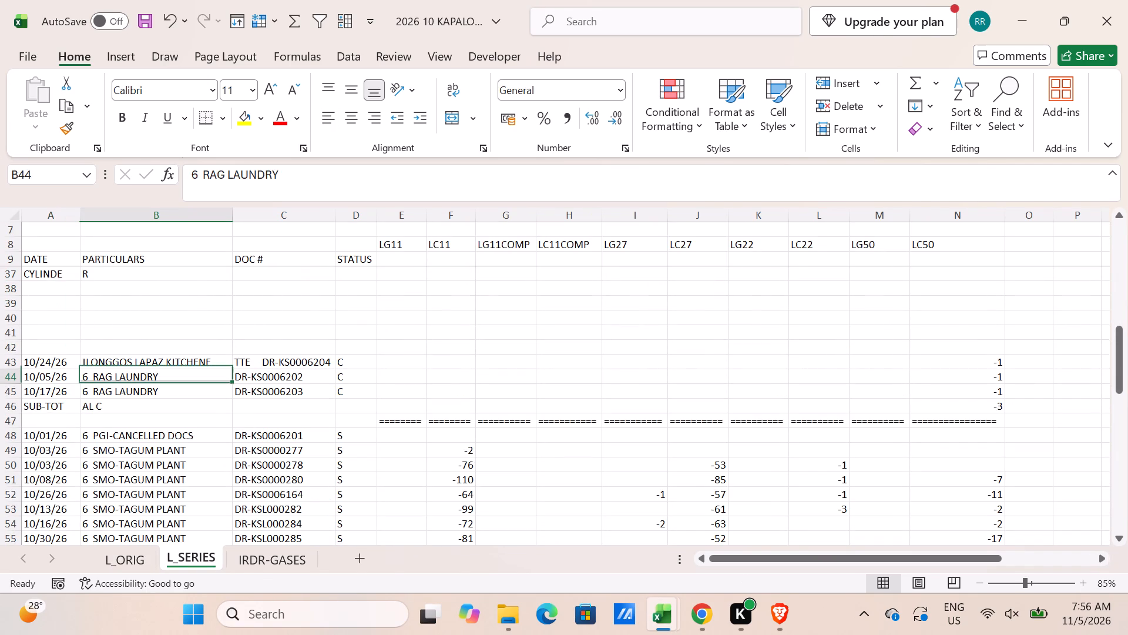
{"action": "left_click", "coordinate": [204, 180]}
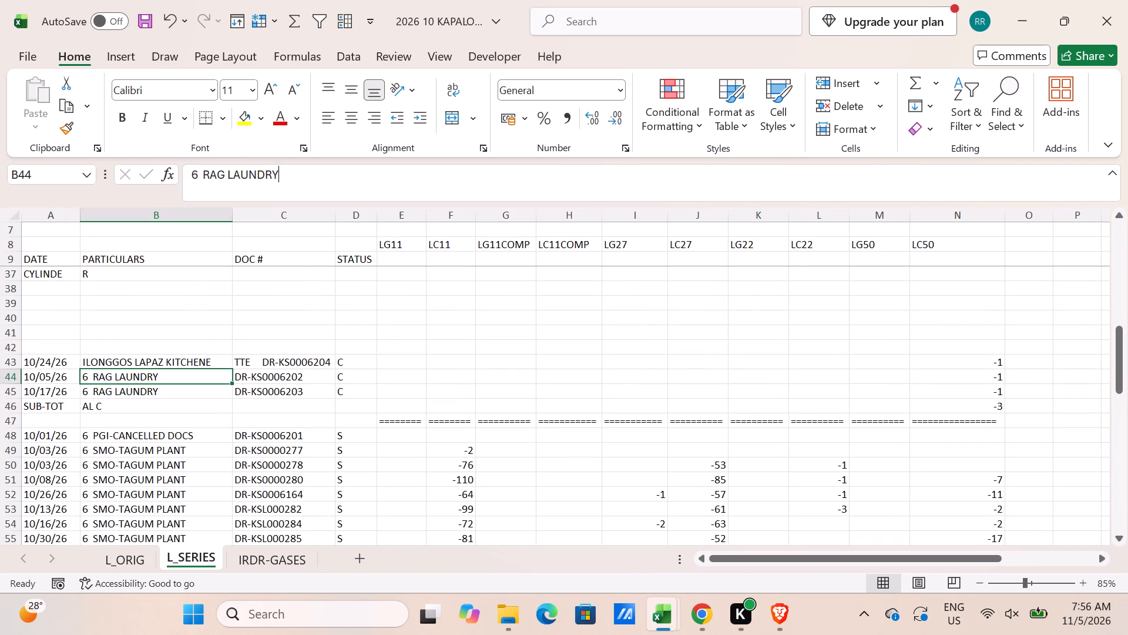
{"action": "key", "text": "BackSpace"}
{"action": "key", "text": "BackSpace"}
{"action": "key", "text": "BackSpace"}
{"action": "key", "text": "BackSpace"}
{"action": "key", "text": "BackSpace"}
{"action": "key", "text": "Return"}
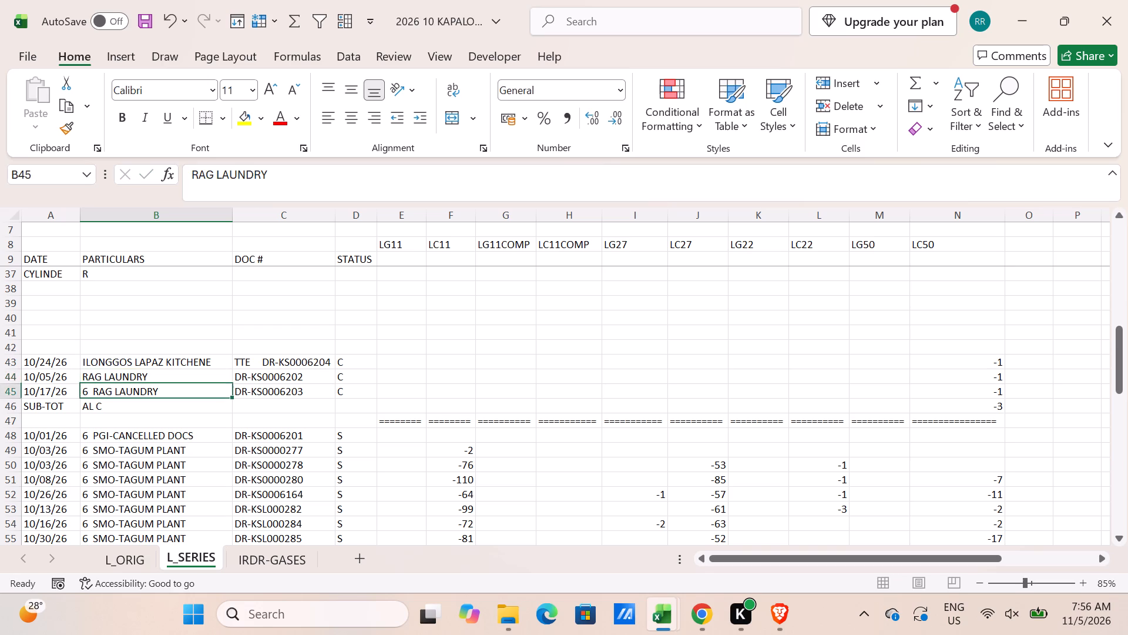
Copy the cleaned RAG LAUNDRY name from B44 to B45.
{"action": "key", "text": "Up"}
{"action": "key", "text": "ctrl+c"}
{"action": "key", "text": "Down"}
{"action": "key", "text": "ctrl+v"}
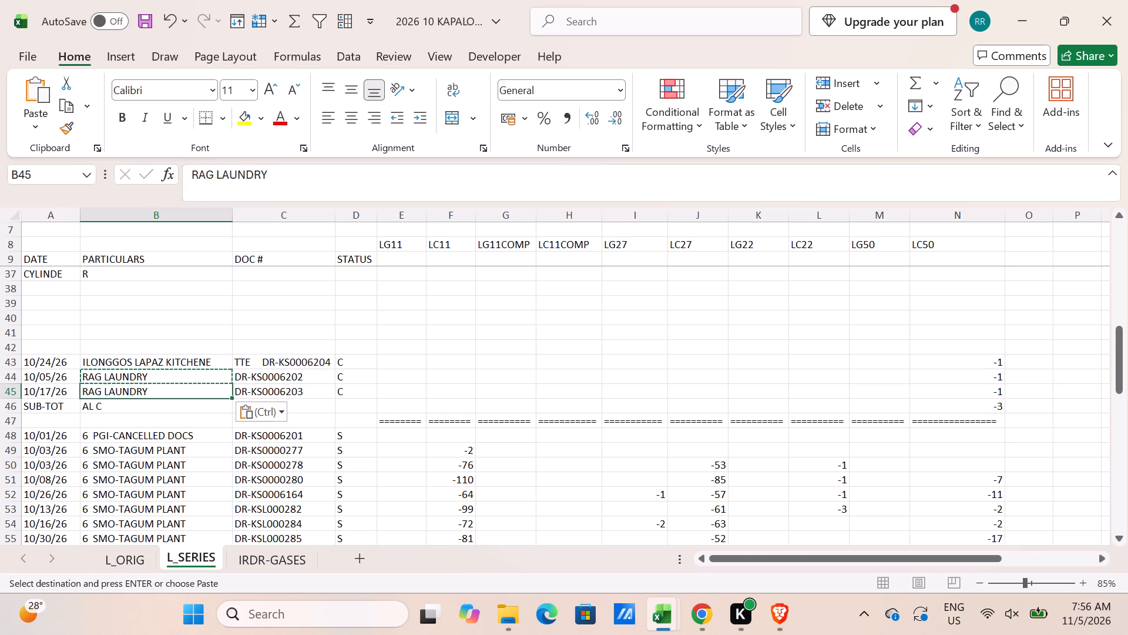
Remove the leading 6 and spaces from PGI-CANCELLED DOCS in B48.
{"action": "key", "text": "Down"}
{"action": "key", "text": "Down"}
{"action": "key", "text": "Down"}
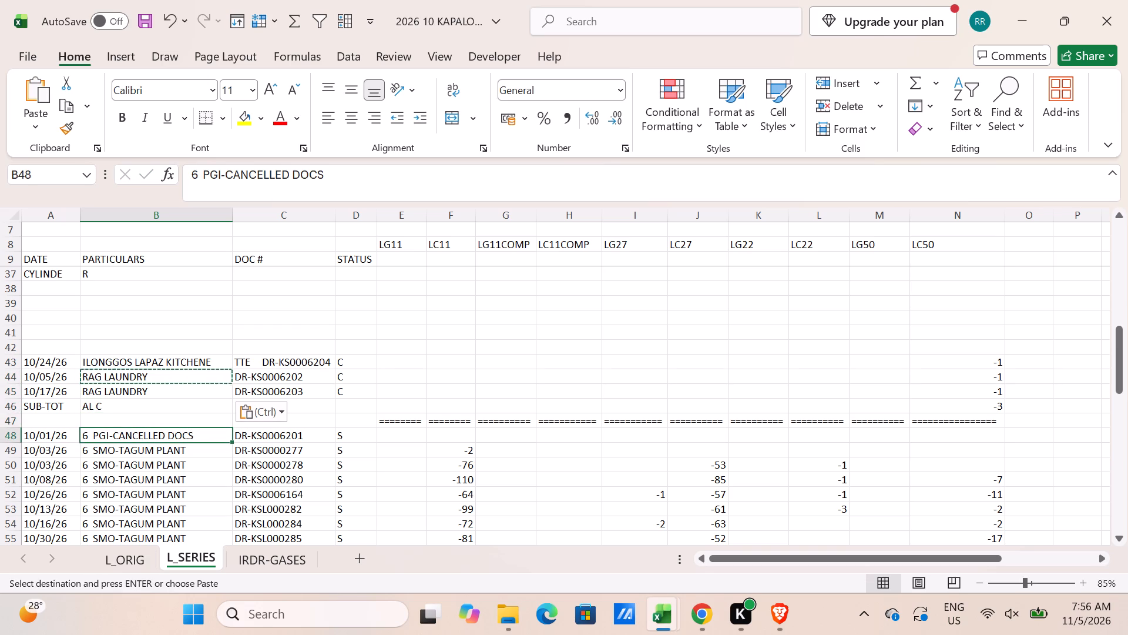
{"action": "left_click", "coordinate": [204, 180]}
{"action": "key", "text": "BackSpace"}
{"action": "key", "text": "BackSpace"}
{"action": "key", "text": "BackSpace"}
{"action": "key", "text": "BackSpace"}
{"action": "key", "text": "BackSpace"}
{"action": "key", "text": "BackSpace"}
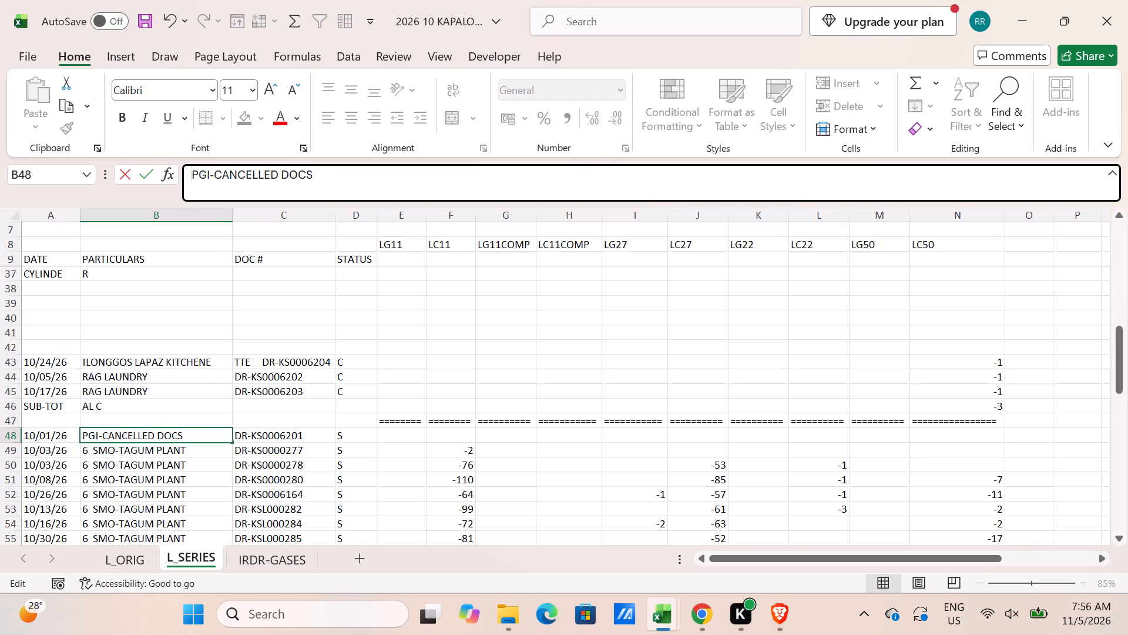
{"action": "key", "text": "Return"}
Remove the leading 6 and spaces from SMO-TAGUM PLANT in B49, and copy the cleaned name over B50:B58.
{"action": "left_click", "coordinate": [204, 180]}
{"action": "key", "text": "BackSpace"}
{"action": "key", "text": "BackSpace"}
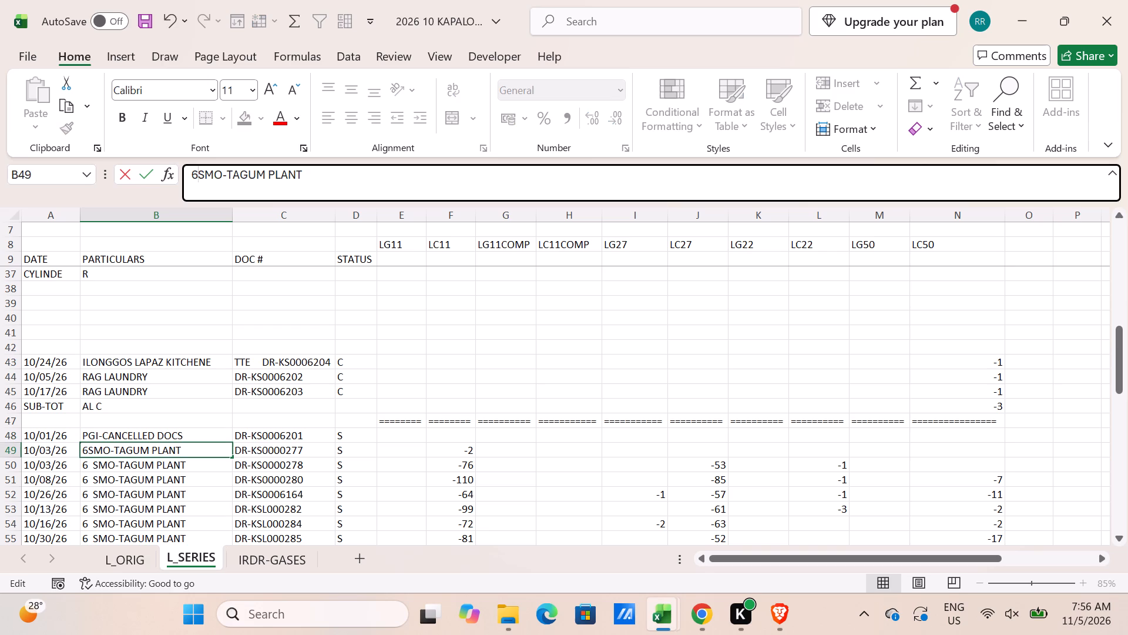
{"action": "key", "text": "BackSpace"}
{"action": "key", "text": "BackSpace"}
{"action": "key", "text": "BackSpace"}
{"action": "key", "text": "Return"}
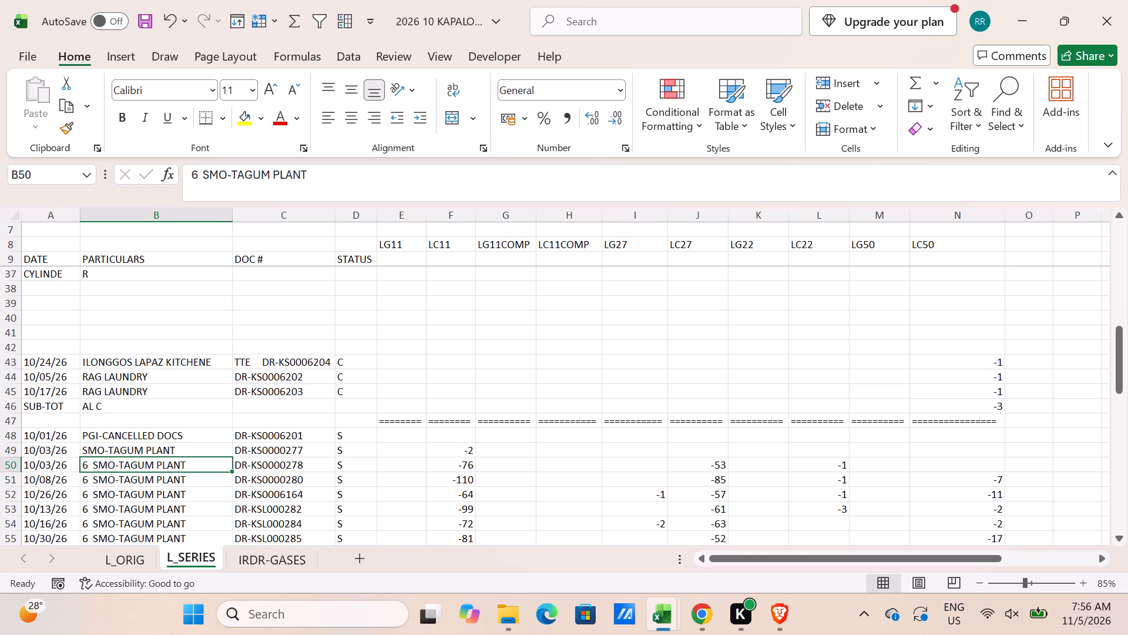
{"action": "left_click", "coordinate": [143, 452]}
{"action": "key", "text": "ctrl+c"}
{"action": "scroll", "coordinate": [143, 451], "scroll_direction": "down", "scroll_amount": 4}
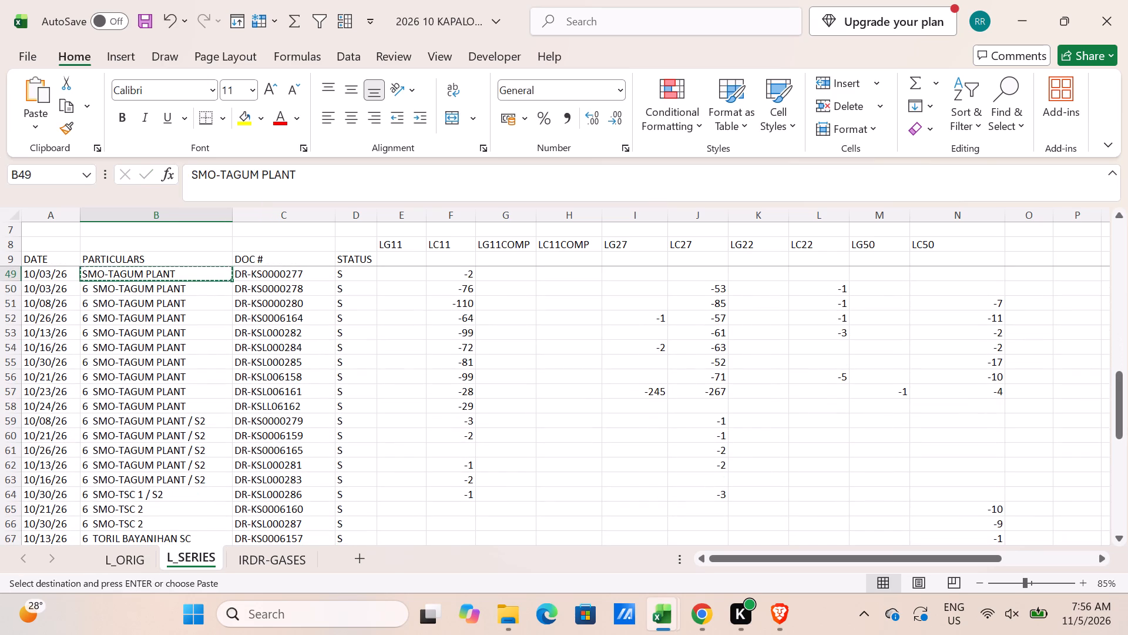
{"action": "left_click_drag", "start_coordinate": [113, 293], "coordinate": [112, 405]}
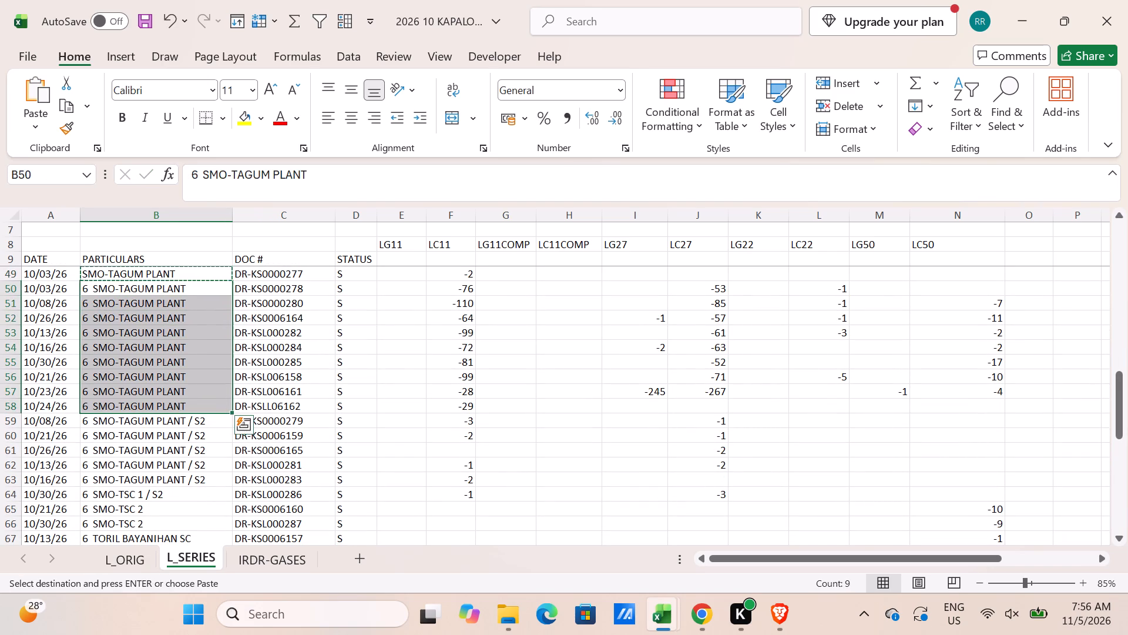
{"action": "key", "text": "ctrl+v"}
Remove the leading 6 and spaces from SMO-TAGUM PLANT / S2 in B59, and copy the cleaned name over B60:B63.
{"action": "left_click", "coordinate": [116, 427]}
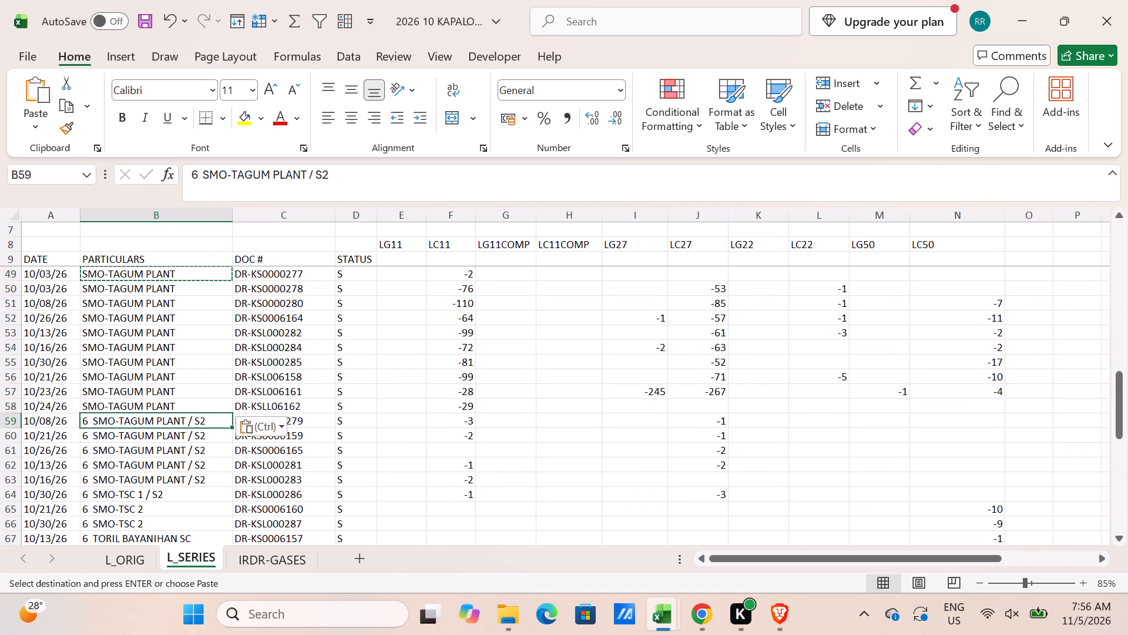
{"action": "left_click", "coordinate": [203, 176]}
{"action": "key", "text": "BackSpace"}
{"action": "key", "text": "BackSpace"}
{"action": "key", "text": "BackSpace"}
{"action": "key", "text": "BackSpace"}
{"action": "key", "text": "BackSpace"}
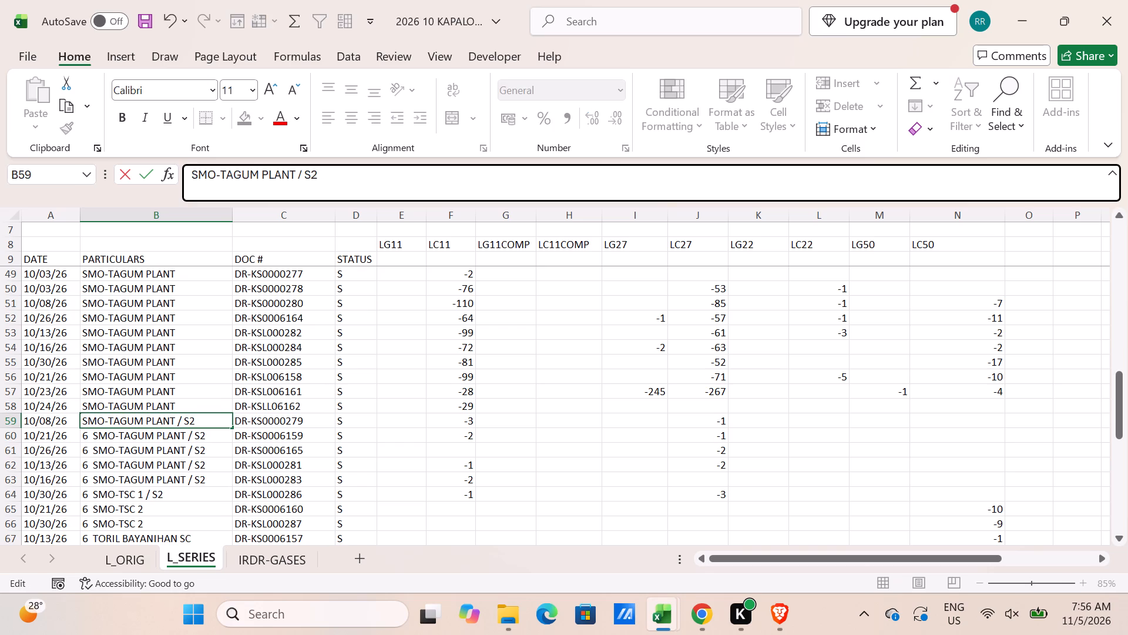
{"action": "key", "text": "Return"}
{"action": "key", "text": "Up"}
{"action": "key", "text": "ctrl+c"}
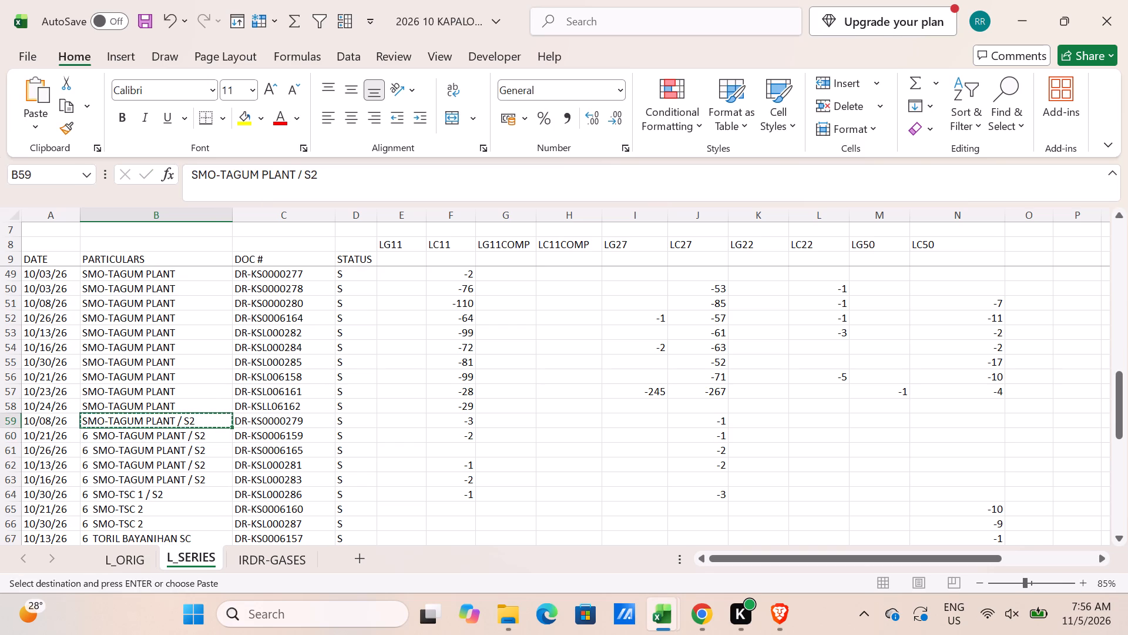
{"action": "left_click_drag", "start_coordinate": [186, 440], "coordinate": [187, 473]}
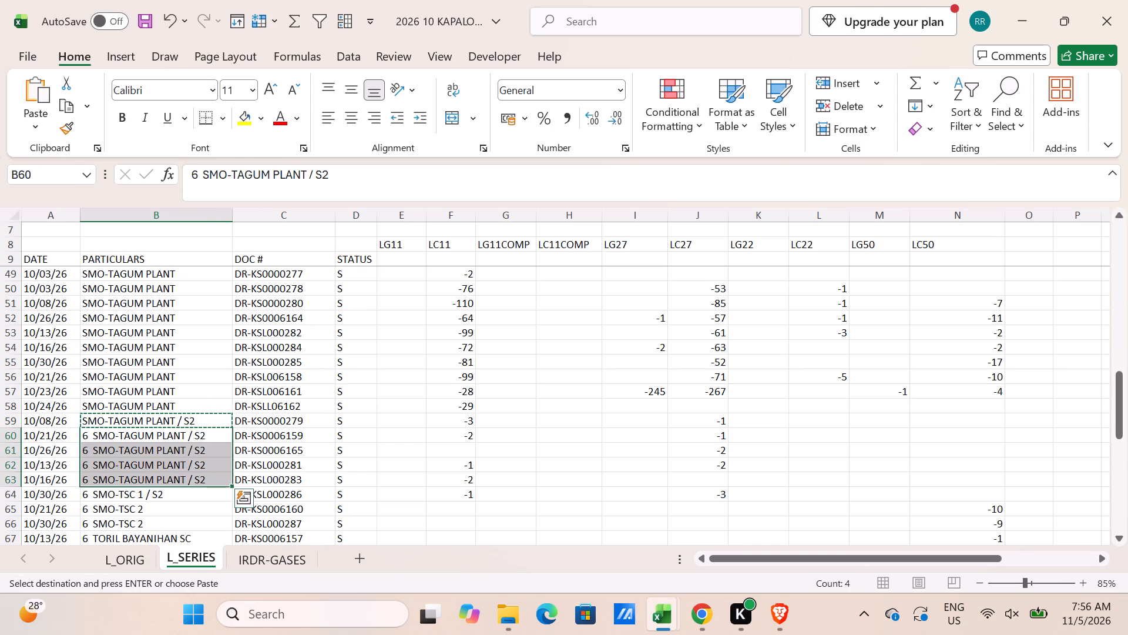
{"action": "key", "text": "ctrl+v"}
Remove the leading 6 and spaces from SMO-TSC 1 / S2 in B64.
{"action": "scroll", "coordinate": [187, 473], "scroll_direction": "down", "scroll_amount": 2}
{"action": "left_click", "coordinate": [135, 407]}
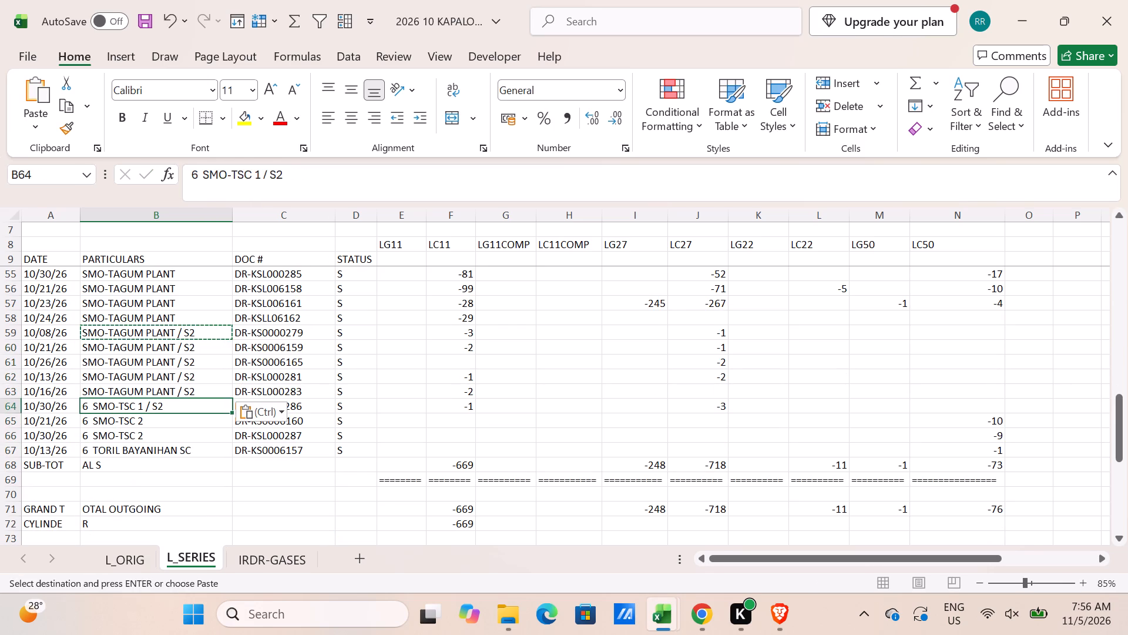
{"action": "left_click", "coordinate": [203, 169]}
{"action": "key", "text": "BackSpace"}
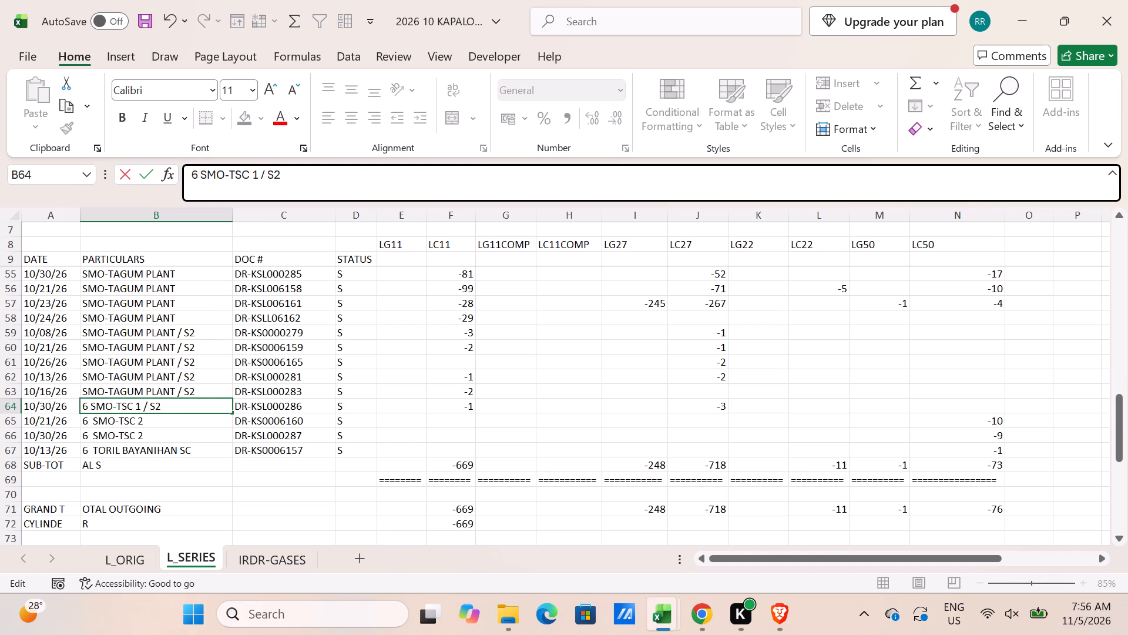
{"action": "key", "text": "BackSpace"}
{"action": "key", "text": "BackSpace"}
{"action": "key", "text": "BackSpace"}
{"action": "key", "text": "BackSpace"}
{"action": "key", "text": "BackSpace"}
{"action": "key", "text": "BackSpace"}
{"action": "key", "text": "Return"}
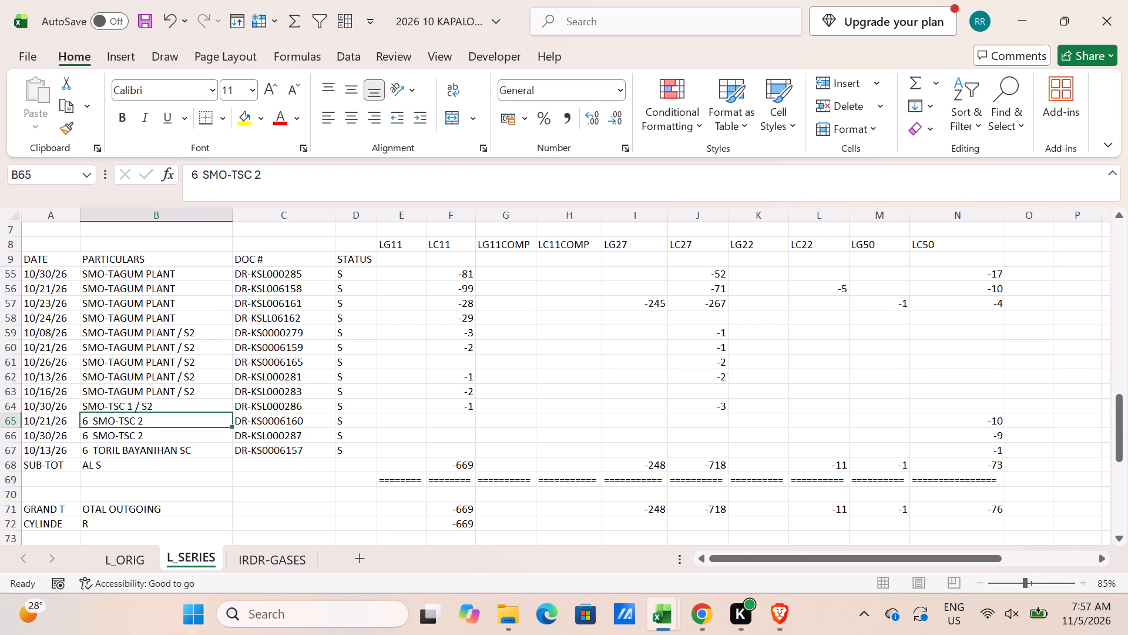
Remove the leading 6 and spaces from SMO-TSC 2 in B65, and copy the cleaned name to B66.
{"action": "left_click", "coordinate": [203, 169]}
{"action": "key", "text": "BackSpace"}
{"action": "key", "text": "BackSpace"}
{"action": "key", "text": "BackSpace"}
{"action": "key", "text": "BackSpace"}
{"action": "key", "text": "BackSpace"}
{"action": "key", "text": "Return"}
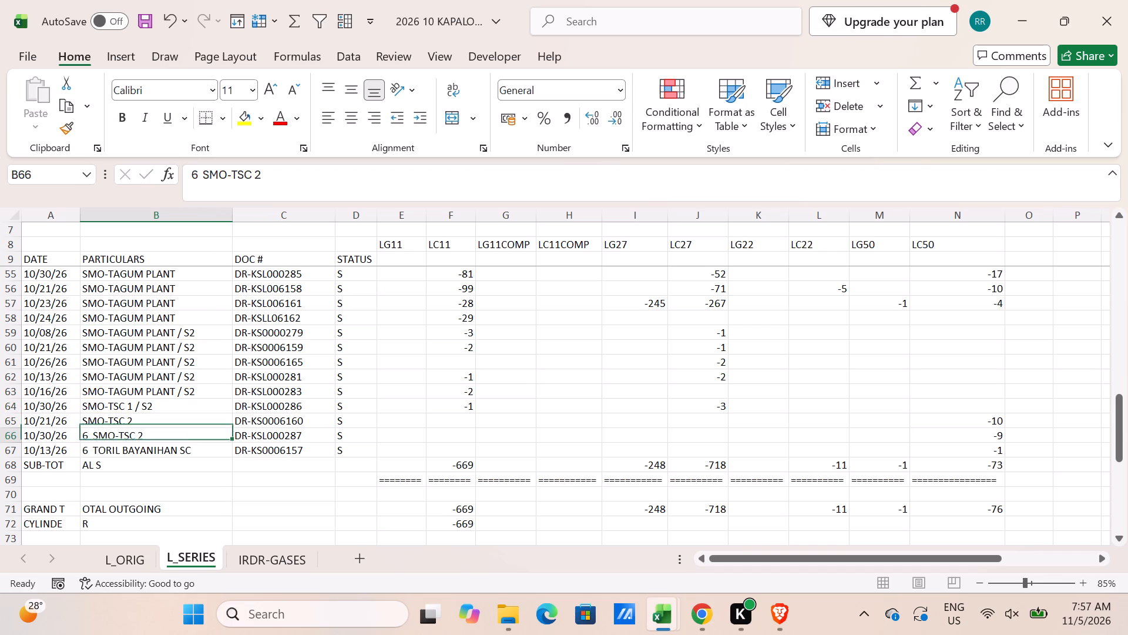
{"action": "key", "text": "Up"}
{"action": "key", "text": "ctrl+c"}
{"action": "key", "text": "Down"}
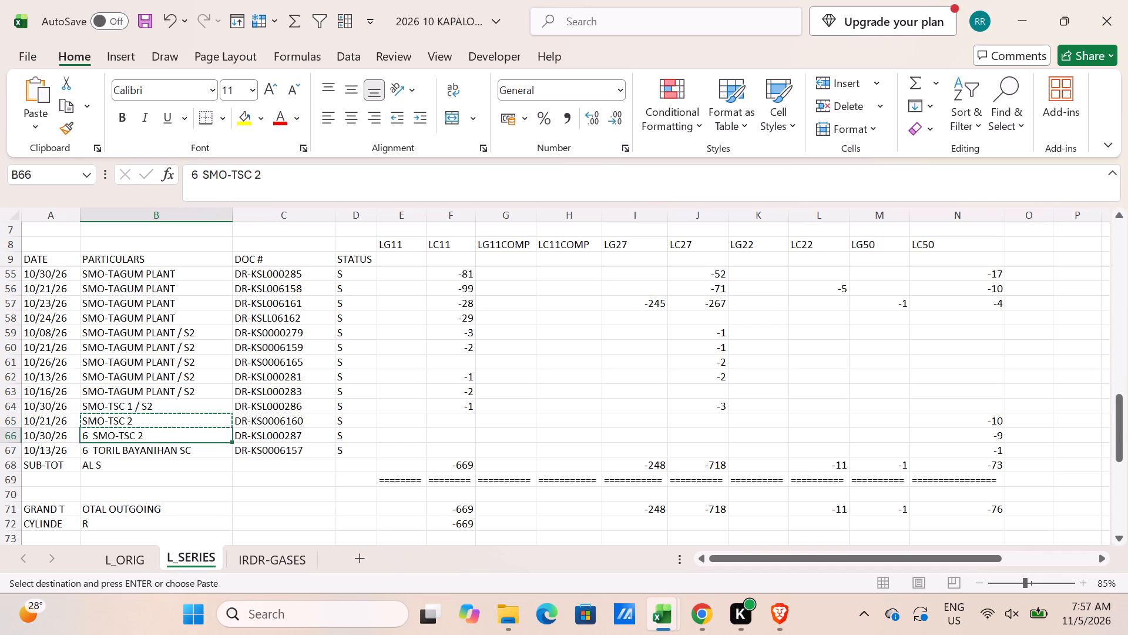
{"action": "key", "text": "ctrl+v"}
Remove the leading 6 and spaces from TORIL BAYANIHAN SC in B67.
{"action": "key", "text": "Down"}
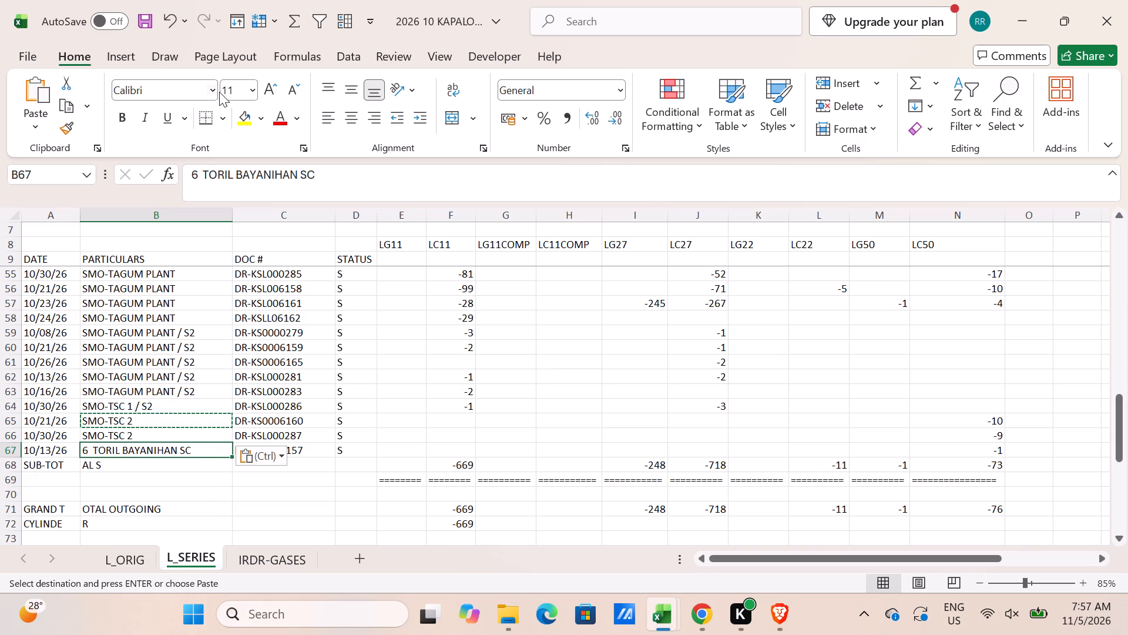
{"action": "left_click", "coordinate": [205, 178]}
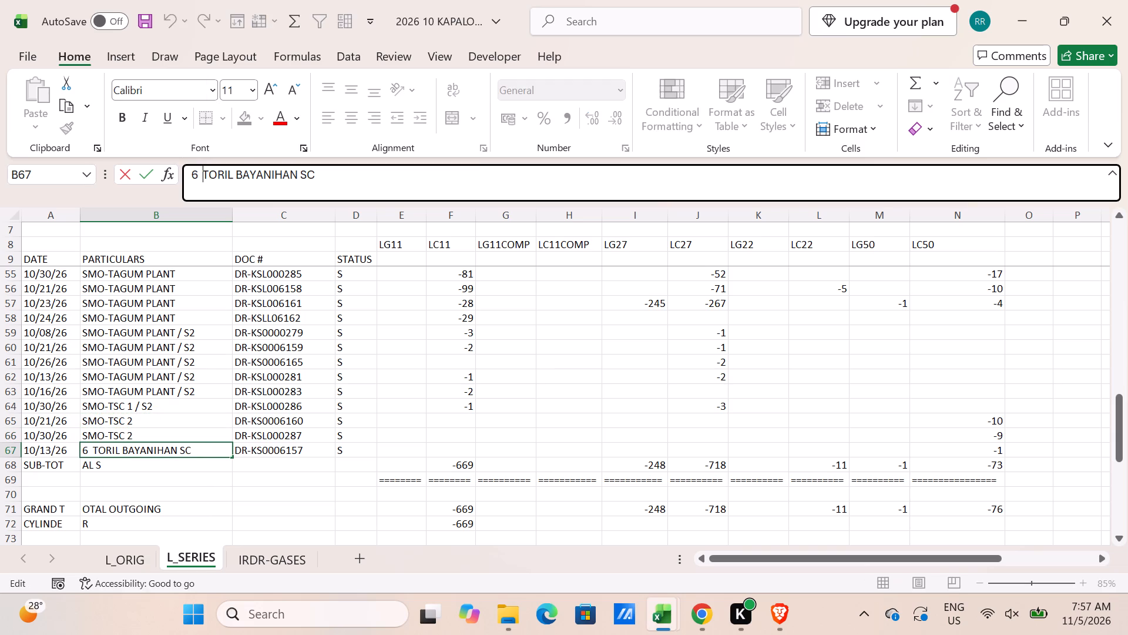
{"action": "key", "text": "BackSpace"}
{"action": "key", "text": "BackSpace"}
{"action": "key", "text": "BackSpace"}
{"action": "key", "text": "BackSpace"}
{"action": "key", "text": "BackSpace"}
{"action": "key", "text": "BackSpace"}
{"action": "key", "text": "Return"}
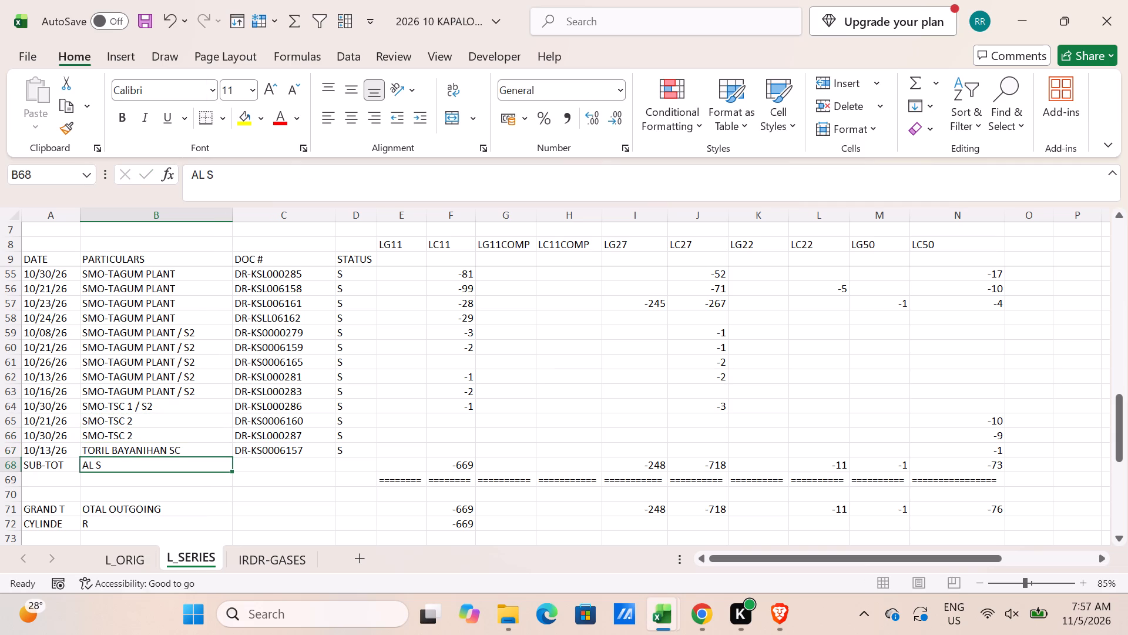
Copy the cleaned dates and particulars in L_SERIES A43:B45 over the same rows of L_ORIG, starting at A43.
{"action": "left_click", "coordinate": [17, 447]}
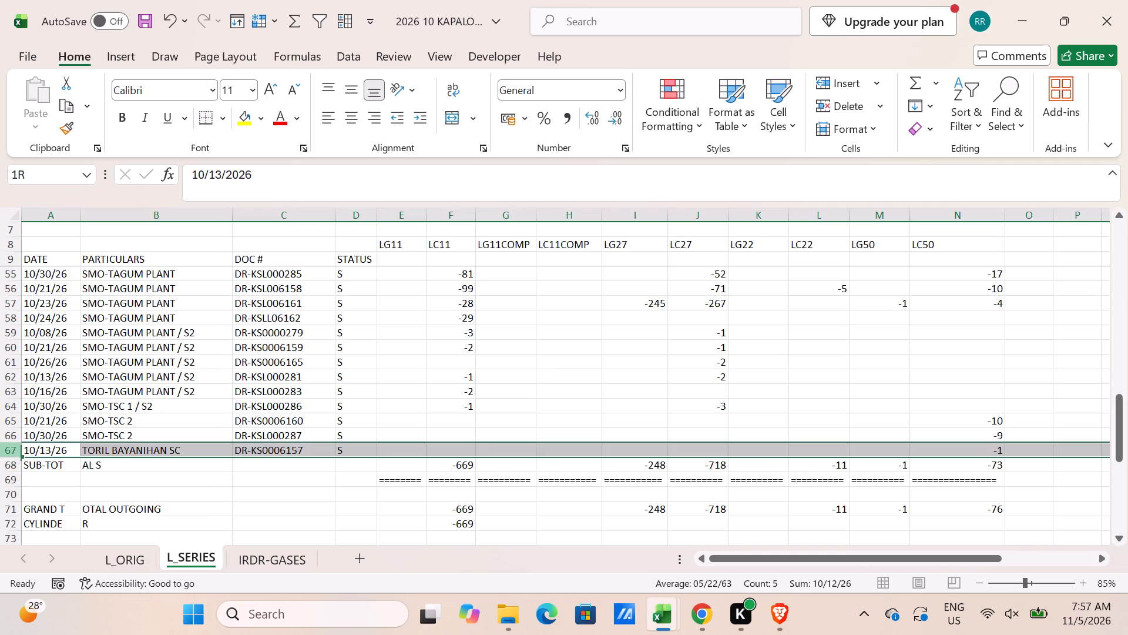
{"action": "scroll", "coordinate": [69, 499], "scroll_direction": "up", "scroll_amount": 2}
{"action": "scroll", "coordinate": [69, 499], "scroll_direction": "down", "scroll_amount": 2}
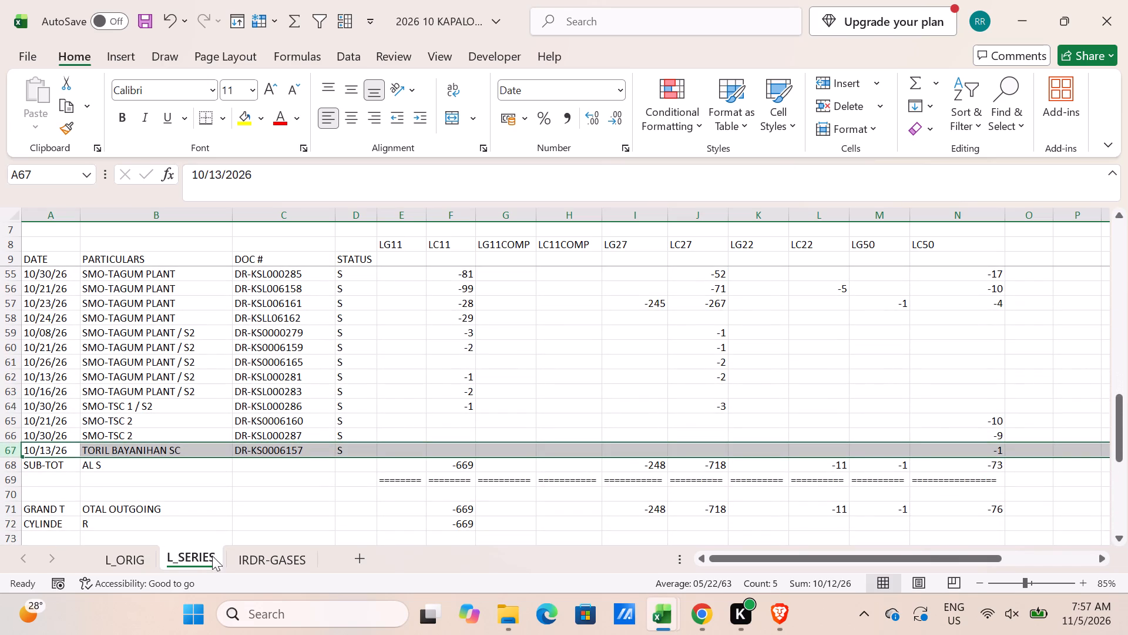
{"action": "left_click", "coordinate": [125, 563]}
{"action": "scroll", "coordinate": [136, 553], "scroll_direction": "up", "scroll_amount": 1}
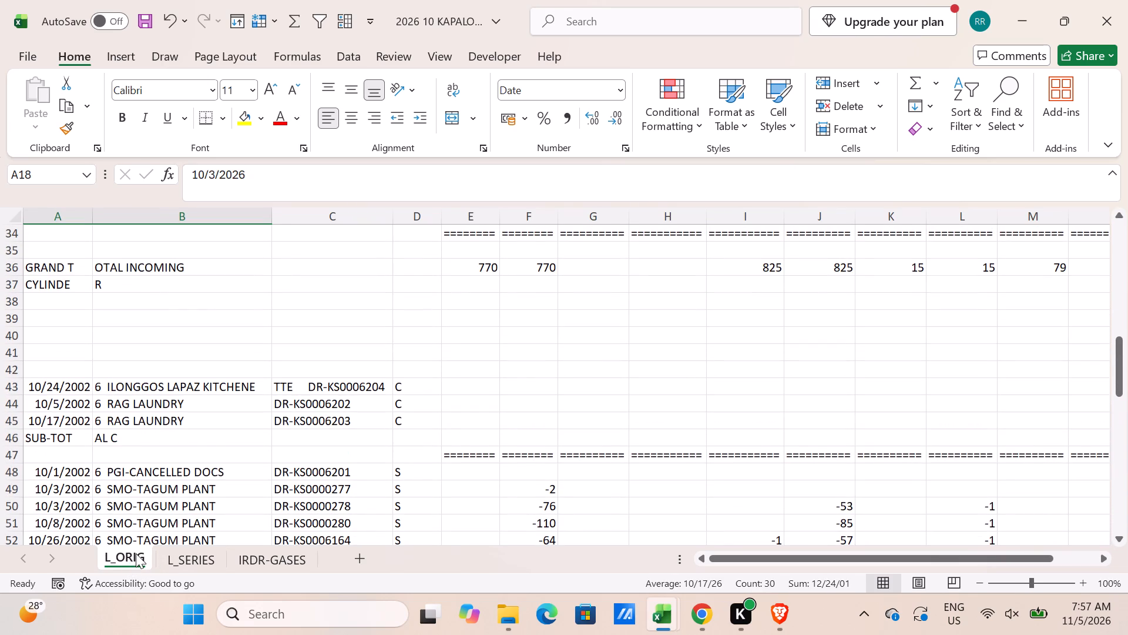
{"action": "scroll", "coordinate": [136, 553], "scroll_direction": "down", "scroll_amount": 2}
{"action": "left_click", "coordinate": [183, 553]}
{"action": "scroll", "coordinate": [157, 412], "scroll_direction": "up", "scroll_amount": 2}
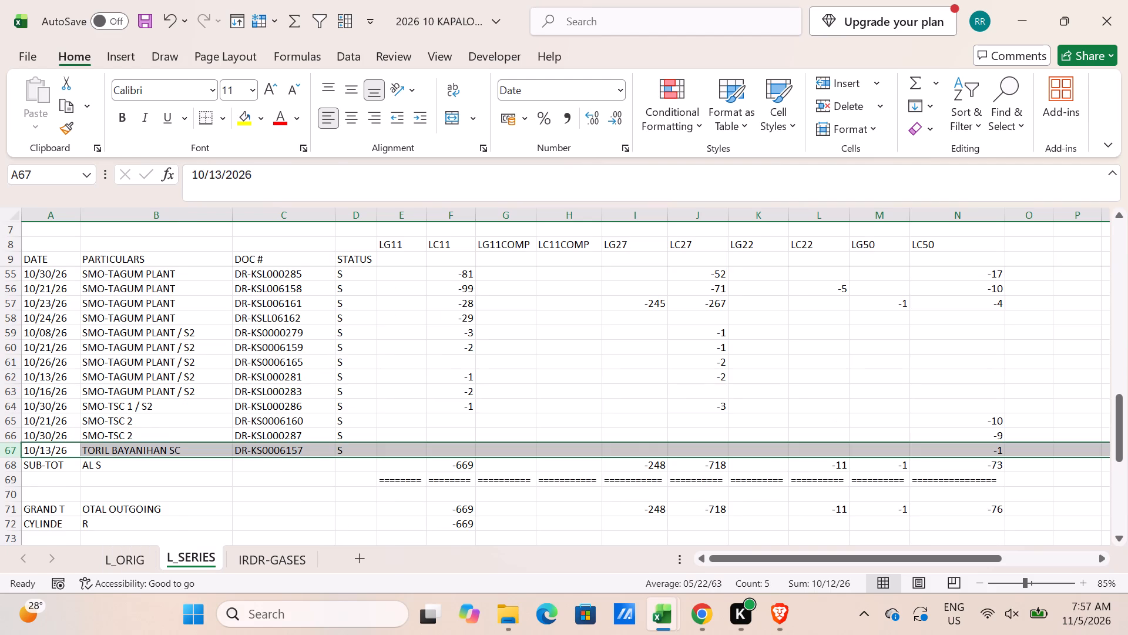
{"action": "scroll", "coordinate": [157, 412], "scroll_direction": "up", "scroll_amount": 4}
{"action": "left_click_drag", "start_coordinate": [41, 363], "coordinate": [116, 390]}
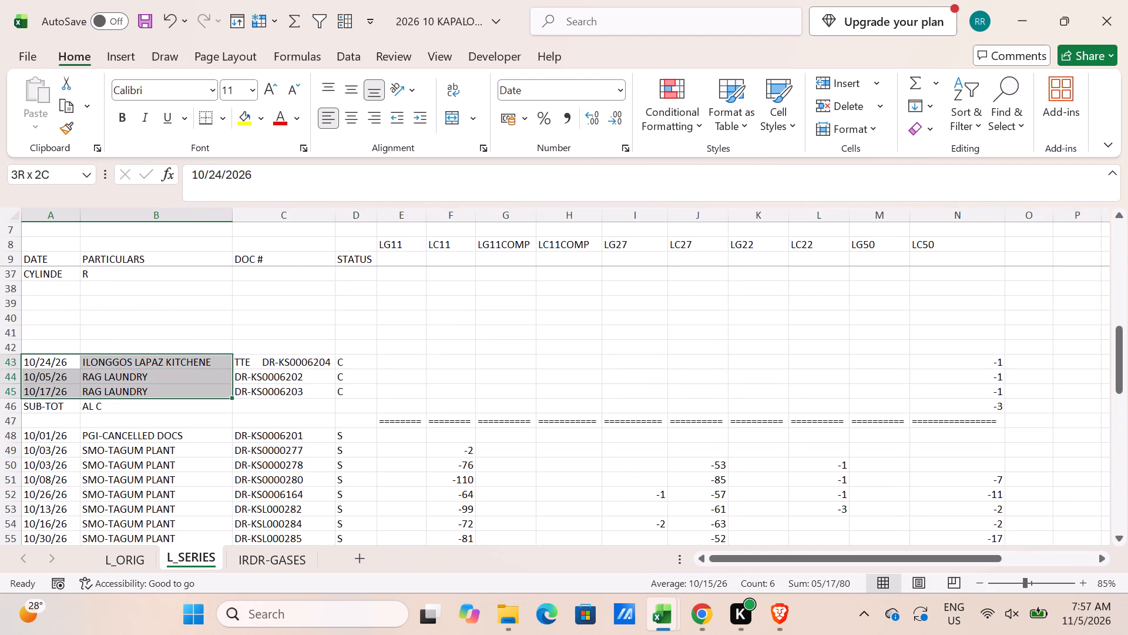
{"action": "left_click_drag", "start_coordinate": [116, 390], "coordinate": [117, 391]}
{"action": "key", "text": "ctrl+c"}
{"action": "left_click", "coordinate": [117, 577]}
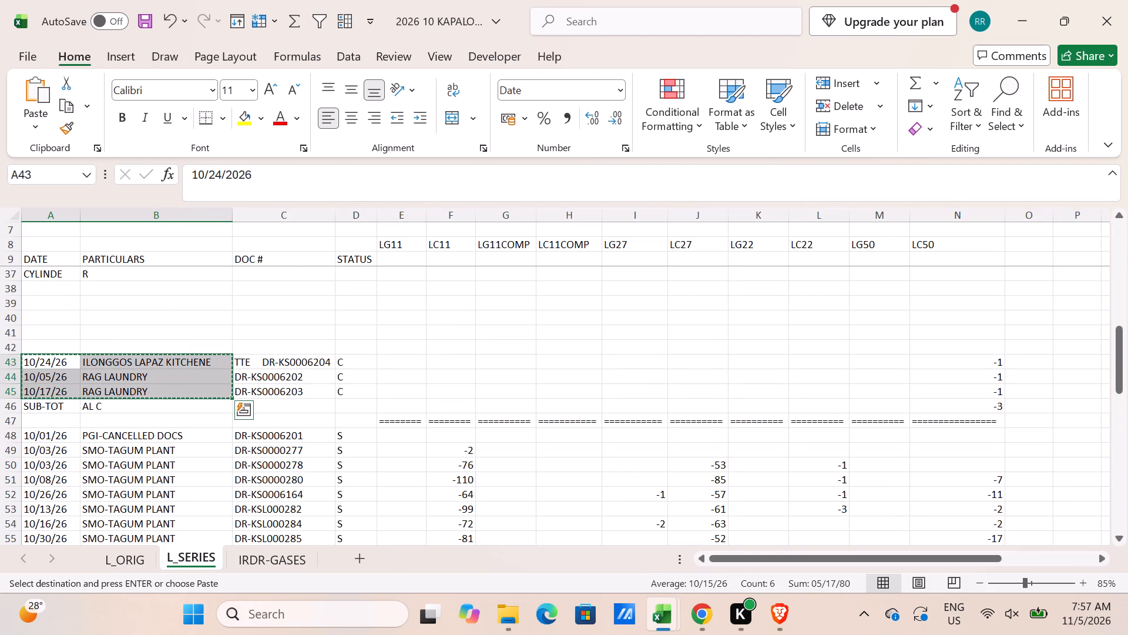
{"action": "left_click", "coordinate": [125, 567]}
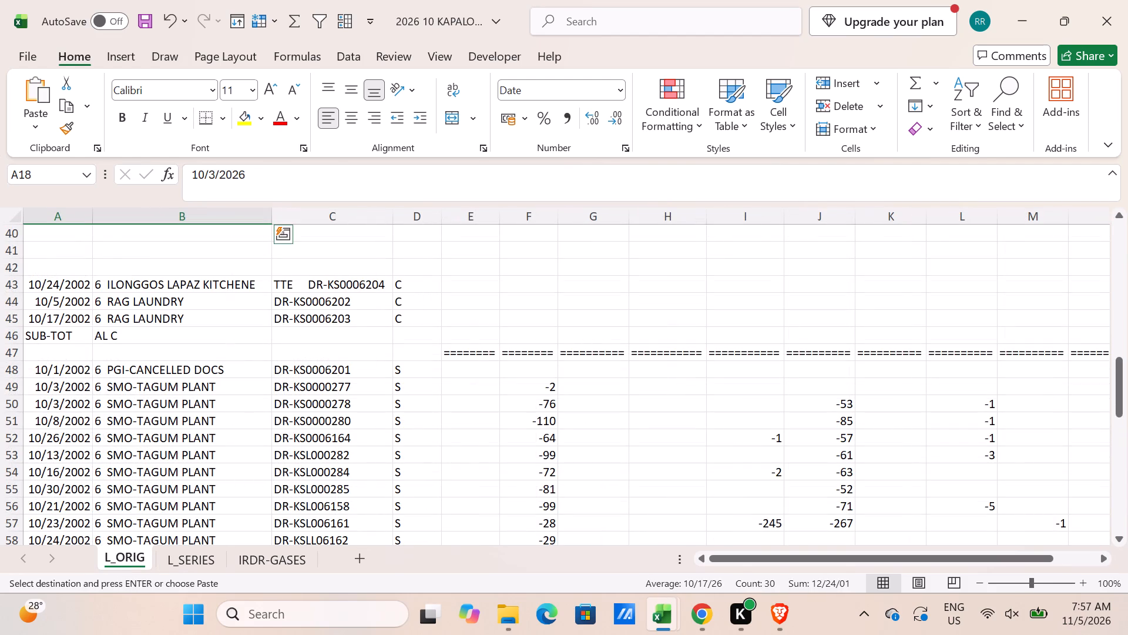
{"action": "left_click", "coordinate": [51, 287]}
{"action": "key", "text": "ctrl+v"}
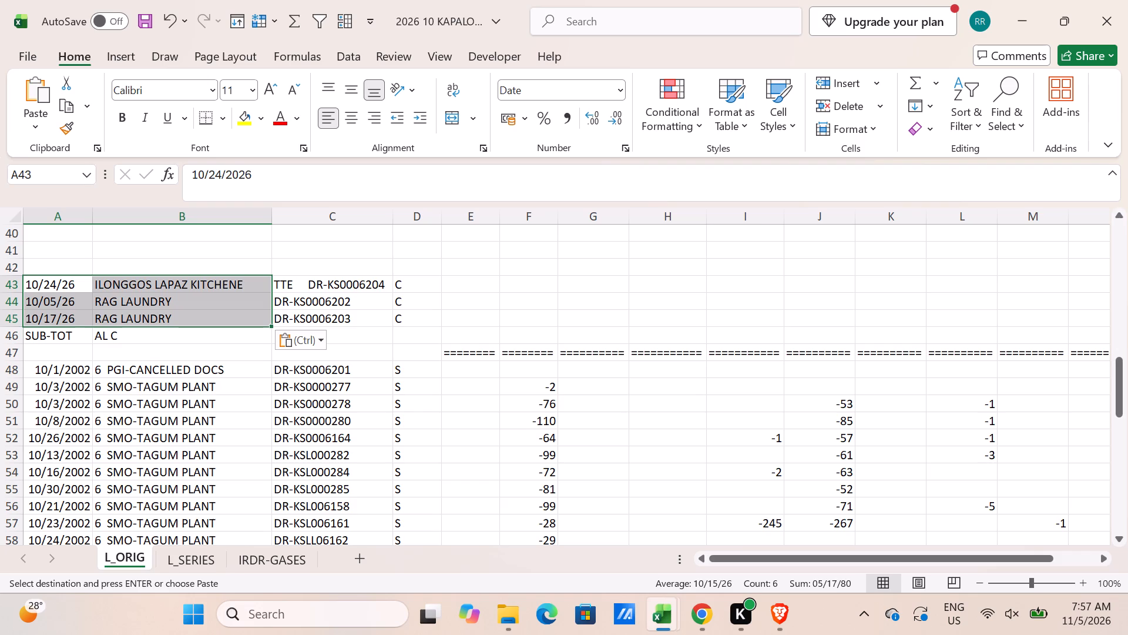
Copy the cleaned dates and particulars in L_SERIES A48:B67 over the same rows of L_ORIG, starting at A48.
{"action": "left_click", "coordinate": [206, 555]}
{"action": "left_click", "coordinate": [46, 436]}
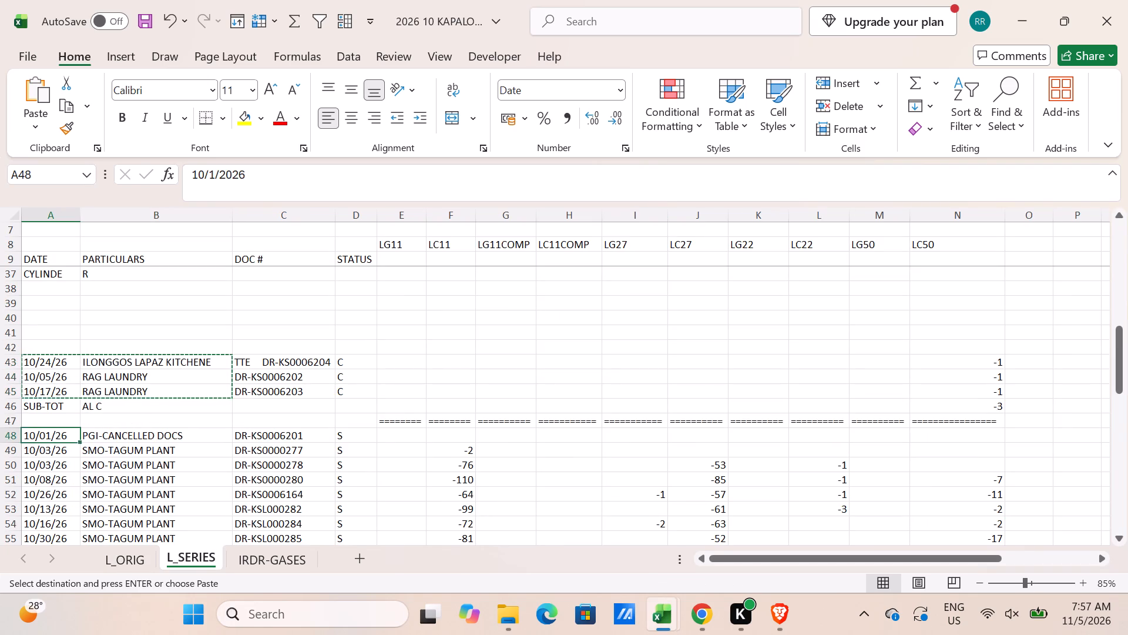
{"action": "scroll", "coordinate": [142, 462], "scroll_direction": "down", "scroll_amount": 3}
{"action": "scroll", "coordinate": [217, 469], "scroll_direction": "down", "scroll_amount": 3}
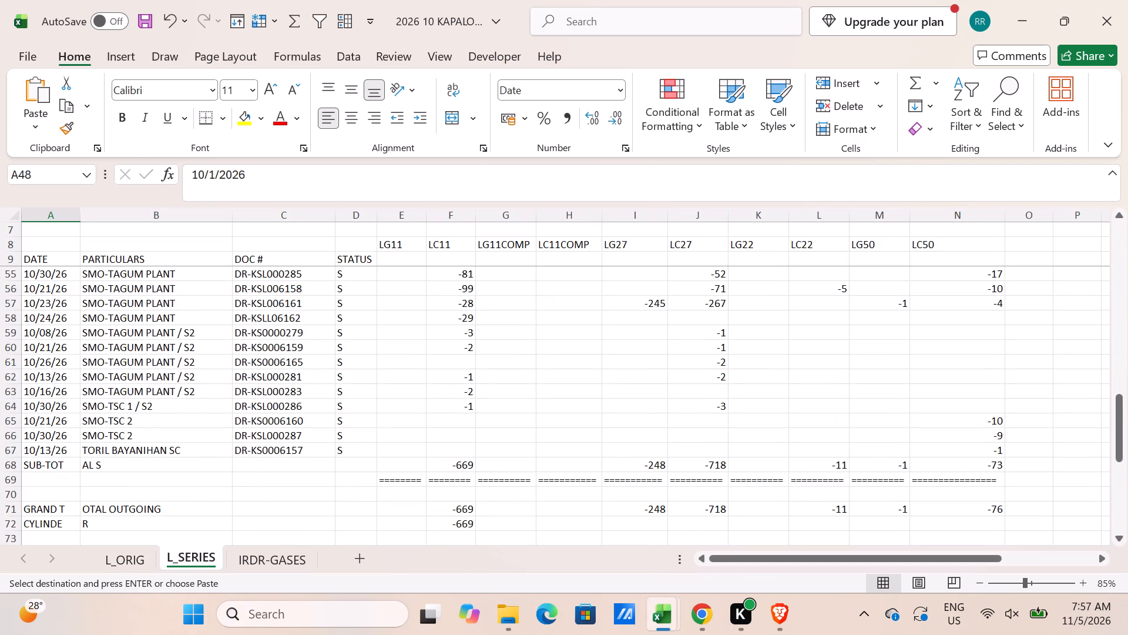
{"action": "left_click", "coordinate": [181, 448], "text": "shift"}
{"action": "key", "text": "ctrl+c"}
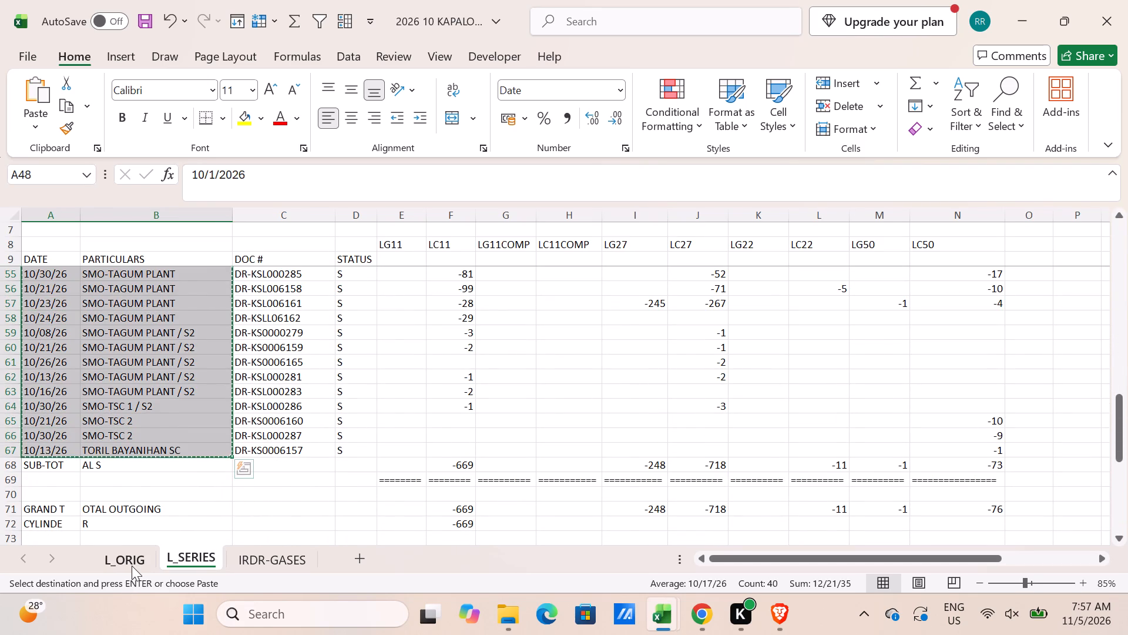
{"action": "left_click", "coordinate": [132, 566]}
{"action": "left_click", "coordinate": [51, 366]}
{"action": "key", "text": "ctrl+v"}
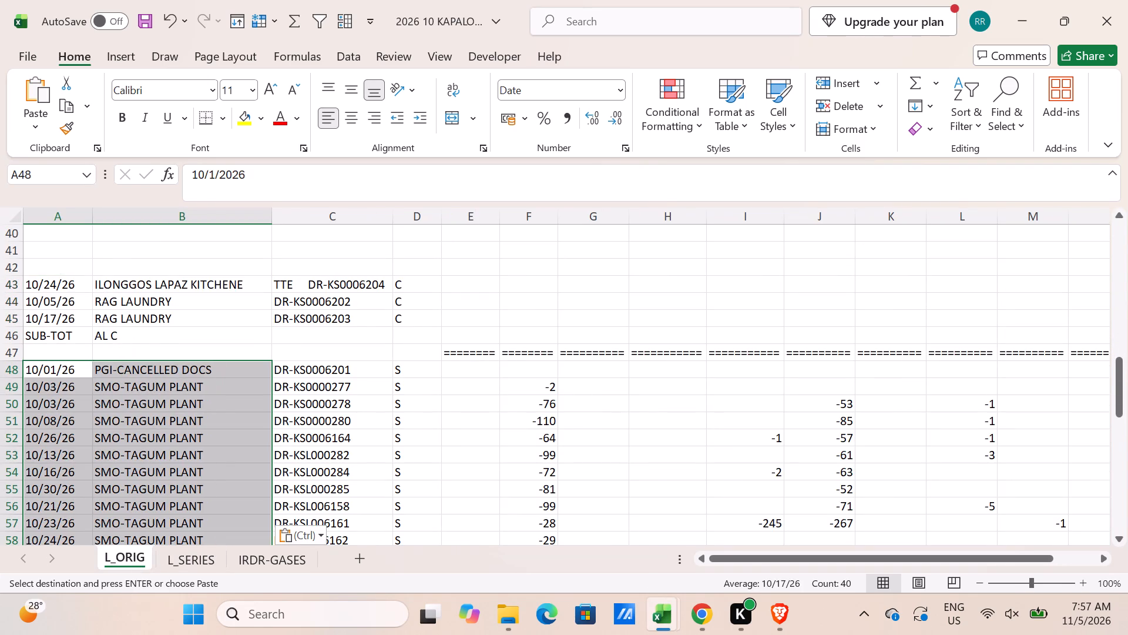
{"action": "scroll", "coordinate": [58, 373], "scroll_direction": "down", "scroll_amount": 5}
{"action": "scroll", "coordinate": [77, 383], "scroll_direction": "up", "scroll_amount": 3}
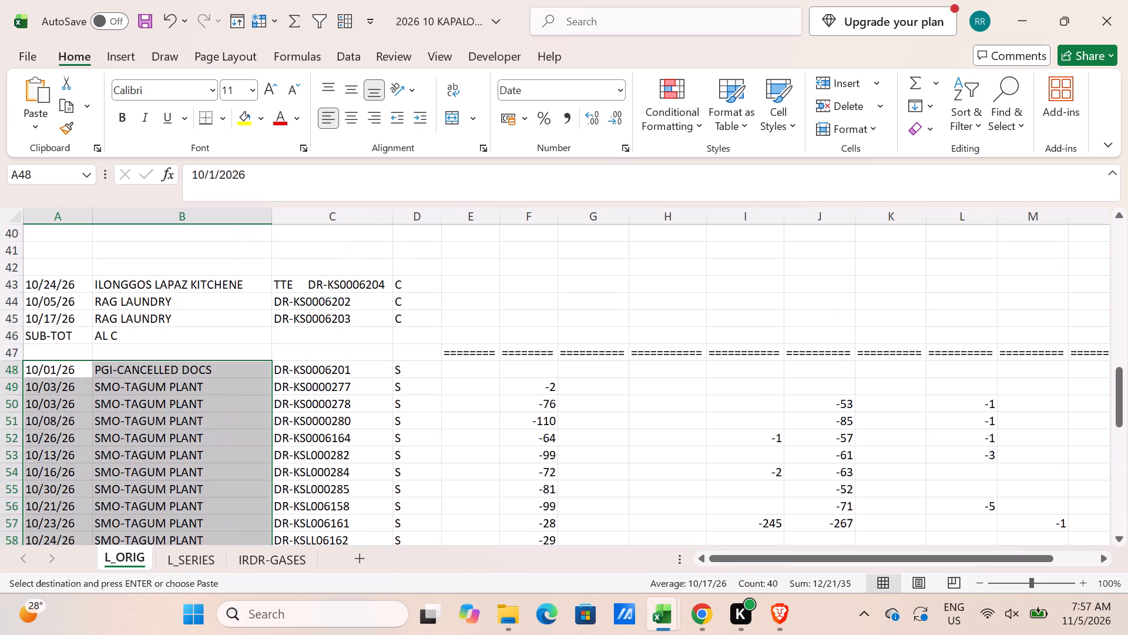
{"action": "scroll", "coordinate": [77, 383], "scroll_direction": "up", "scroll_amount": 10}
{"action": "left_click", "coordinate": [175, 560]}
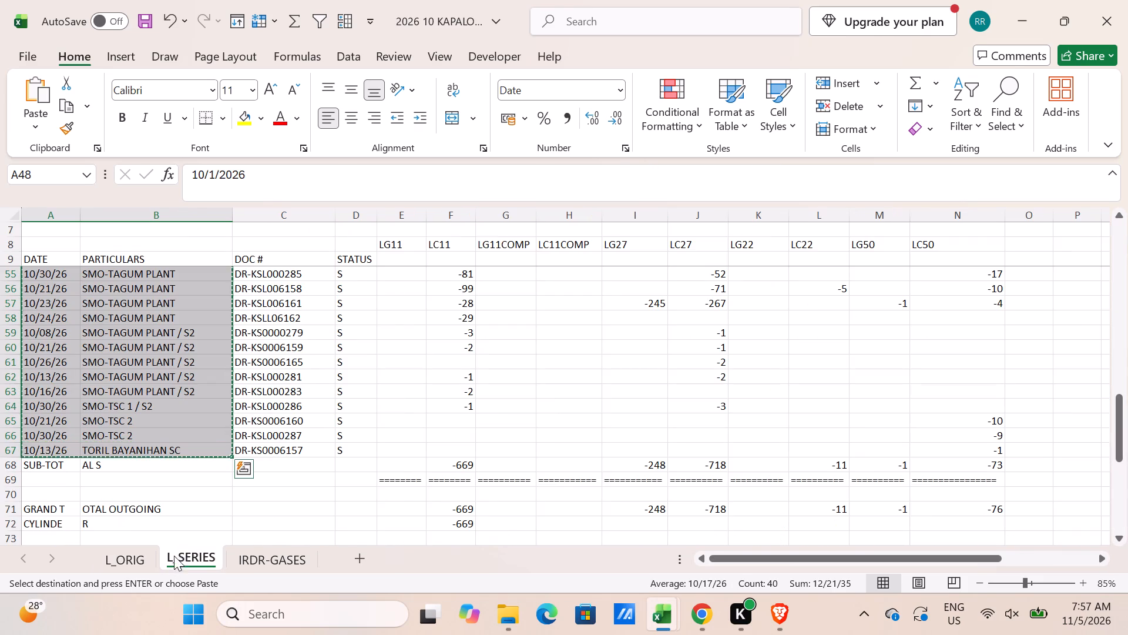
{"action": "key", "text": "Escape"}
Delete the STATUS column and all quantity columns from LG11 to LC50 in L_SERIES, keeping columns A to C.
{"action": "scroll", "coordinate": [288, 433], "scroll_direction": "up", "scroll_amount": 2}
{"action": "scroll", "coordinate": [310, 379], "scroll_direction": "up", "scroll_amount": 2}
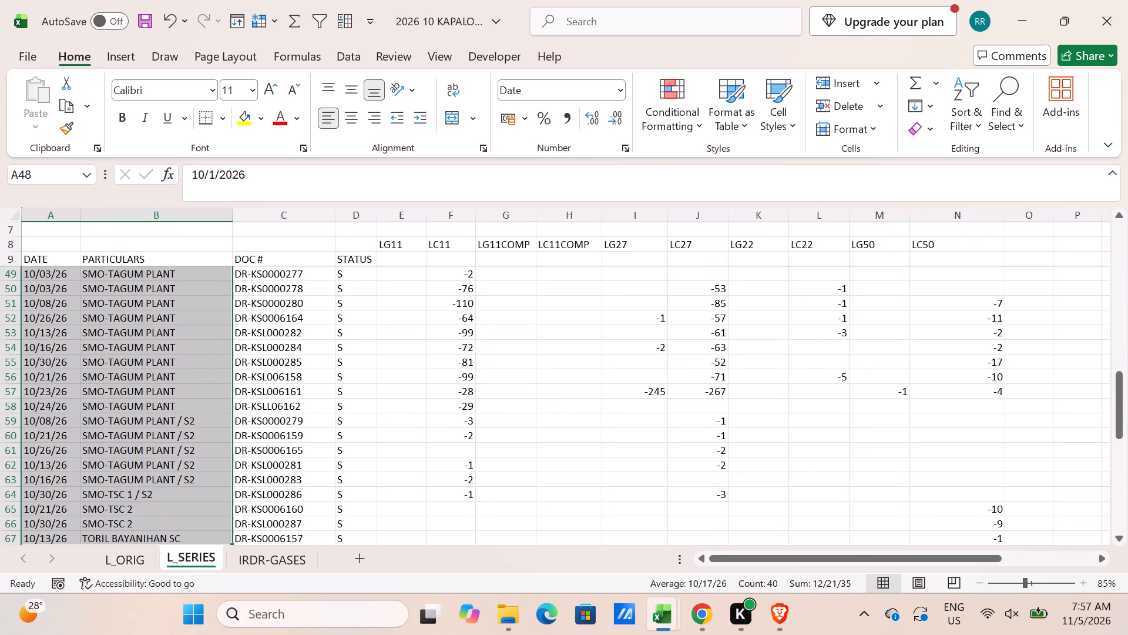
{"action": "scroll", "coordinate": [310, 377], "scroll_direction": "up", "scroll_amount": 1}
{"action": "left_click_drag", "start_coordinate": [345, 220], "coordinate": [677, 232]}
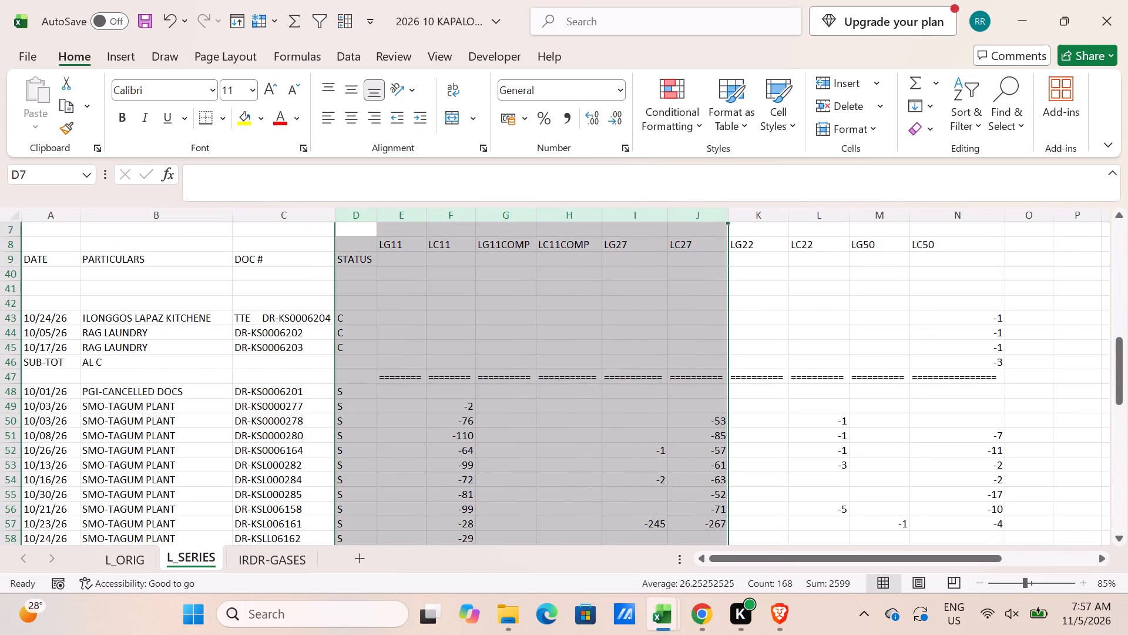
{"action": "key", "text": "ctrl+minus"}
{"action": "key", "text": "ctrl+minus"}
{"action": "key", "text": "ctrl+minus"}
{"action": "key", "text": "ctrl+minus"}
{"action": "scroll", "coordinate": [300, 241], "scroll_direction": "up", "scroll_amount": 4}
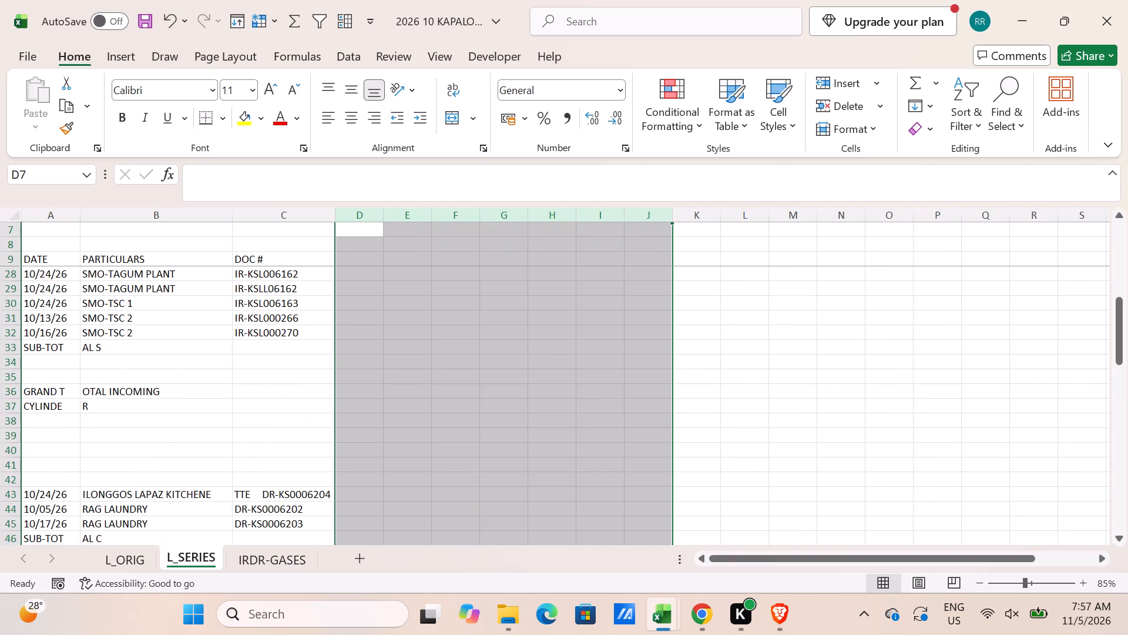
Unfreeze the panes in L_SERIES.
{"action": "scroll", "coordinate": [183, 340], "scroll_direction": "up", "scroll_amount": 11}
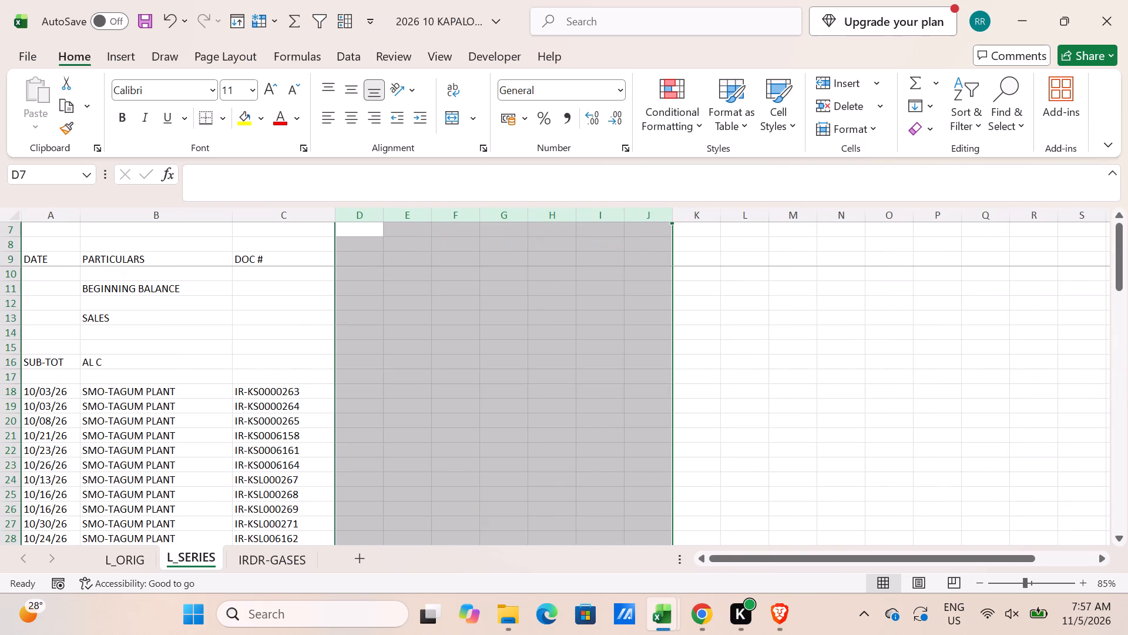
{"action": "scroll", "coordinate": [31, 258], "scroll_direction": "up", "scroll_amount": 3}
{"action": "left_click", "coordinate": [255, 24]}
{"action": "left_click", "coordinate": [247, 48]}
{"action": "scroll", "coordinate": [223, 148], "scroll_direction": "up", "scroll_amount": 4}
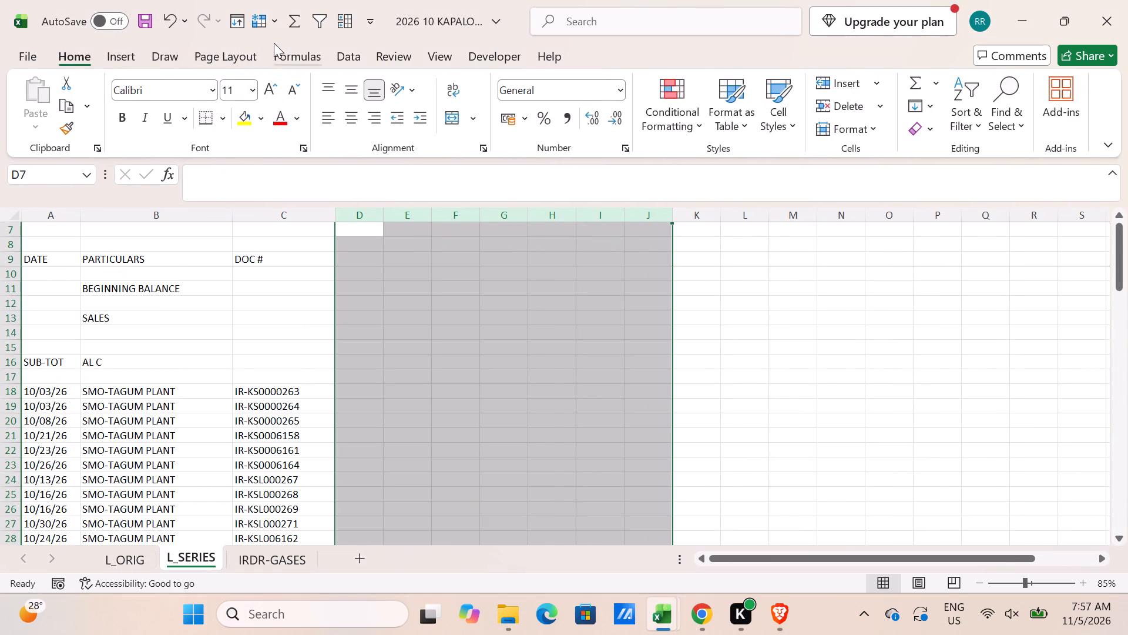
{"action": "left_click", "coordinate": [265, 18]}
{"action": "left_click", "coordinate": [273, 49]}
{"action": "scroll", "coordinate": [184, 245], "scroll_direction": "up", "scroll_amount": 4}
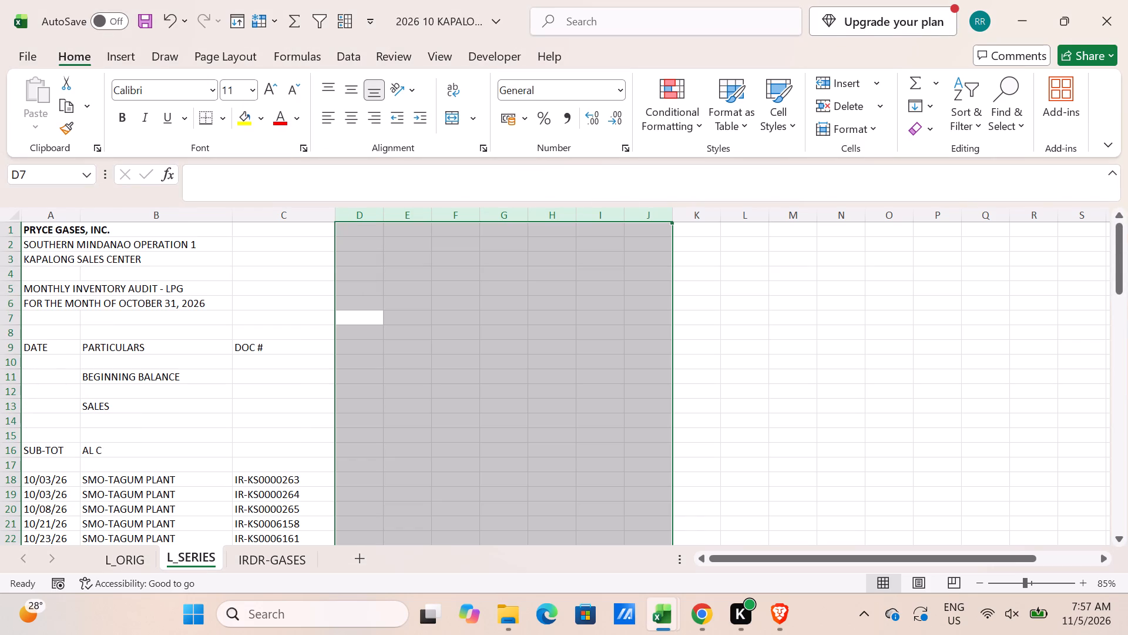
Enter the heading MISSING SERIES in A7 and make it bold and underlined.
{"action": "scroll", "coordinate": [80, 338], "scroll_direction": "down", "scroll_amount": 1}
{"action": "left_click", "coordinate": [62, 275]}
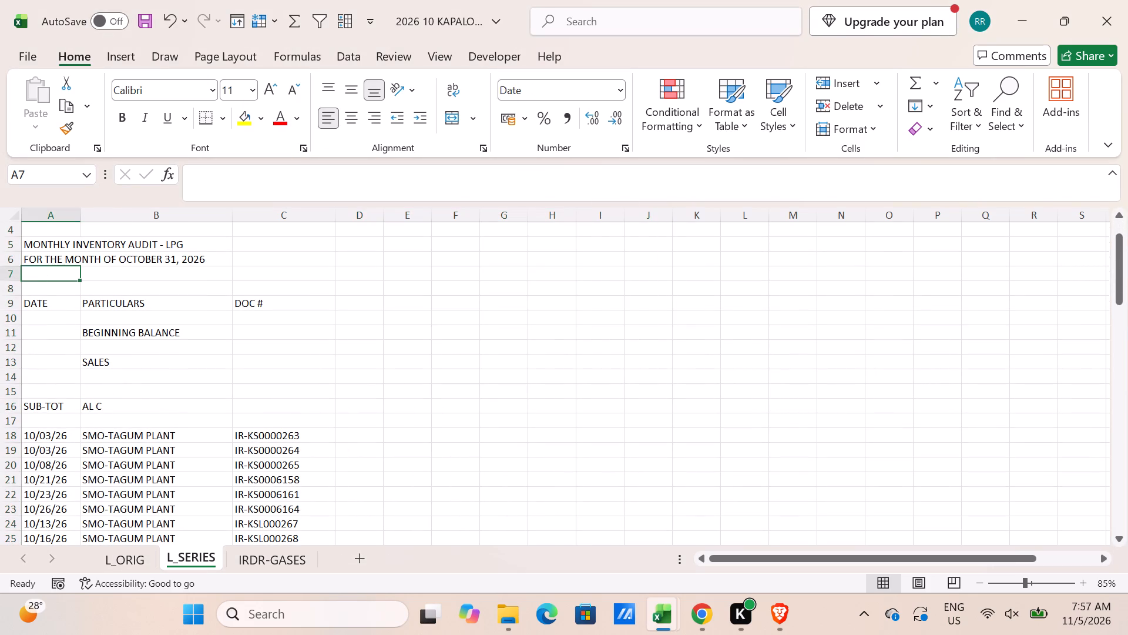
{"action": "type", "text": "missin\\"}
{"action": "key", "text": "BackSpace"}
{"action": "key", "text": "BackSpace"}
{"action": "key", "text": "BackSpace"}
{"action": "key", "text": "BackSpace"}
{"action": "key", "text": "BackSpace"}
{"action": "key", "text": "BackSpace"}
{"action": "key", "text": "BackSpace"}
{"action": "key", "text": "BackSpace"}
{"action": "key", "text": "BackSpace"}
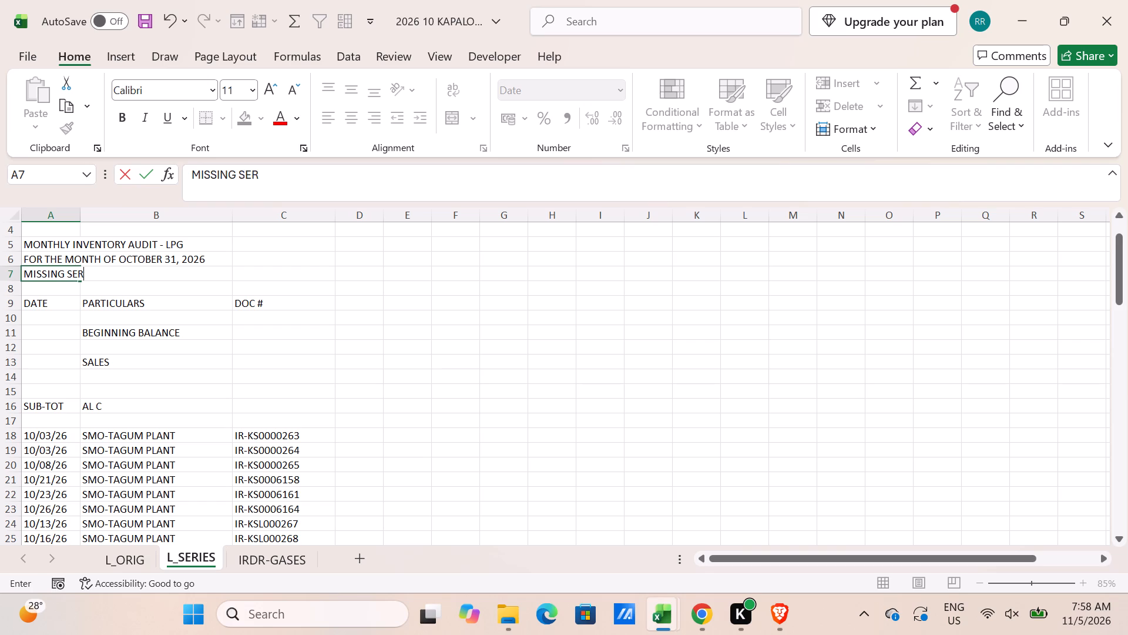
{"action": "key", "text": "Return"}
{"action": "left_click", "coordinate": [62, 274]}
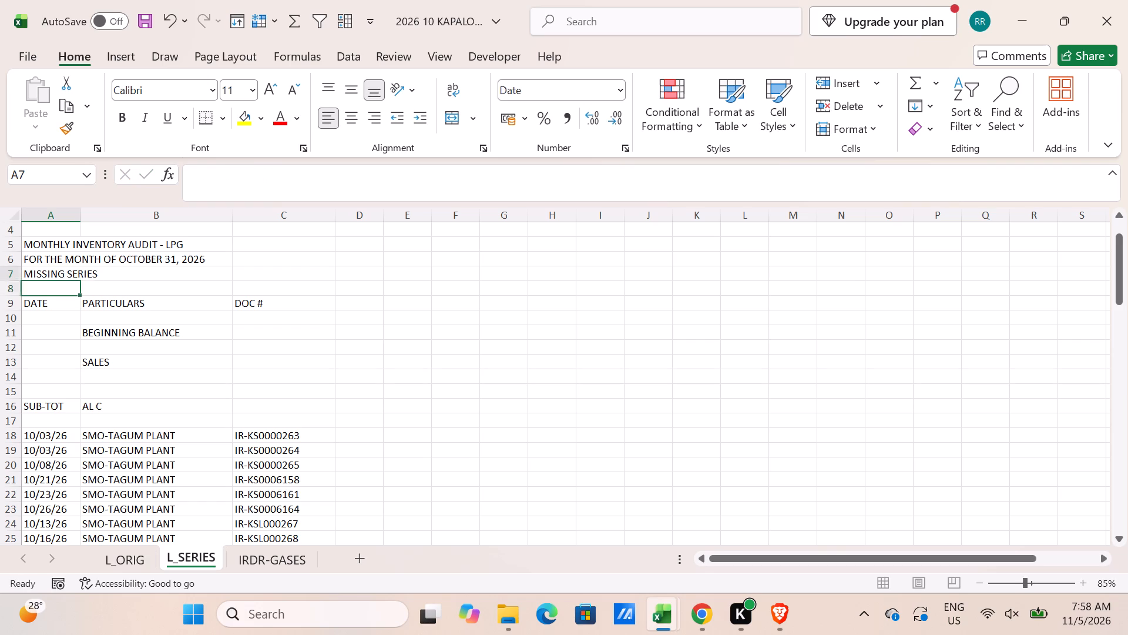
{"action": "key", "text": "ctrl+b"}
{"action": "key", "text": "ctrl+u"}
{"action": "scroll", "coordinate": [61, 275], "scroll_direction": "up", "scroll_amount": 1}
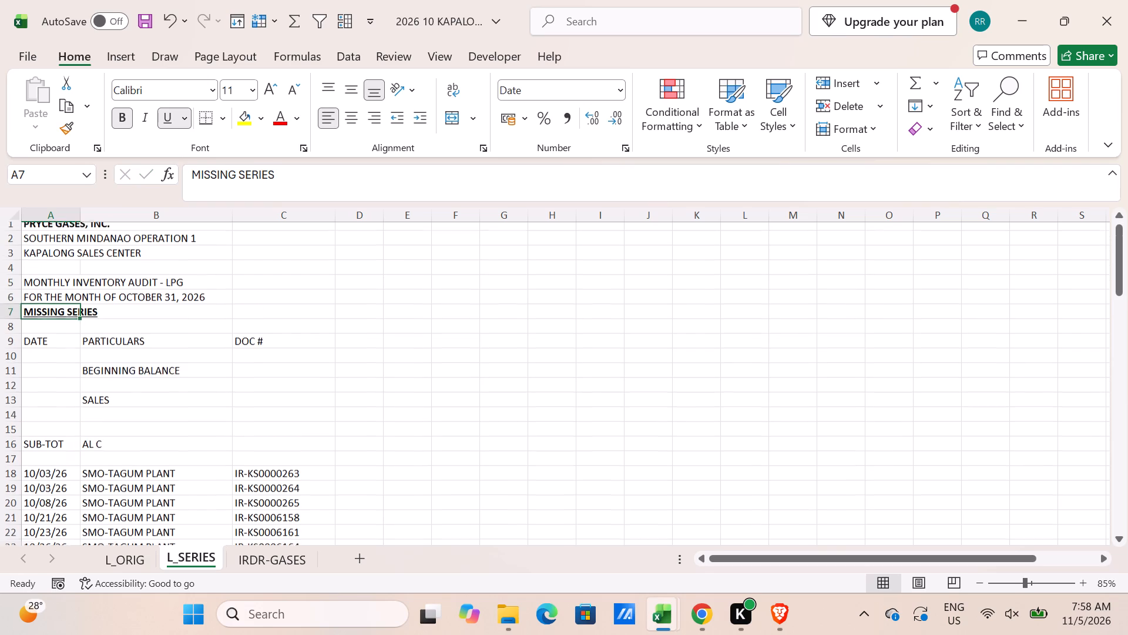
{"action": "scroll", "coordinate": [46, 290], "scroll_direction": "down", "scroll_amount": 1}
{"action": "scroll", "coordinate": [28, 290], "scroll_direction": "up", "scroll_amount": 1}
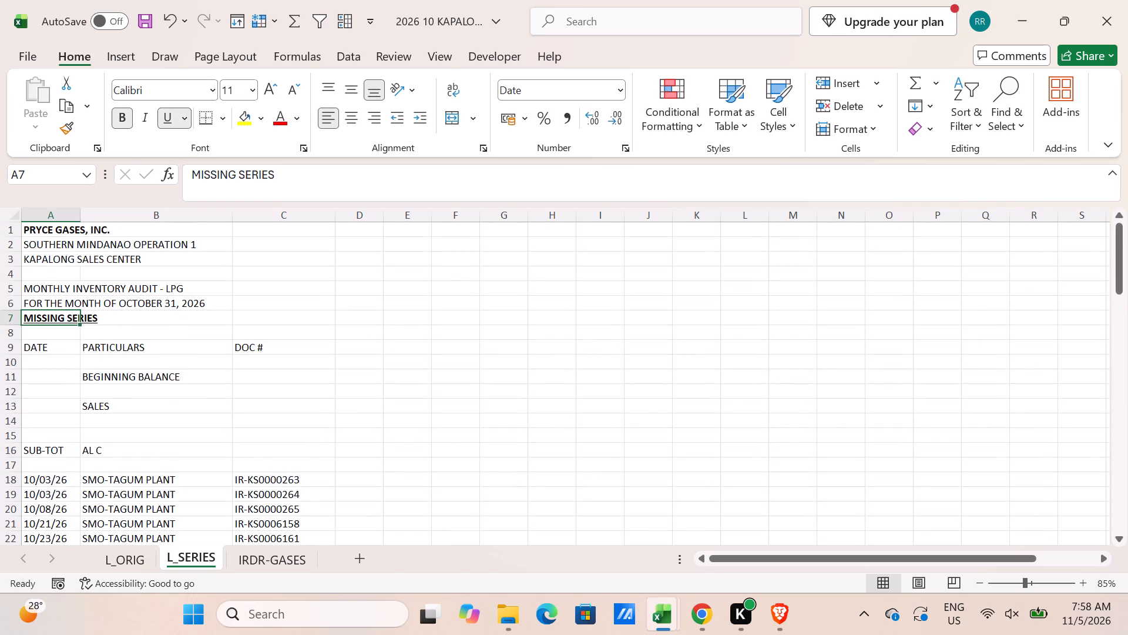
Freeze the panes at row 8 so the heading rows 1 to 7 stay in view.
{"action": "left_click", "coordinate": [7, 335]}
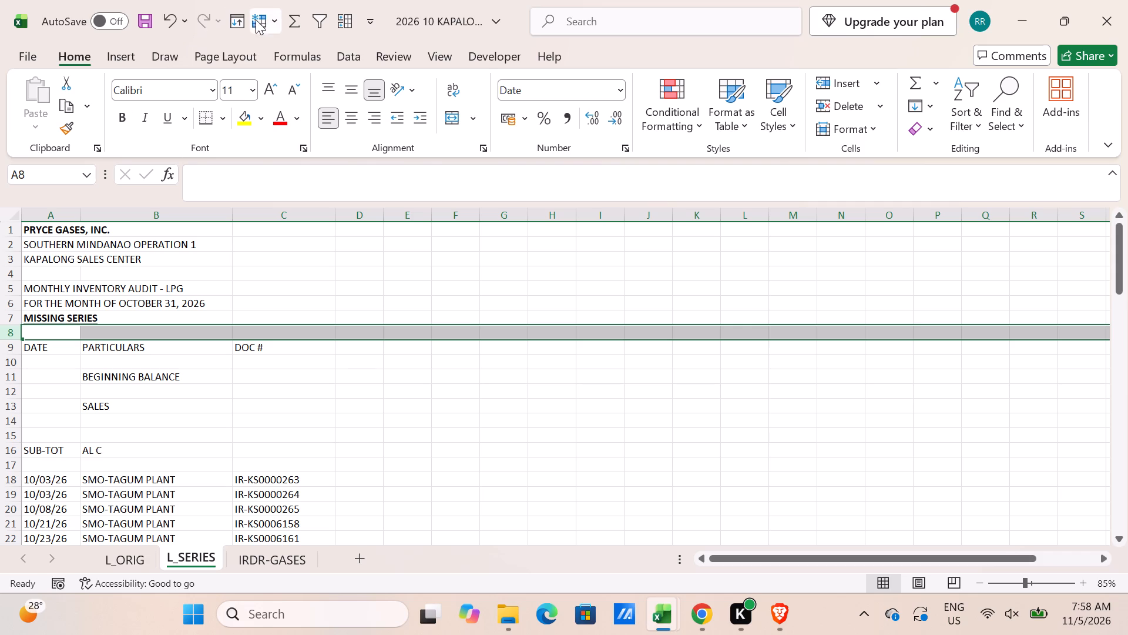
{"action": "left_click", "coordinate": [256, 19]}
{"action": "left_click", "coordinate": [267, 69]}
{"action": "scroll", "coordinate": [143, 273], "scroll_direction": "down", "scroll_amount": 1}
{"action": "scroll", "coordinate": [38, 309], "scroll_direction": "up", "scroll_amount": 2}
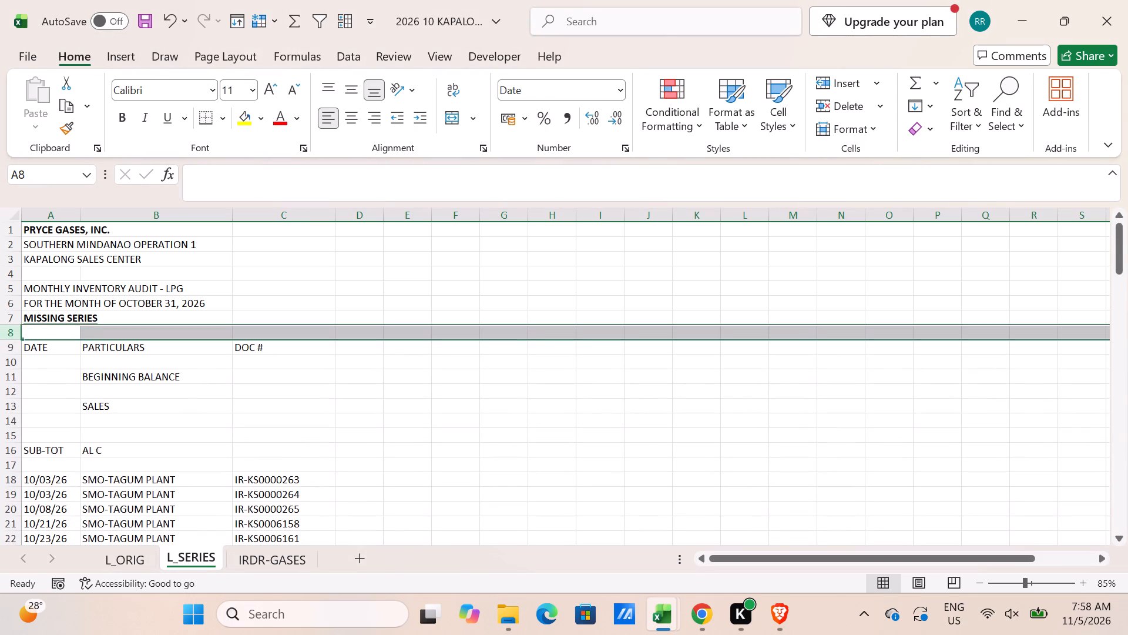
Delete rows 9 to 16, from the DATE header row through the first SUB-TOTAL C row.
{"action": "left_click_drag", "start_coordinate": [10, 347], "coordinate": [15, 458]}
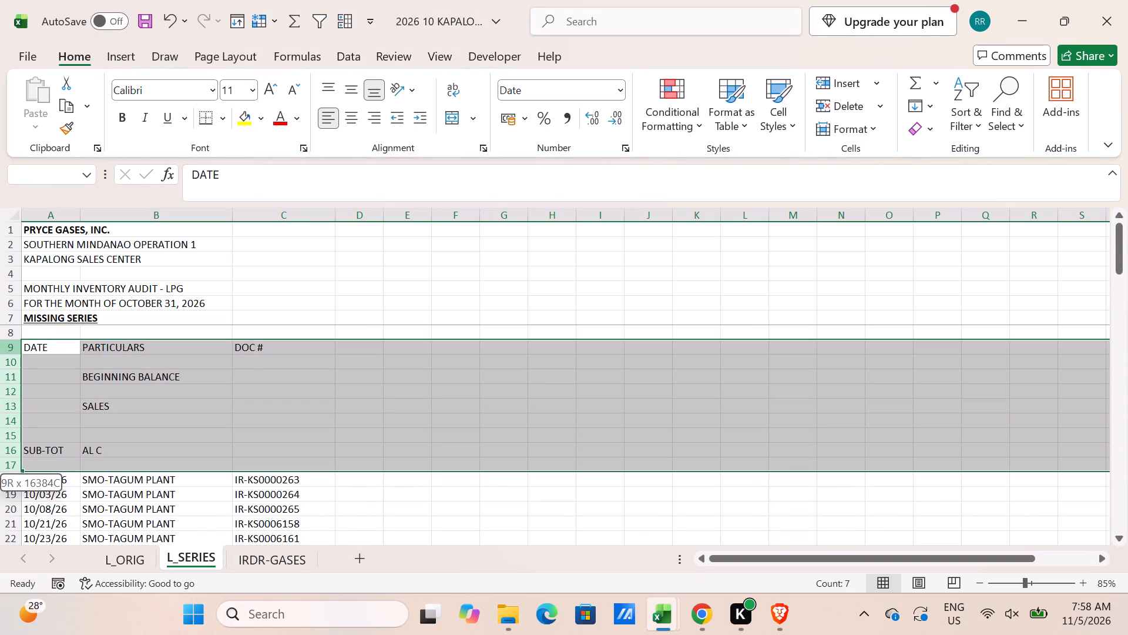
{"action": "left_click_drag", "start_coordinate": [15, 458], "coordinate": [24, 447]}
{"action": "key", "text": "ctrl+minus"}
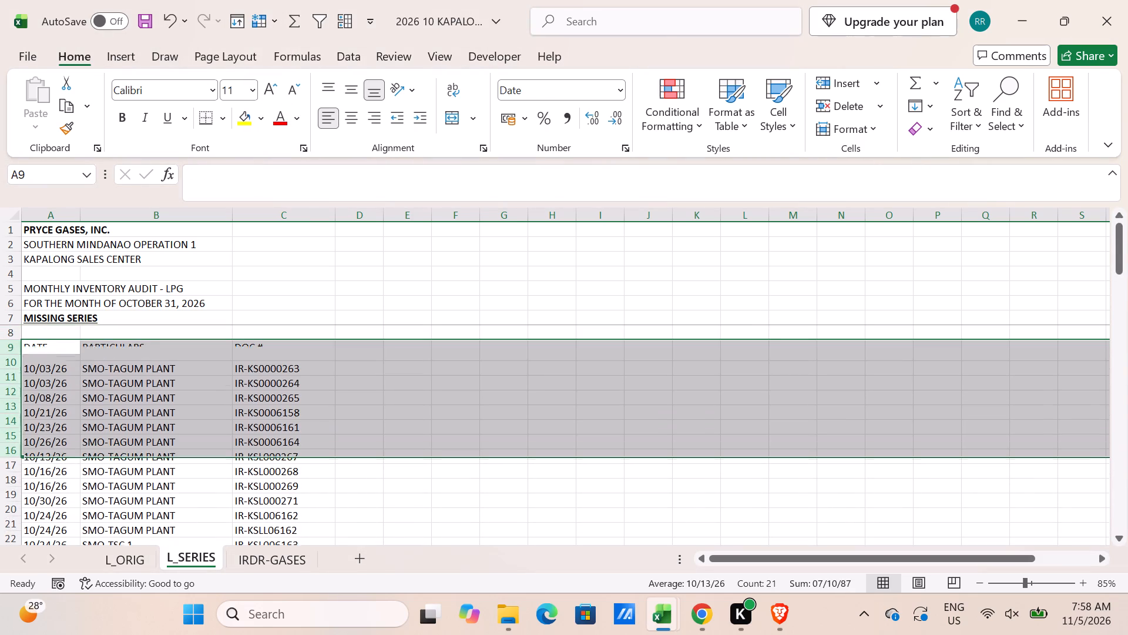
Delete rows 25 to 33, covering the incoming SUB-TOTAL S, GRAND TOTAL INCOMING and CYLINDER rows.
{"action": "scroll", "coordinate": [80, 490], "scroll_direction": "down", "scroll_amount": 4}
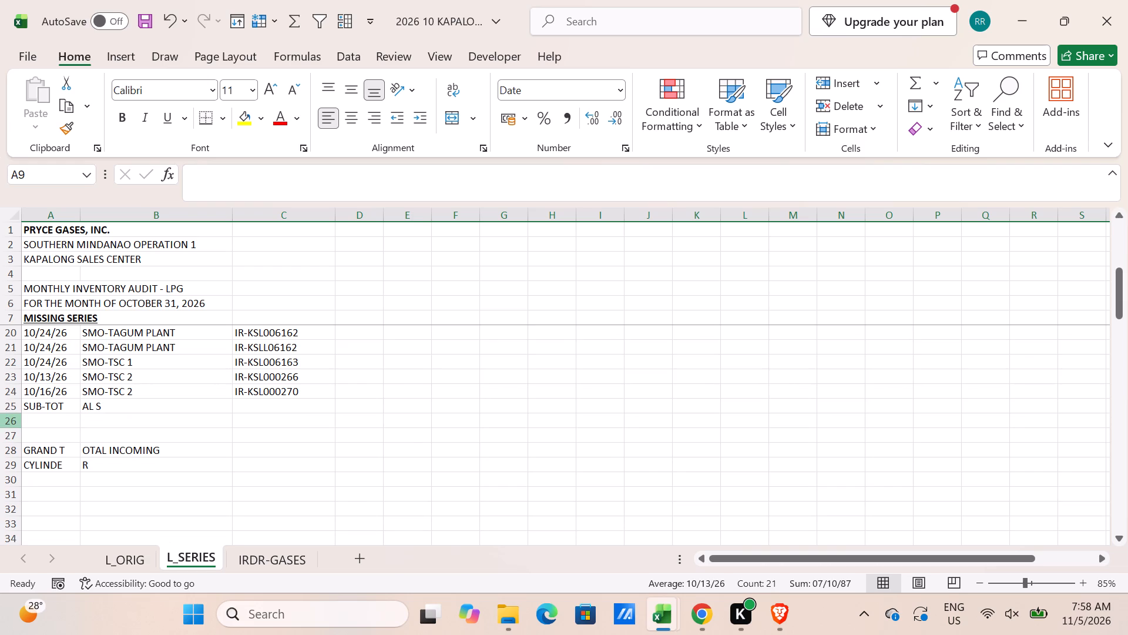
{"action": "left_click_drag", "start_coordinate": [13, 405], "coordinate": [40, 442]}
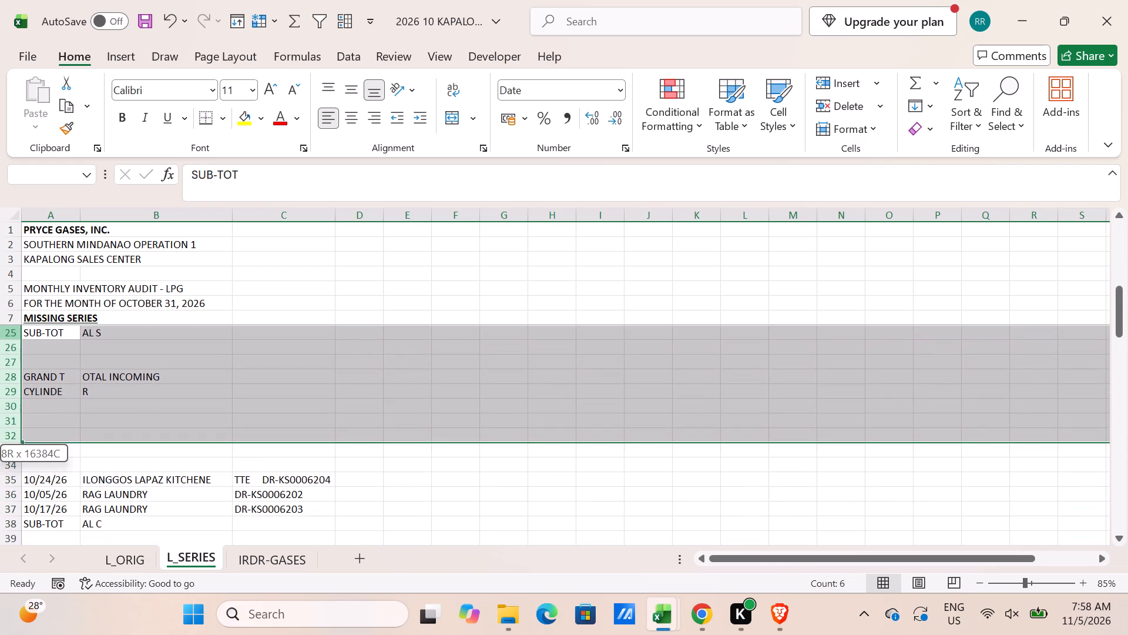
{"action": "left_click_drag", "start_coordinate": [40, 442], "coordinate": [45, 443]}
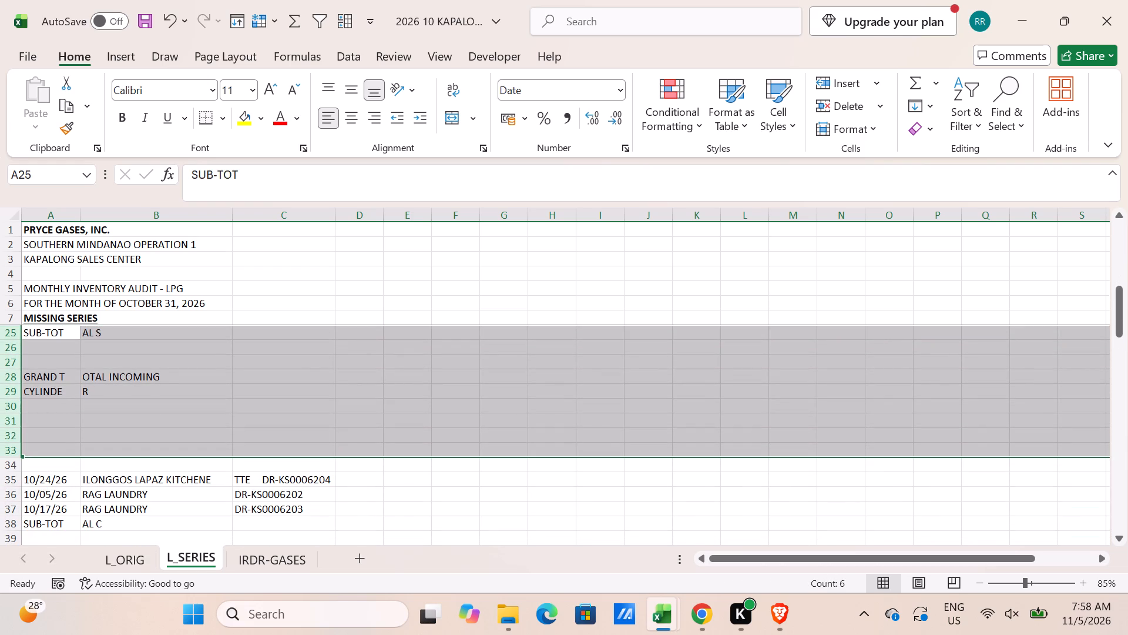
{"action": "key", "text": "ctrl+minus"}
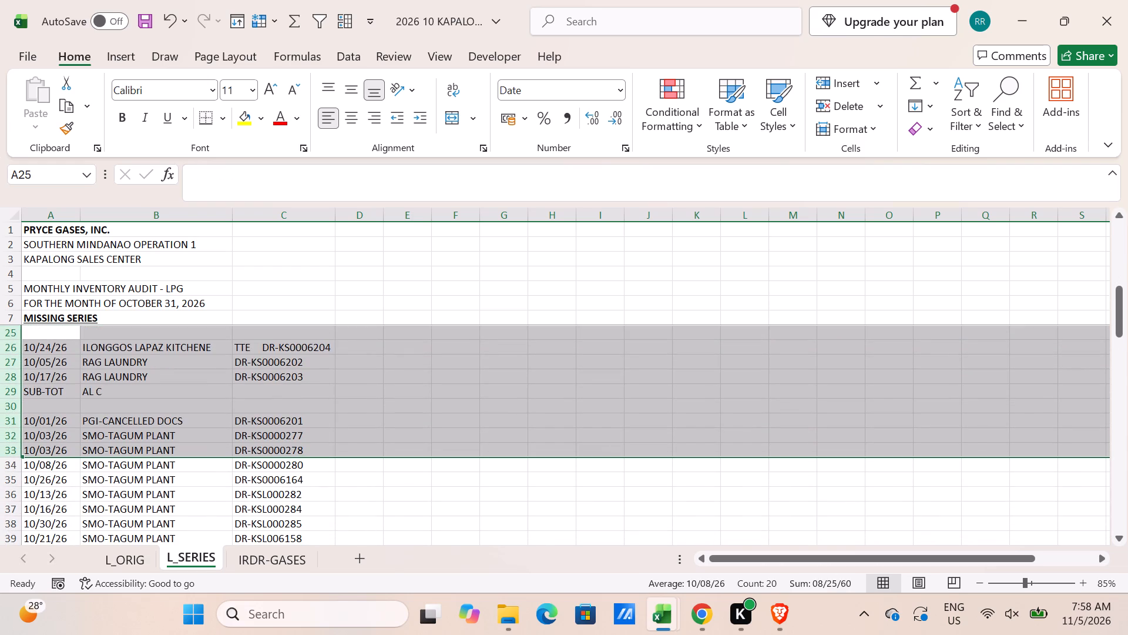
Complete the customer name in B26 as ILONGGOS LAPAZ KITCHENETTE.
{"action": "left_click", "coordinate": [177, 344]}
{"action": "left_click", "coordinate": [401, 178]}
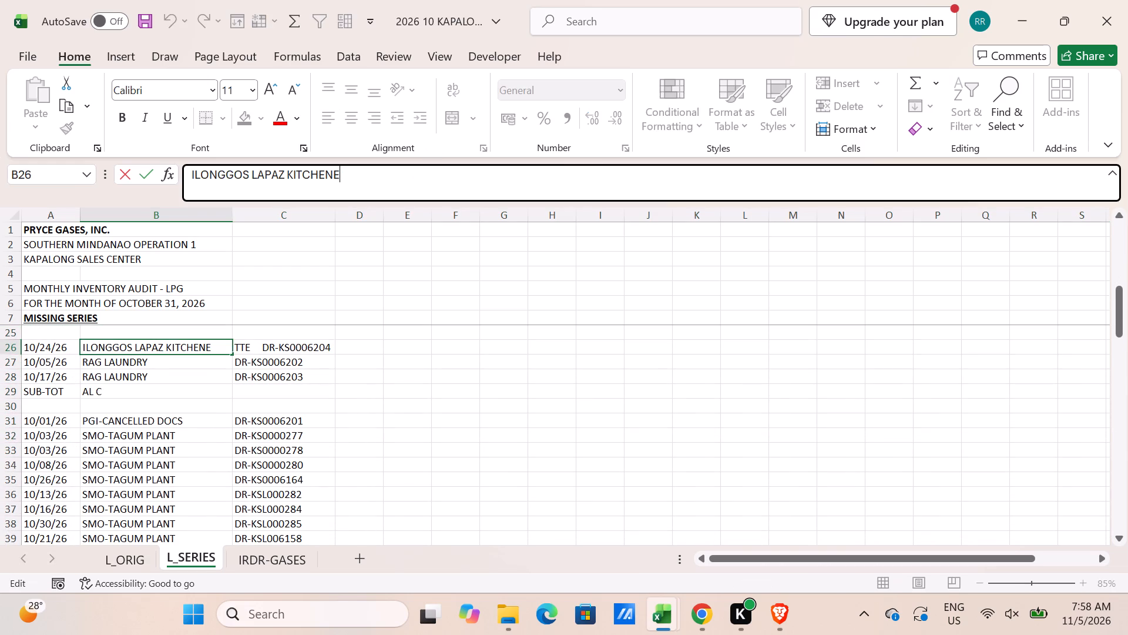
{"action": "type", "text": "TTE"}
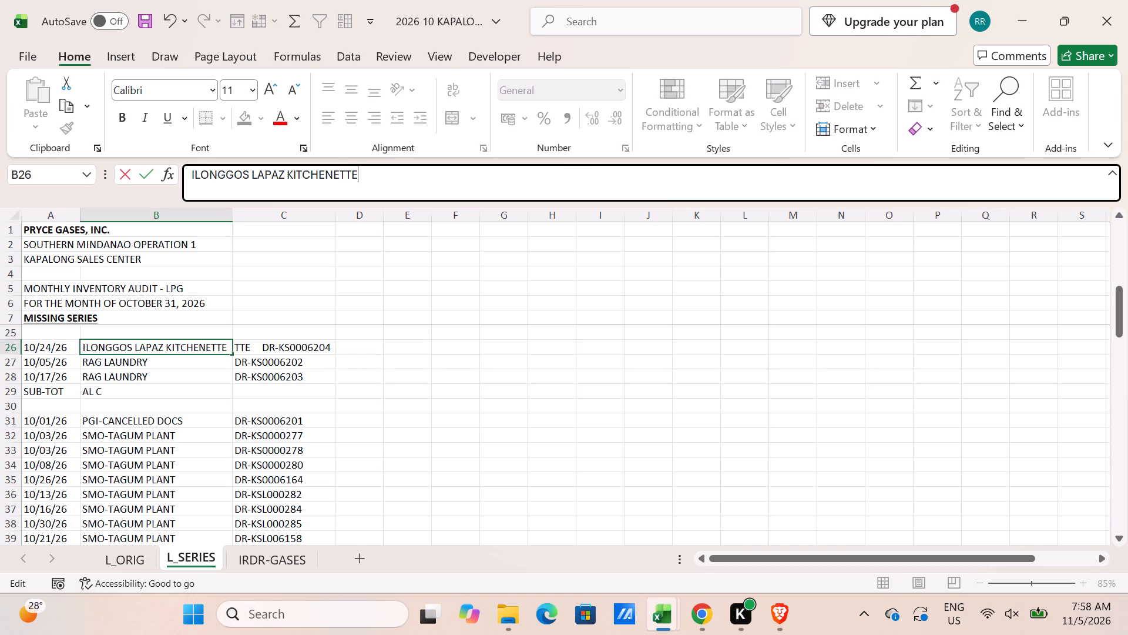
{"action": "key", "text": "Return"}
Remove the leading TTE and spaces from the document number in C26, leaving DR-KS0006204.
{"action": "key", "text": "Down"}
{"action": "key", "text": "Up"}
{"action": "key", "text": "Up"}
{"action": "key", "text": "Right"}
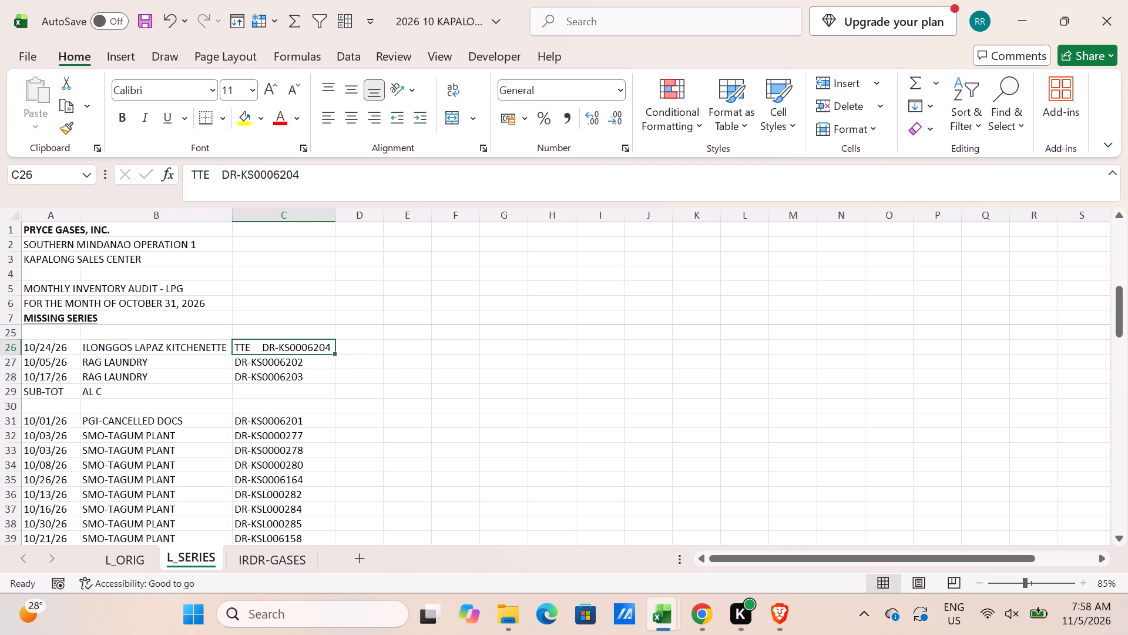
{"action": "left_click", "coordinate": [223, 173]}
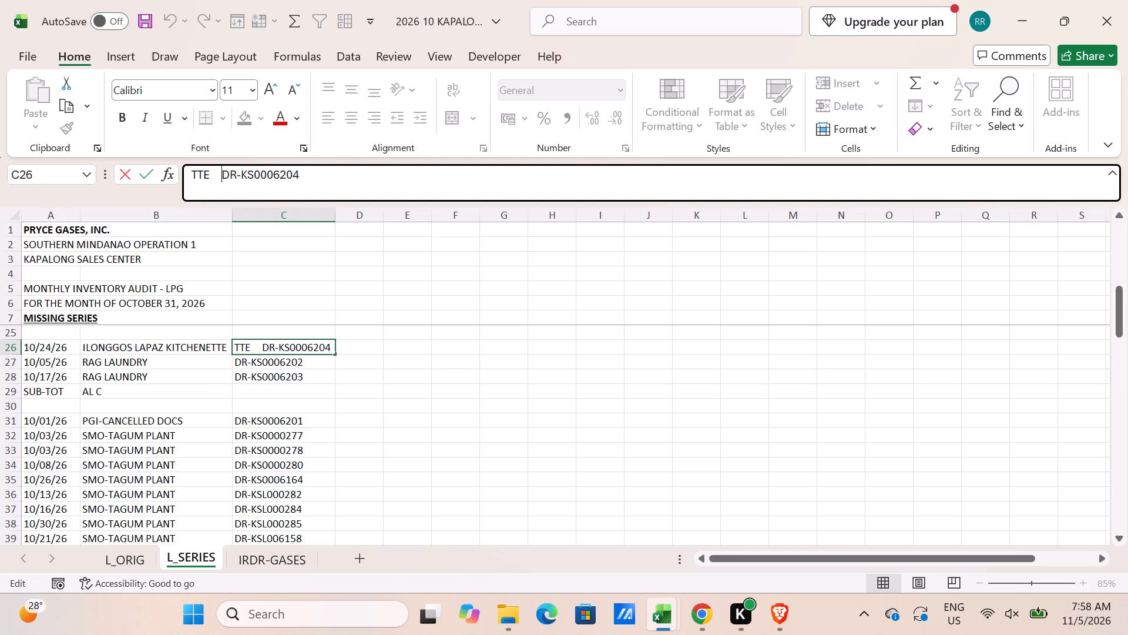
{"action": "key", "text": "BackSpace"}
{"action": "key", "text": "BackSpace"}
{"action": "key", "text": "BackSpace"}
{"action": "key", "text": "BackSpace"}
{"action": "key", "text": "BackSpace"}
{"action": "key", "text": "BackSpace"}
{"action": "key", "text": "BackSpace"}
{"action": "key", "text": "BackSpace"}
{"action": "key", "text": "BackSpace"}
{"action": "key", "text": "BackSpace"}
{"action": "key", "text": "BackSpace"}
{"action": "key", "text": "BackSpace"}
{"action": "key", "text": "BackSpace"}
{"action": "key", "text": "BackSpace"}
{"action": "key", "text": "BackSpace"}
{"action": "key", "text": "BackSpace"}
{"action": "key", "text": "BackSpace"}
{"action": "key", "text": "Return"}
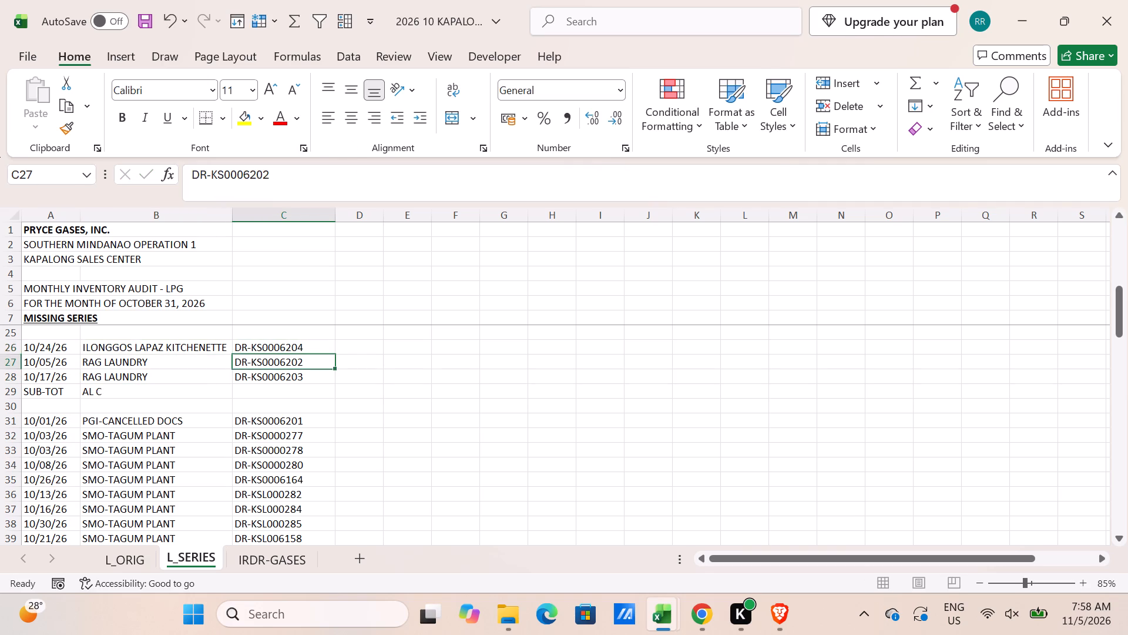
Copy the corrected name and document number in L_SERIES B26:C26 over L_ORIG B43:C43.
{"action": "left_click_drag", "start_coordinate": [206, 344], "coordinate": [239, 345]}
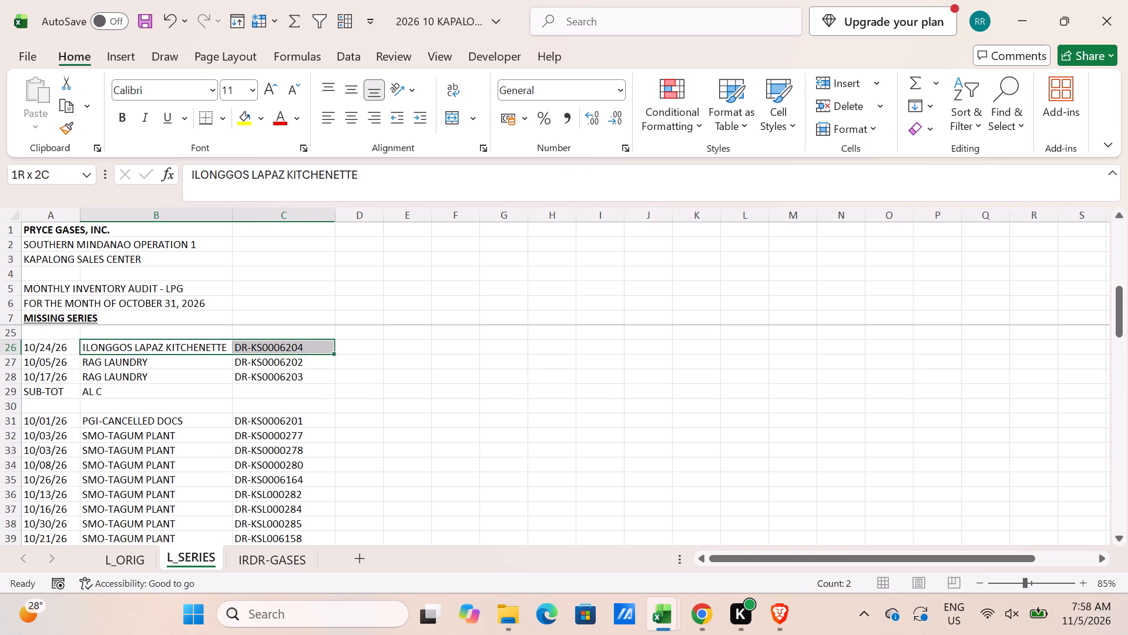
{"action": "left_click_drag", "start_coordinate": [239, 345], "coordinate": [240, 345]}
{"action": "key", "text": "ctrl+c"}
{"action": "left_click", "coordinate": [150, 558]}
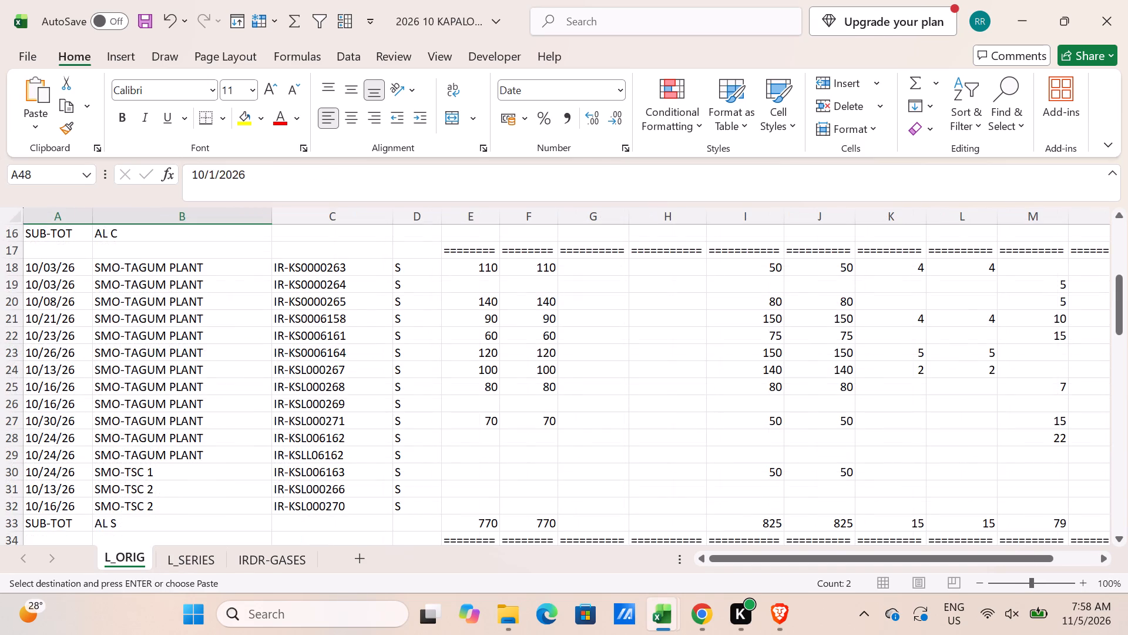
{"action": "scroll", "coordinate": [211, 443], "scroll_direction": "down", "scroll_amount": 5}
{"action": "left_click", "coordinate": [211, 441]}
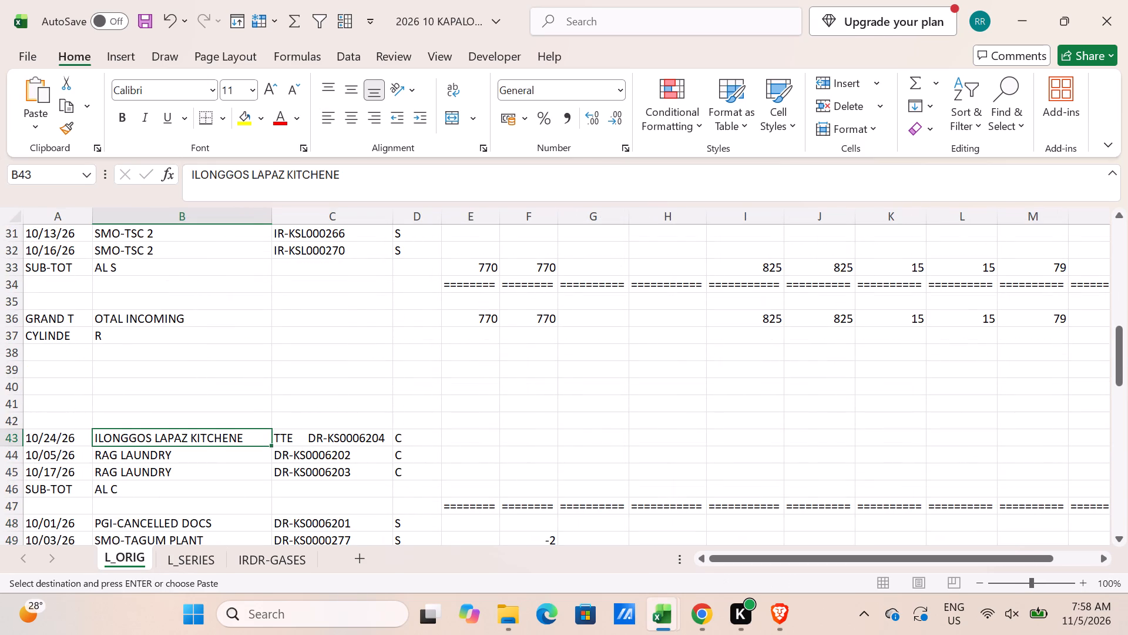
{"action": "key", "text": "ctrl+v"}
{"action": "key", "text": "Escape"}
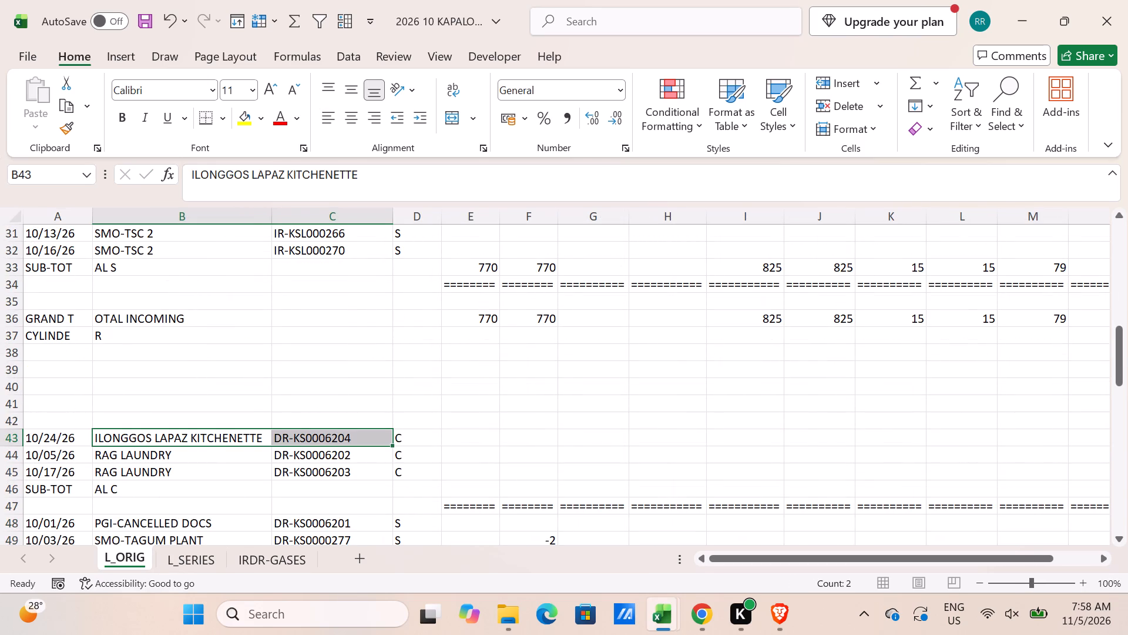
On the L_SERIES sheet, delete rows 29 and 30, covering the SUB-TOTAL C row and the blank row below it.
{"action": "left_click", "coordinate": [214, 561]}
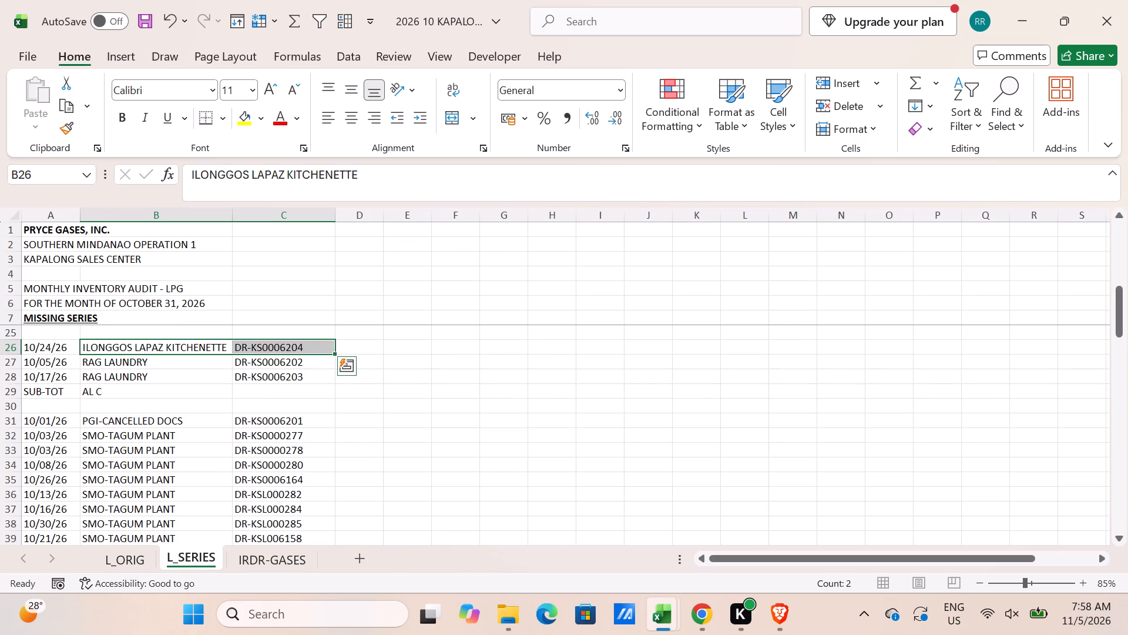
{"action": "scroll", "coordinate": [182, 401], "scroll_direction": "down", "scroll_amount": 1}
{"action": "scroll", "coordinate": [77, 402], "scroll_direction": "up", "scroll_amount": 1}
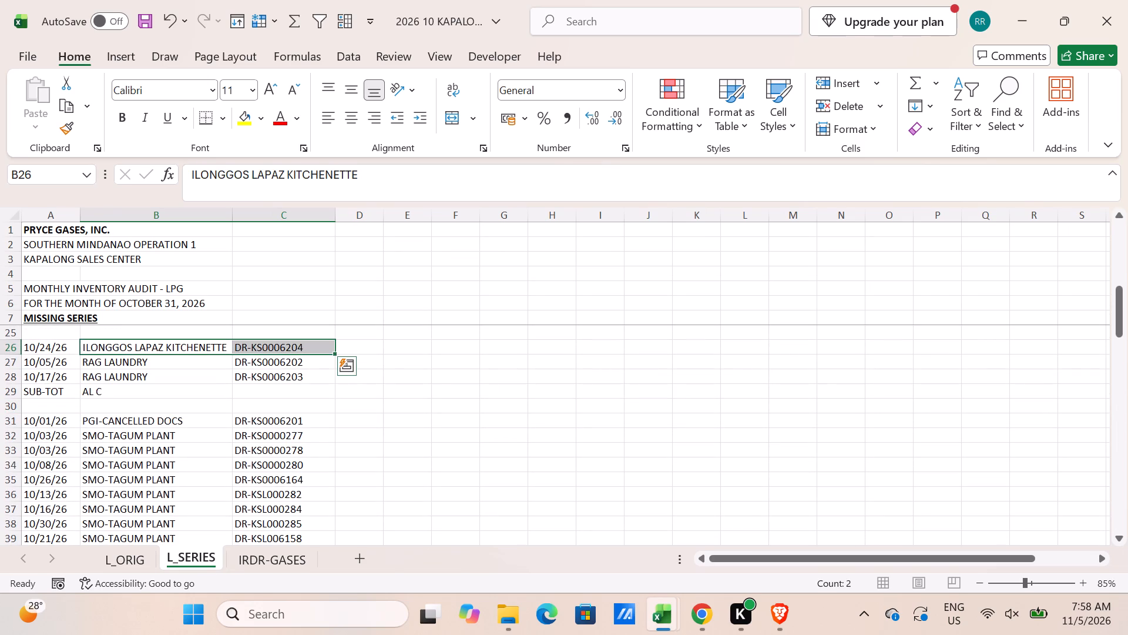
{"action": "left_click", "coordinate": [12, 395]}
{"action": "left_click_drag", "start_coordinate": [14, 390], "coordinate": [19, 403]}
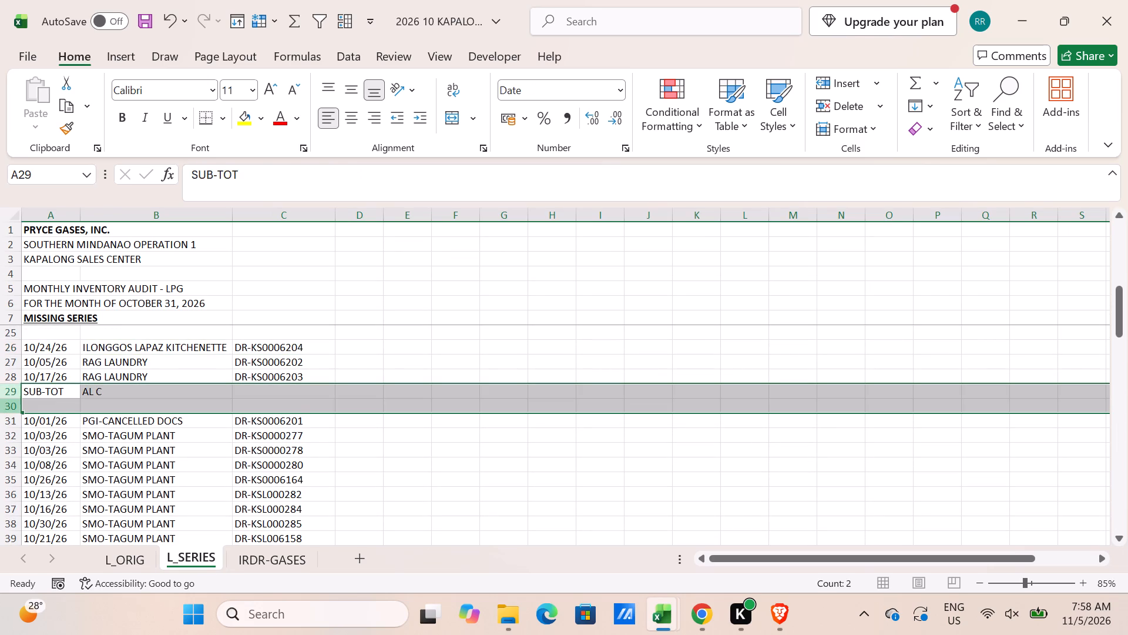
{"action": "key", "text": "ctrl+minus"}
Delete rows 49 to 58 repeatedly, clearing the outgoing SUB-TOTAL S, GRAND TOTAL OUTGOING and CYLINDER rows and what follows them.
{"action": "scroll", "coordinate": [49, 399], "scroll_direction": "down", "scroll_amount": 6}
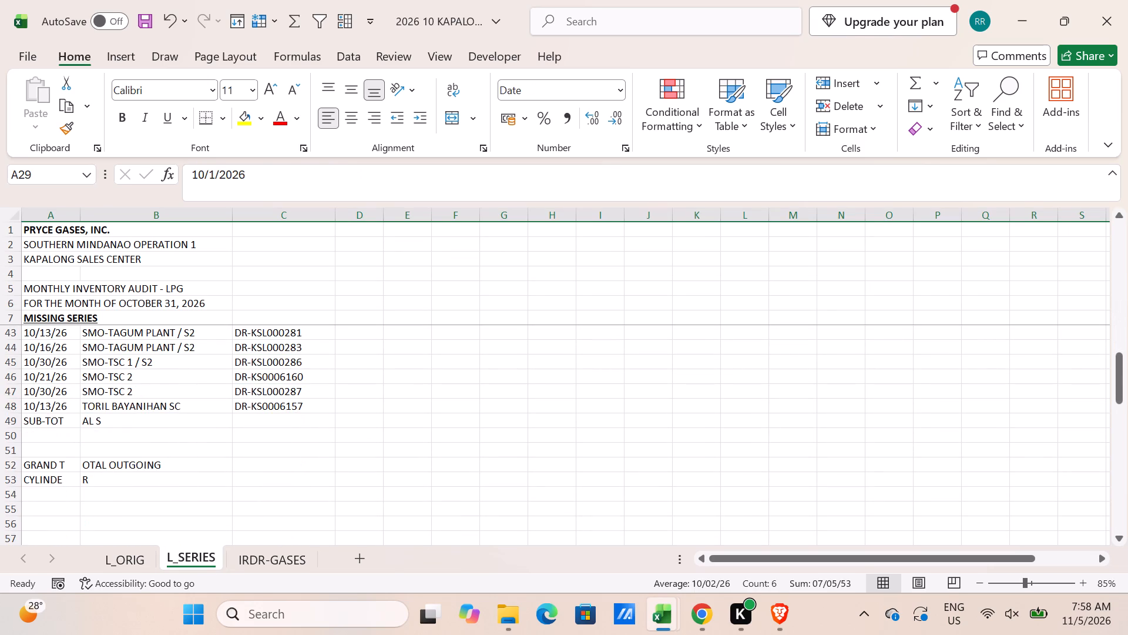
{"action": "scroll", "coordinate": [65, 381], "scroll_direction": "down", "scroll_amount": 1}
{"action": "left_click_drag", "start_coordinate": [8, 373], "coordinate": [12, 514]}
{"action": "key", "text": "ctrl+minus"}
{"action": "key", "text": "ctrl+minus"}
{"action": "key", "text": "ctrl+minus"}
{"action": "key", "text": "ctrl+minus"}
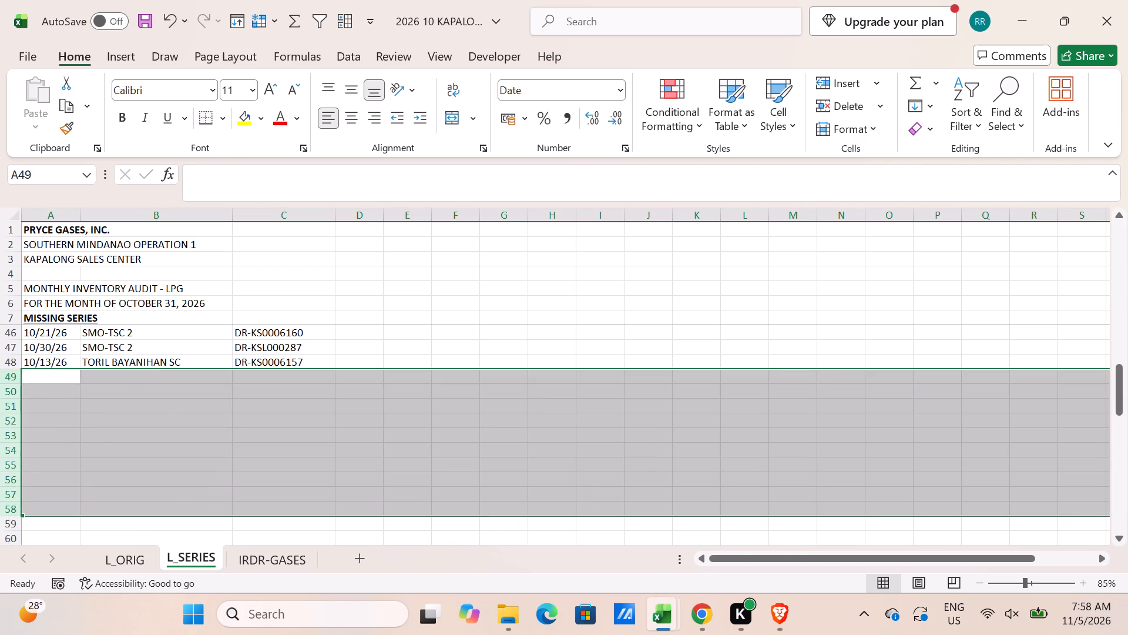
Enter =RIGHT(C10,6) in D10 and fill it down to D48 to extract the last six characters of each document number.
{"action": "scroll", "coordinate": [18, 509], "scroll_direction": "up", "scroll_amount": 14}
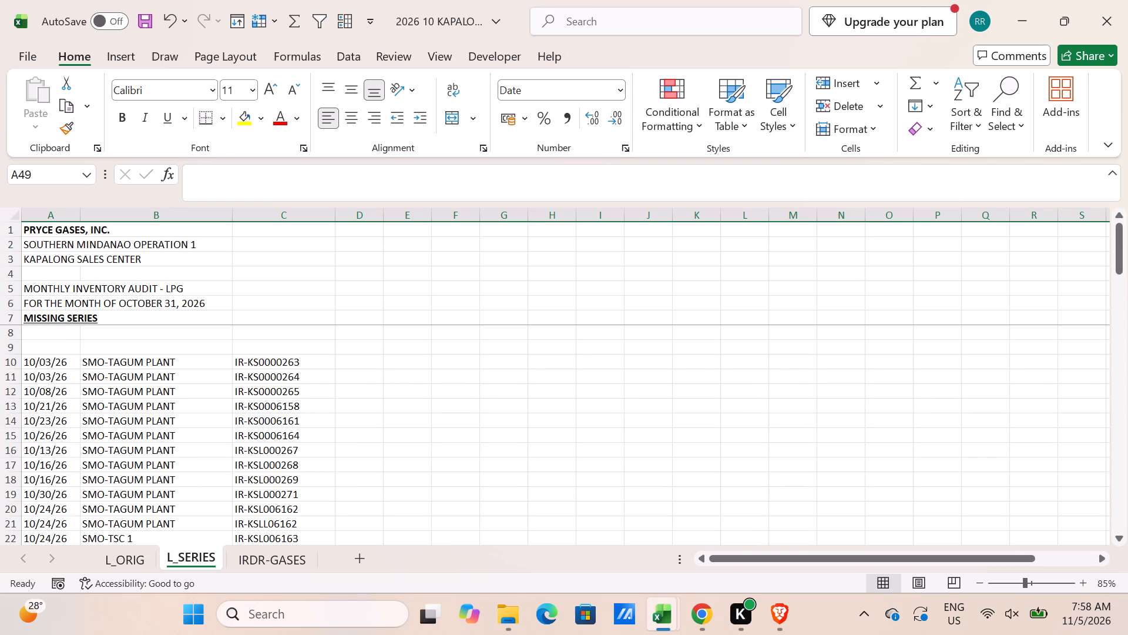
{"action": "left_click", "coordinate": [372, 366]}
{"action": "type", "text": "=RIGHT"}
{"action": "type", "text": "(C"}
{"action": "type", "text": "10,6"}
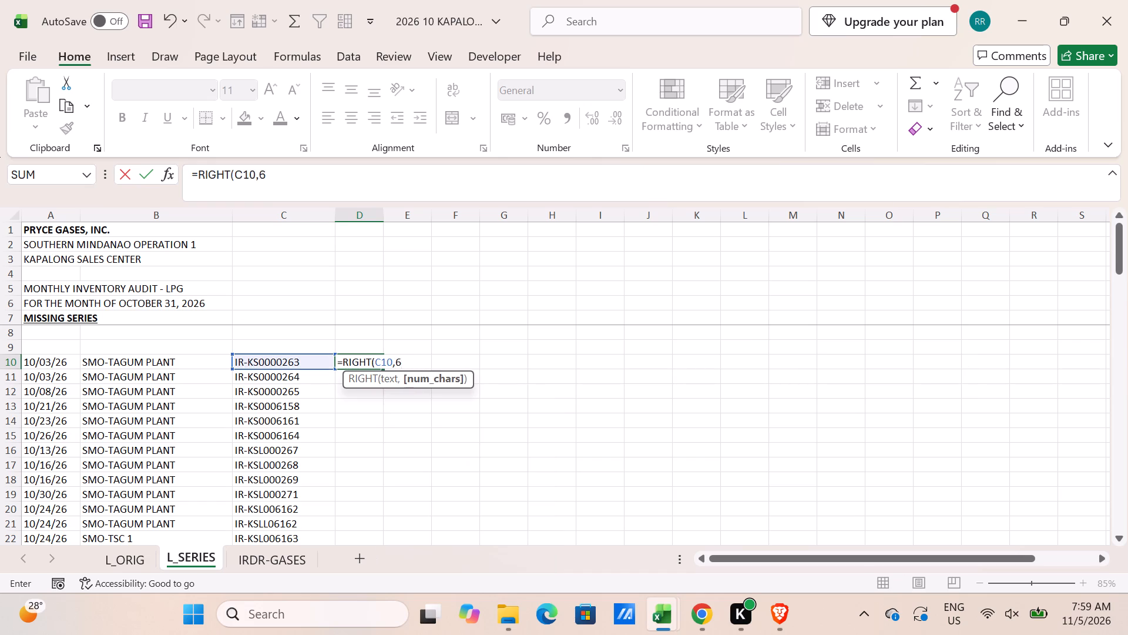
{"action": "key", "text": "Return"}
{"action": "left_click", "coordinate": [372, 366]}
{"action": "left_click", "coordinate": [371, 360]}
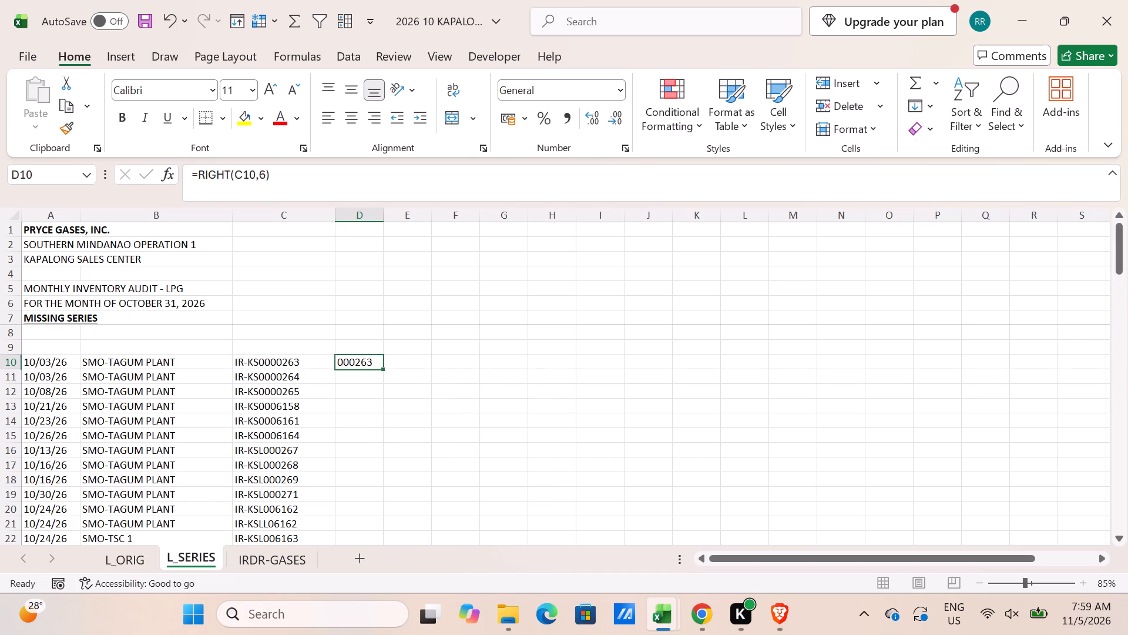
{"action": "left_click_drag", "start_coordinate": [382, 367], "coordinate": [384, 634]}
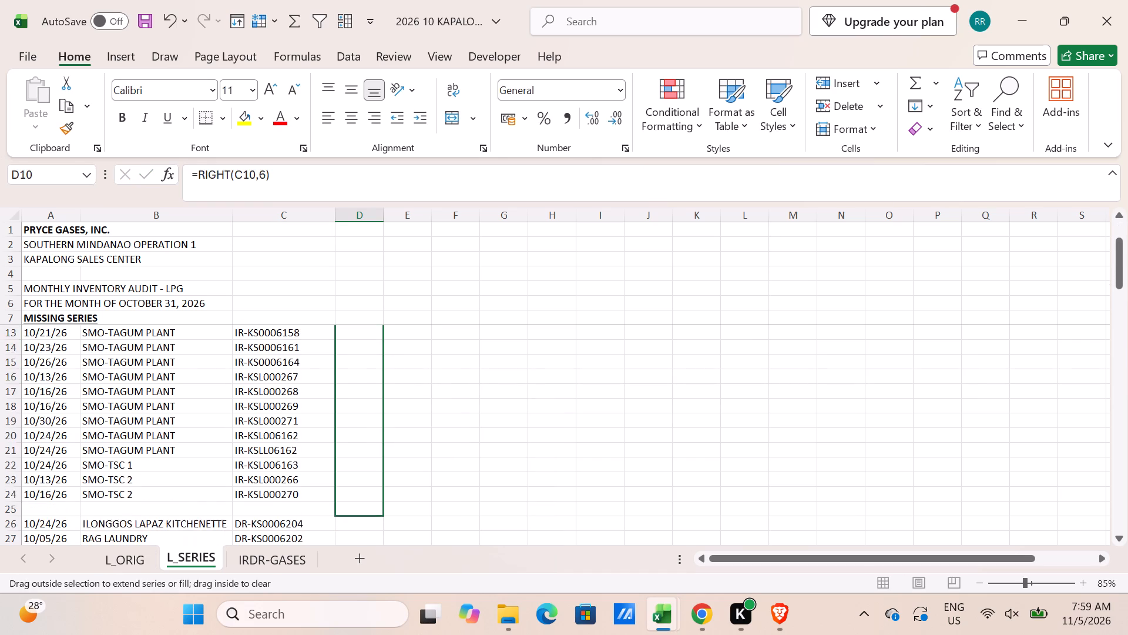
{"action": "left_click_drag", "start_coordinate": [384, 634], "coordinate": [354, 461]}
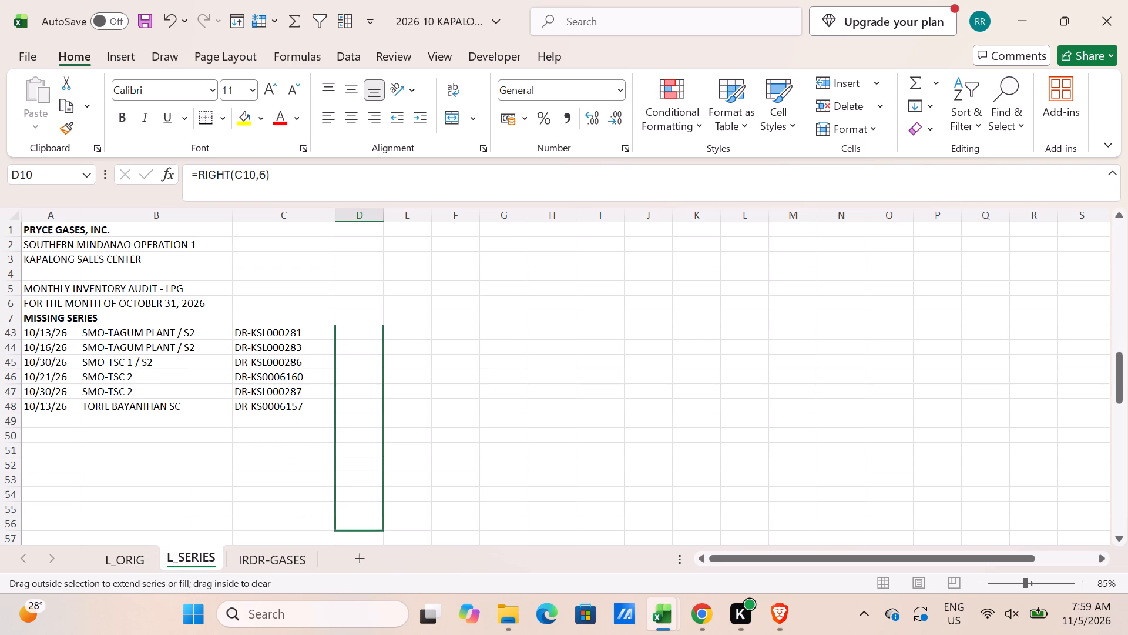
{"action": "left_click_drag", "start_coordinate": [354, 461], "coordinate": [354, 413]}
{"action": "scroll", "coordinate": [354, 413], "scroll_direction": "up", "scroll_amount": 9}
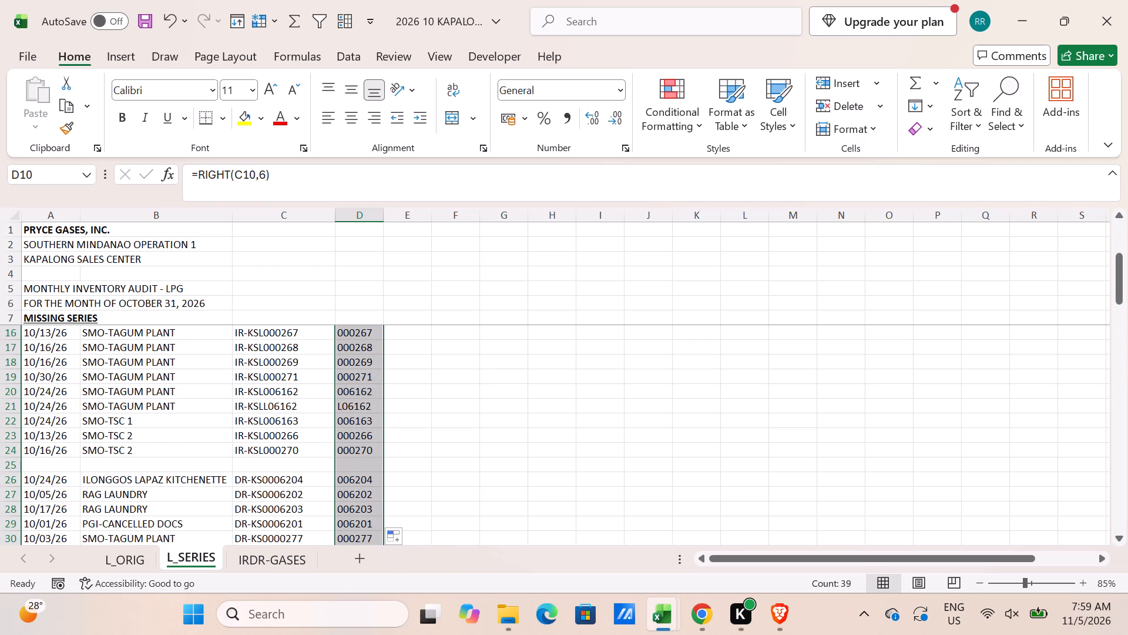
Sort the incoming IR rows 10 to 24 in ascending order by the extracted number in column D.
{"action": "left_click", "coordinate": [351, 452], "text": "shift"}
{"action": "key", "text": "shift+space"}
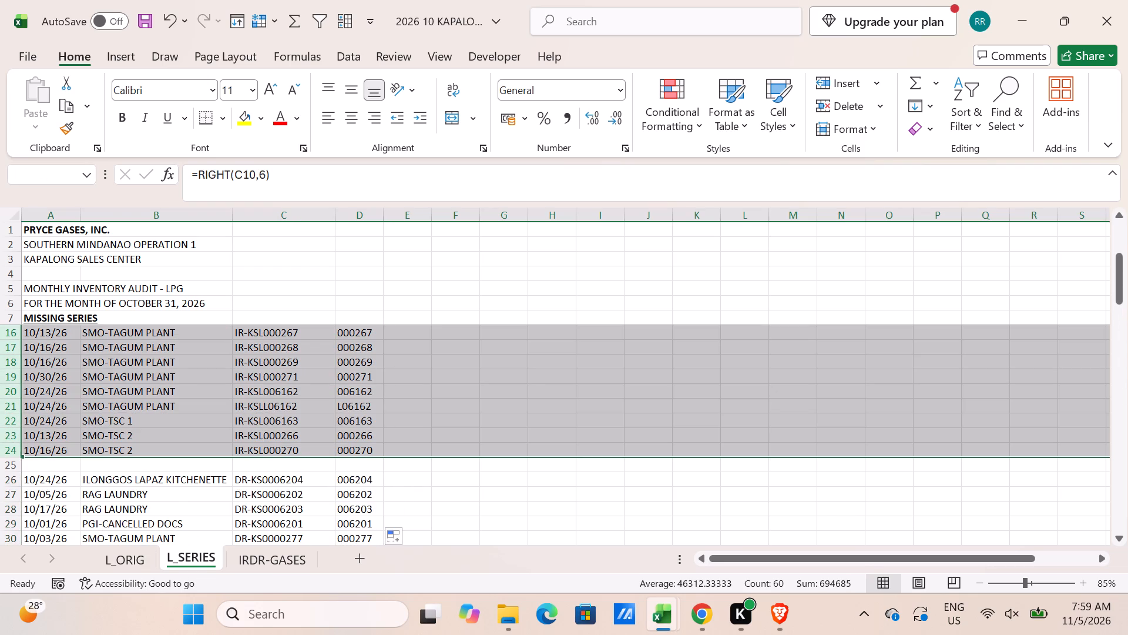
{"action": "key", "text": "alt+a"}
{"action": "key", "text": "alt+s"}
{"action": "key", "text": "a"}
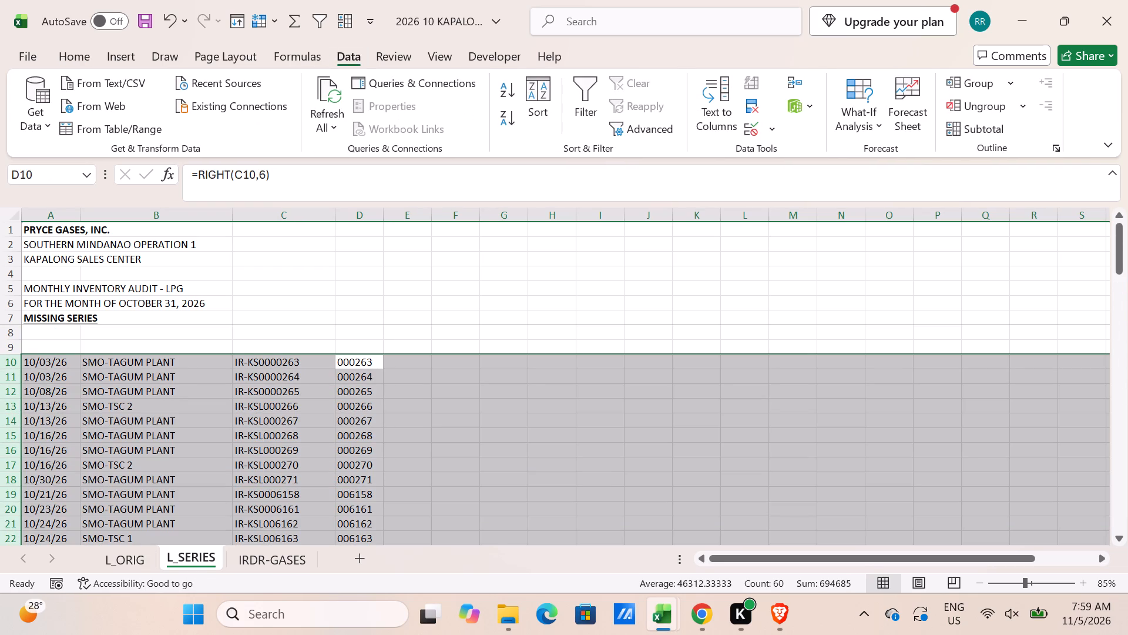
Insert two blank rows above row 19, between series 000271 and 006158, and fill the D18 formula down through them.
{"action": "scroll", "coordinate": [350, 450], "scroll_direction": "down", "scroll_amount": 3}
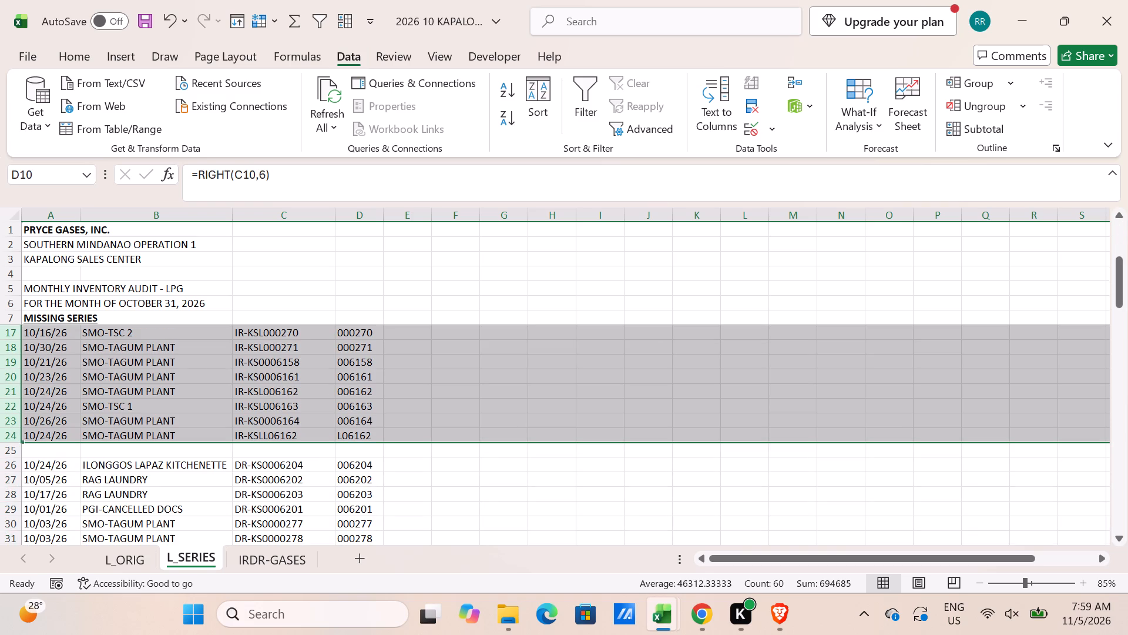
{"action": "left_click", "coordinate": [18, 364]}
{"action": "key", "text": "ctrl+shift+equal"}
{"action": "key", "text": "ctrl+shift+equal"}
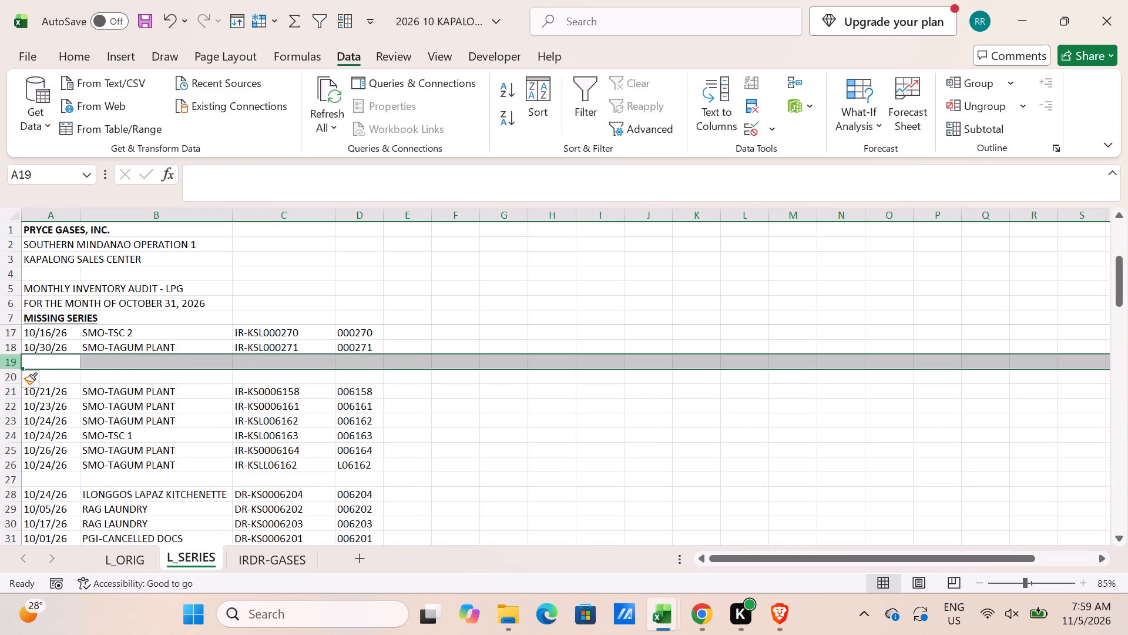
{"action": "left_click", "coordinate": [356, 349]}
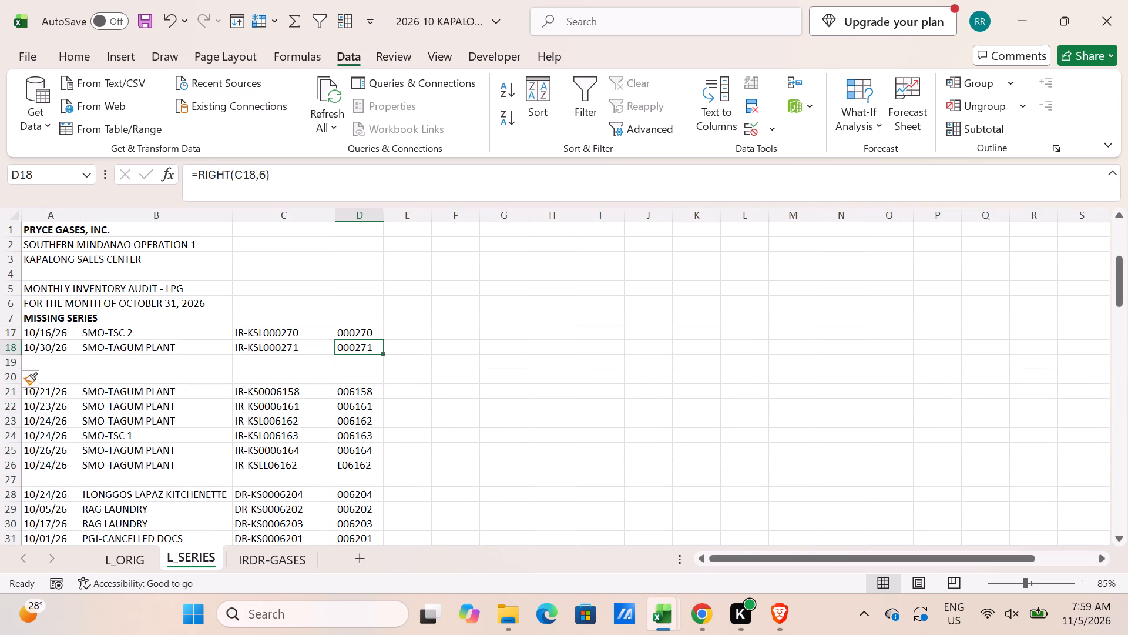
{"action": "left_click_drag", "start_coordinate": [382, 353], "coordinate": [392, 390]}
{"action": "scroll", "coordinate": [392, 391], "scroll_direction": "down", "scroll_amount": 2}
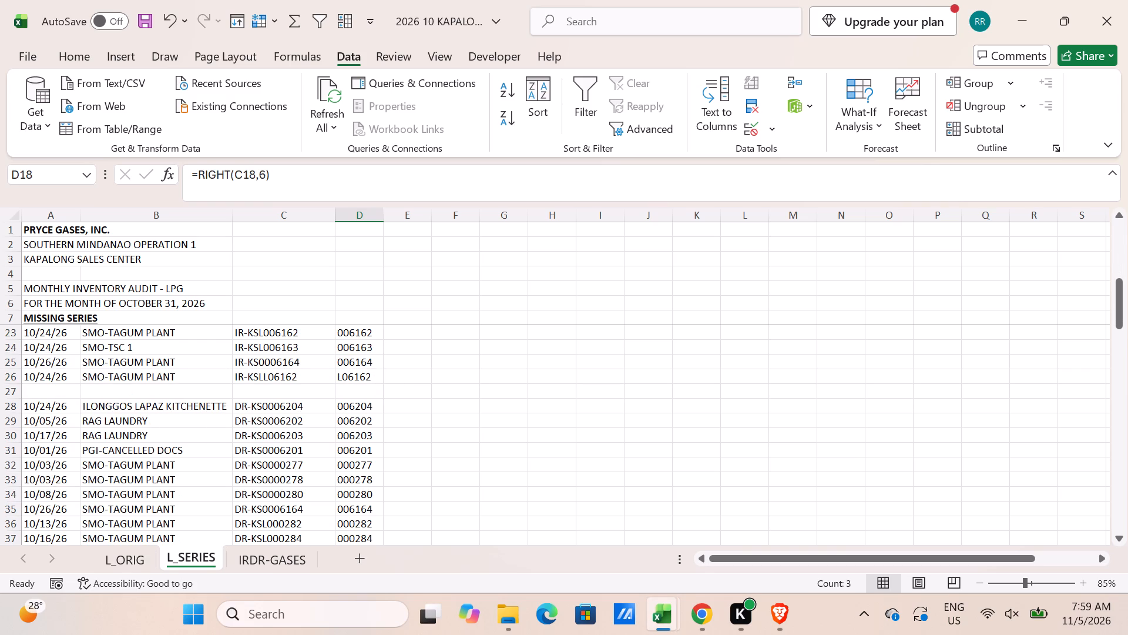
Insert one more blank row at row 27 before the DR entries and fill the D26 formula down to D29.
{"action": "left_click", "coordinate": [1, 386]}
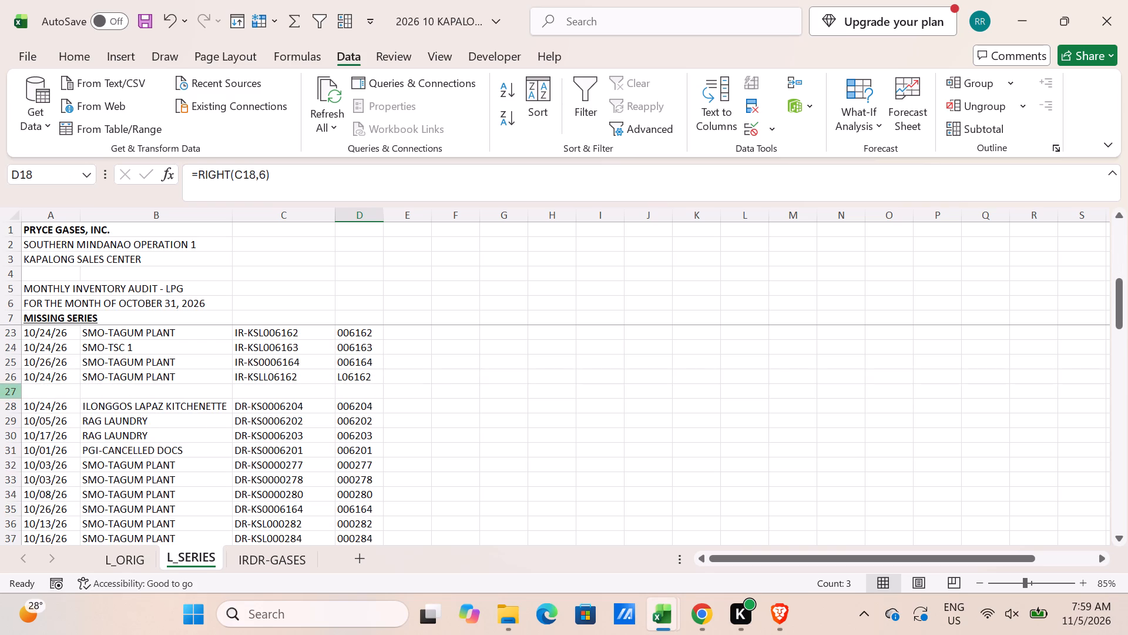
{"action": "left_click", "coordinate": [1, 390]}
{"action": "key", "text": "ctrl+shift+equal"}
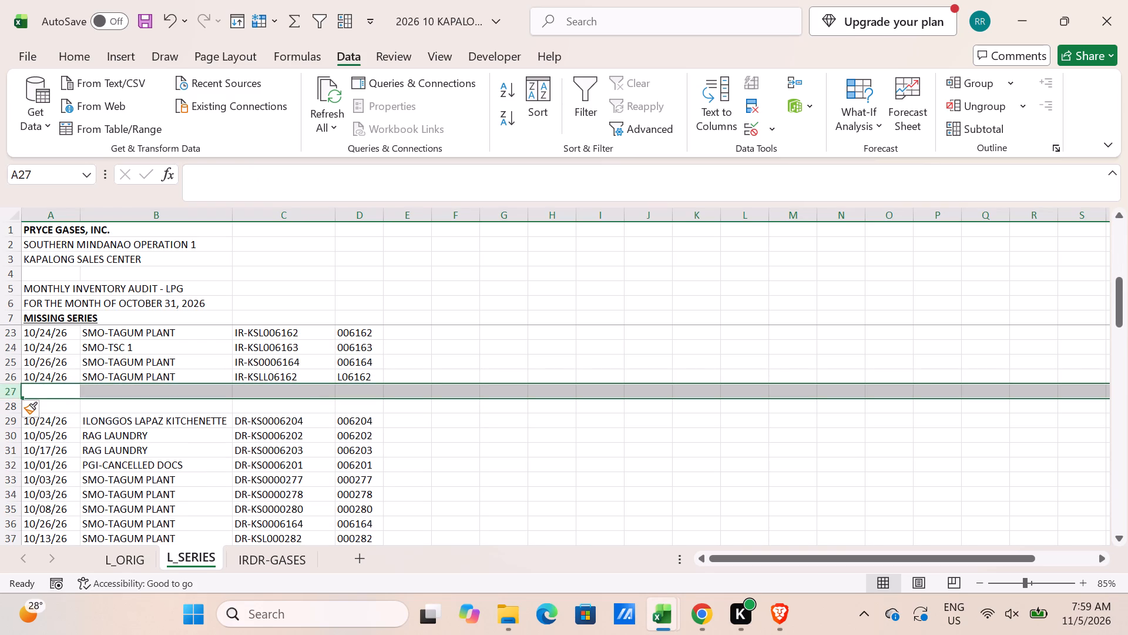
{"action": "left_click", "coordinate": [347, 375]}
{"action": "left_click_drag", "start_coordinate": [382, 379], "coordinate": [375, 420]}
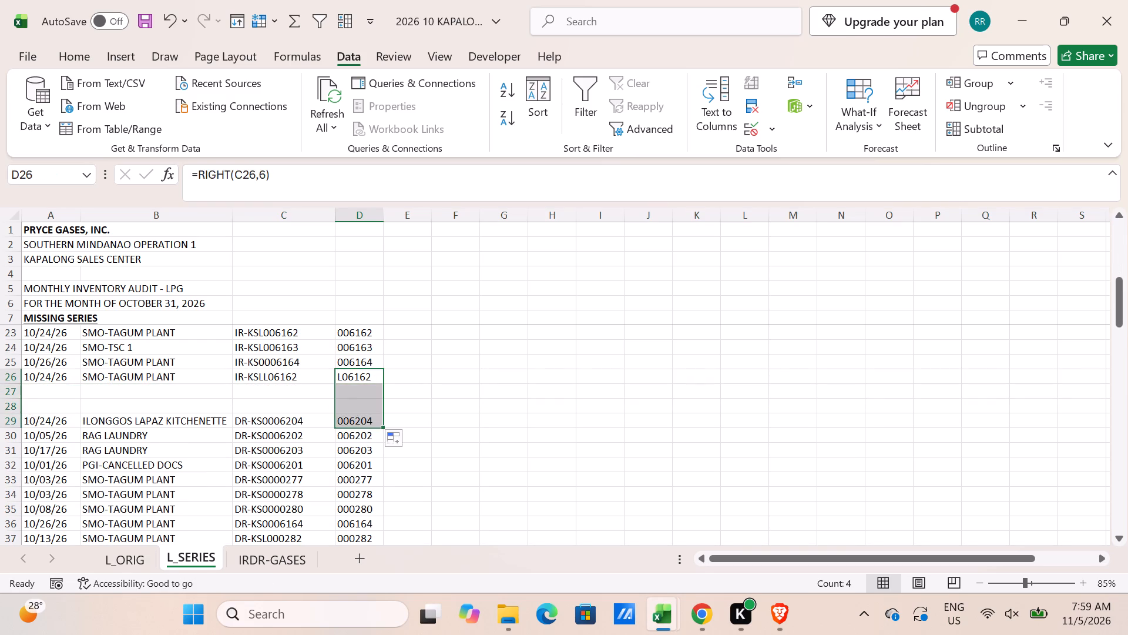
Sort the outgoing DR rows 29 to 51 in ascending order by the extracted number in column D.
{"action": "scroll", "coordinate": [373, 422], "scroll_direction": "down", "scroll_amount": 2}
{"action": "scroll", "coordinate": [362, 431], "scroll_direction": "up", "scroll_amount": 1}
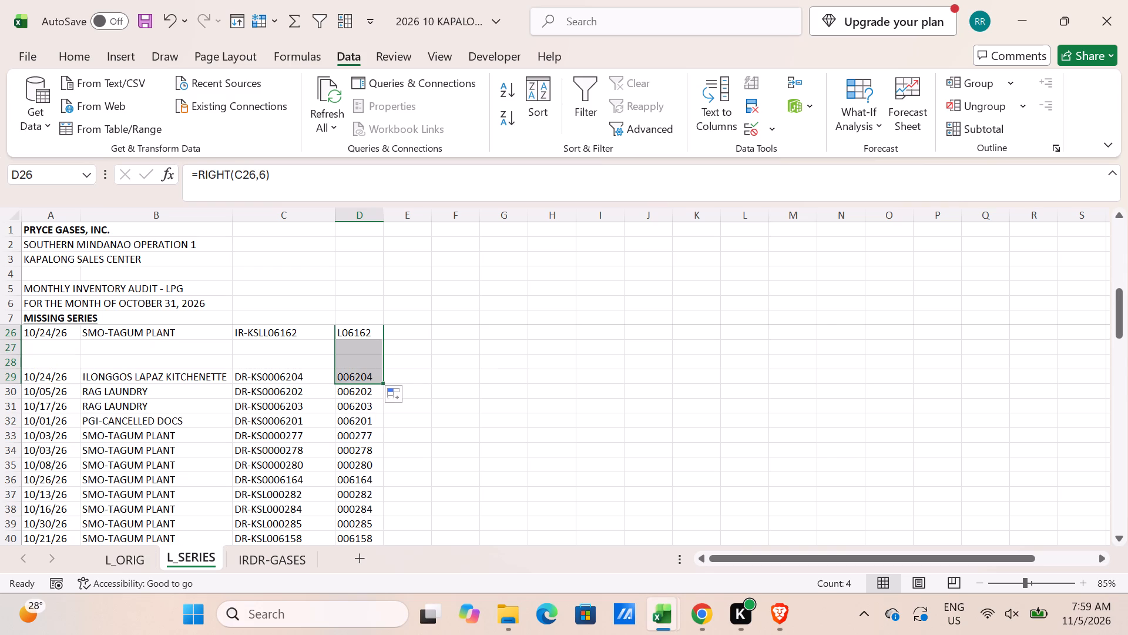
{"action": "left_click", "coordinate": [365, 373]}
{"action": "scroll", "coordinate": [365, 409], "scroll_direction": "down", "scroll_amount": 2}
{"action": "scroll", "coordinate": [361, 511], "scroll_direction": "down", "scroll_amount": 3}
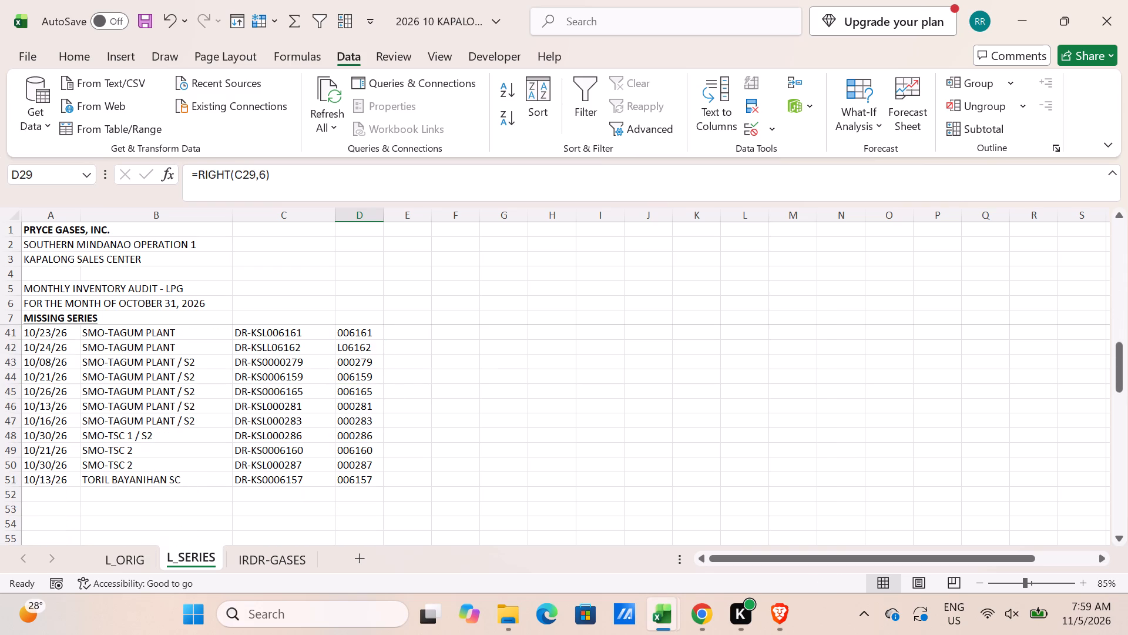
{"action": "left_click", "coordinate": [367, 479], "text": "shift"}
{"action": "key", "text": "ctrl+space"}
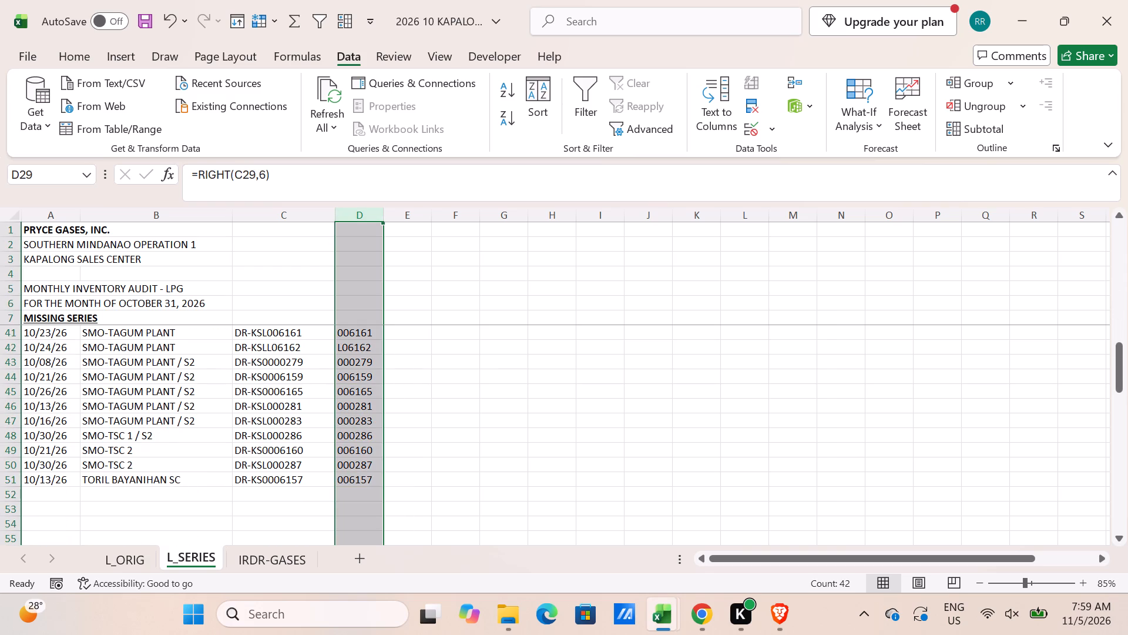
{"action": "scroll", "coordinate": [367, 479], "scroll_direction": "up", "scroll_amount": 5}
{"action": "left_click", "coordinate": [364, 376]}
{"action": "scroll", "coordinate": [363, 393], "scroll_direction": "down", "scroll_amount": 3}
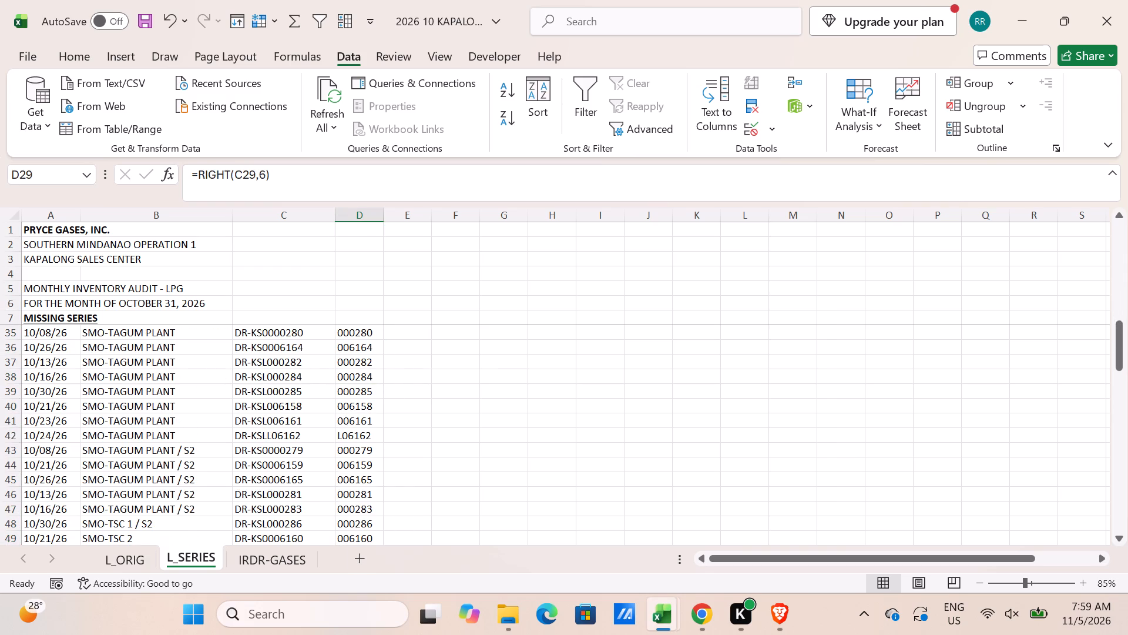
{"action": "scroll", "coordinate": [354, 550], "scroll_direction": "down", "scroll_amount": 1}
{"action": "left_click", "coordinate": [361, 522], "text": "shift"}
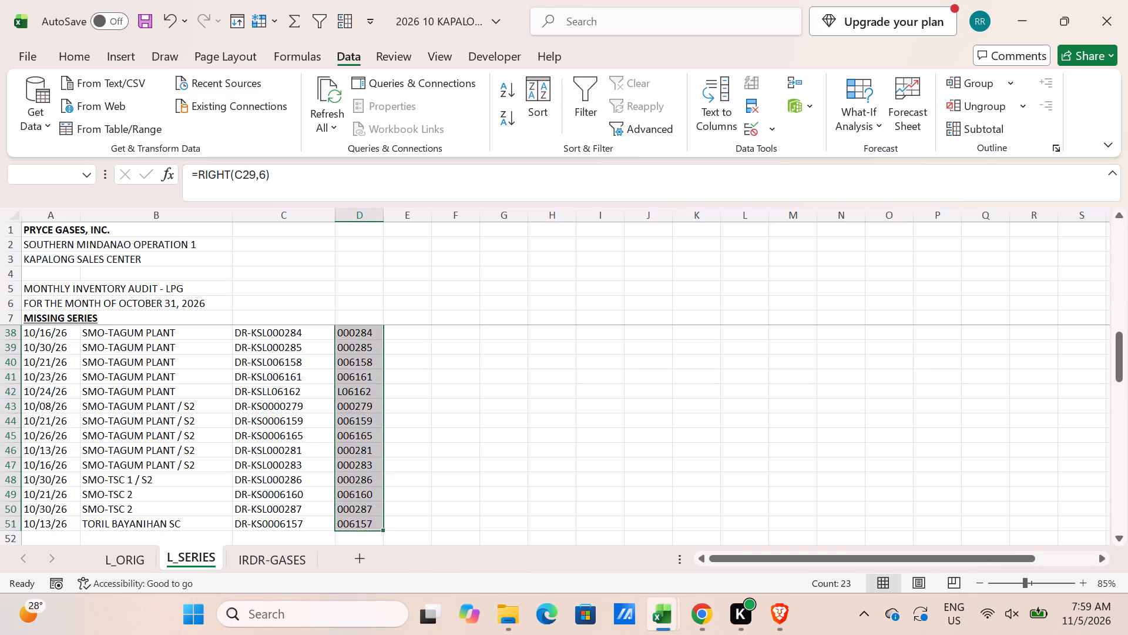
{"action": "key", "text": "shift+space"}
{"action": "key", "text": "alt+a"}
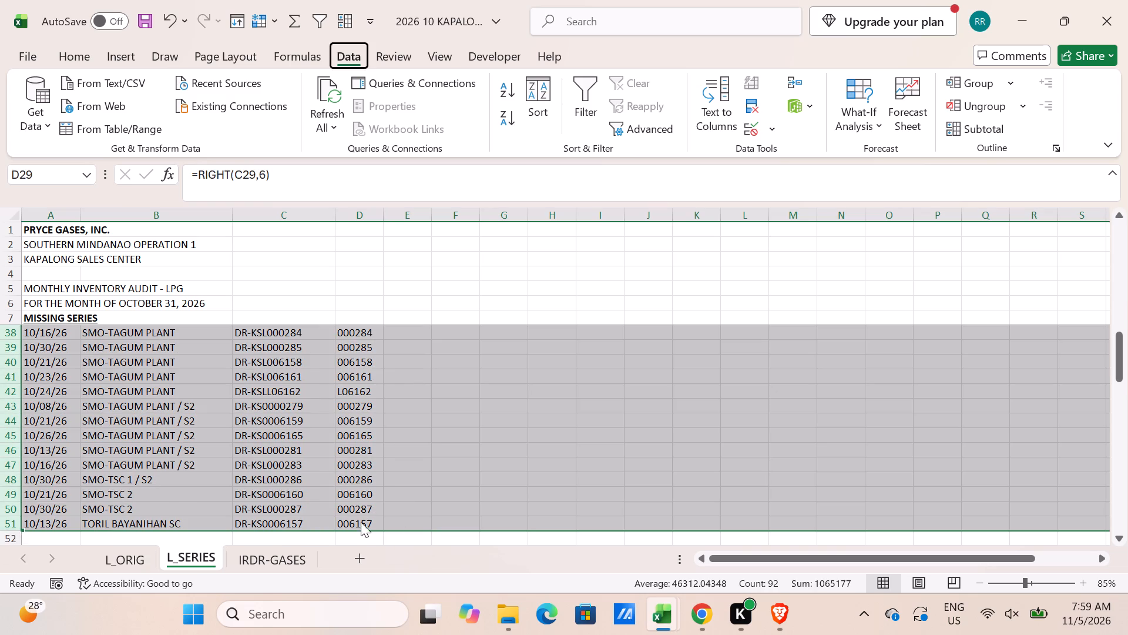
{"action": "type", "text": "SA"}
Insert two blank rows above row 40, separating DR series 000287 from 006157.
{"action": "scroll", "coordinate": [329, 479], "scroll_direction": "down", "scroll_amount": 1}
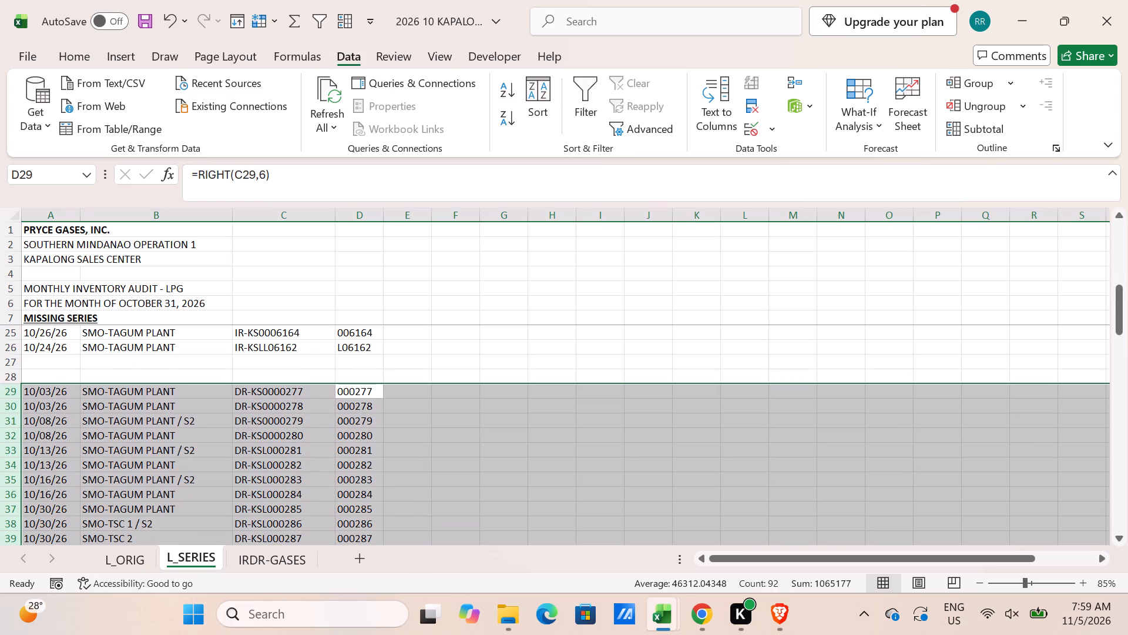
{"action": "scroll", "coordinate": [329, 479], "scroll_direction": "down", "scroll_amount": 2}
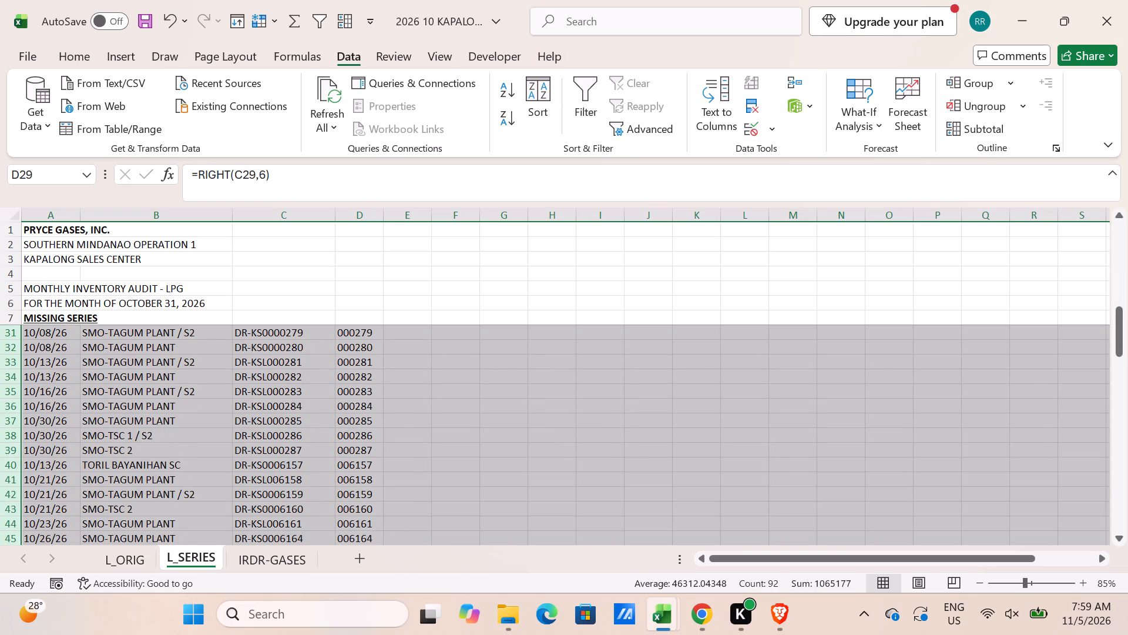
{"action": "left_click", "coordinate": [337, 464]}
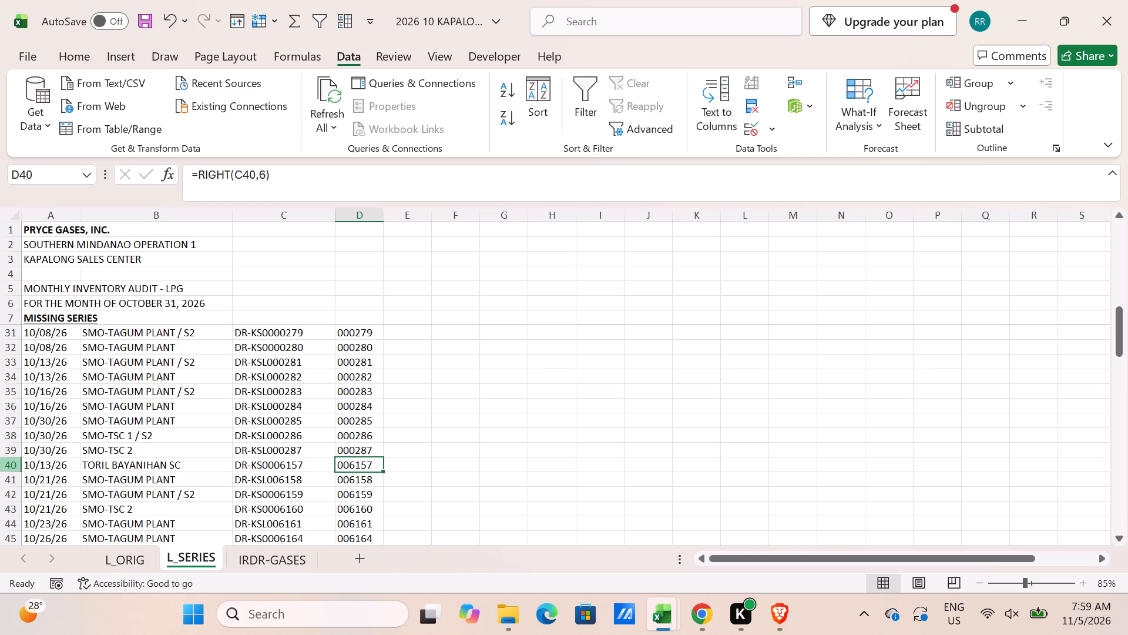
{"action": "left_click", "coordinate": [15, 464]}
{"action": "key", "text": "ctrl+shift+equal"}
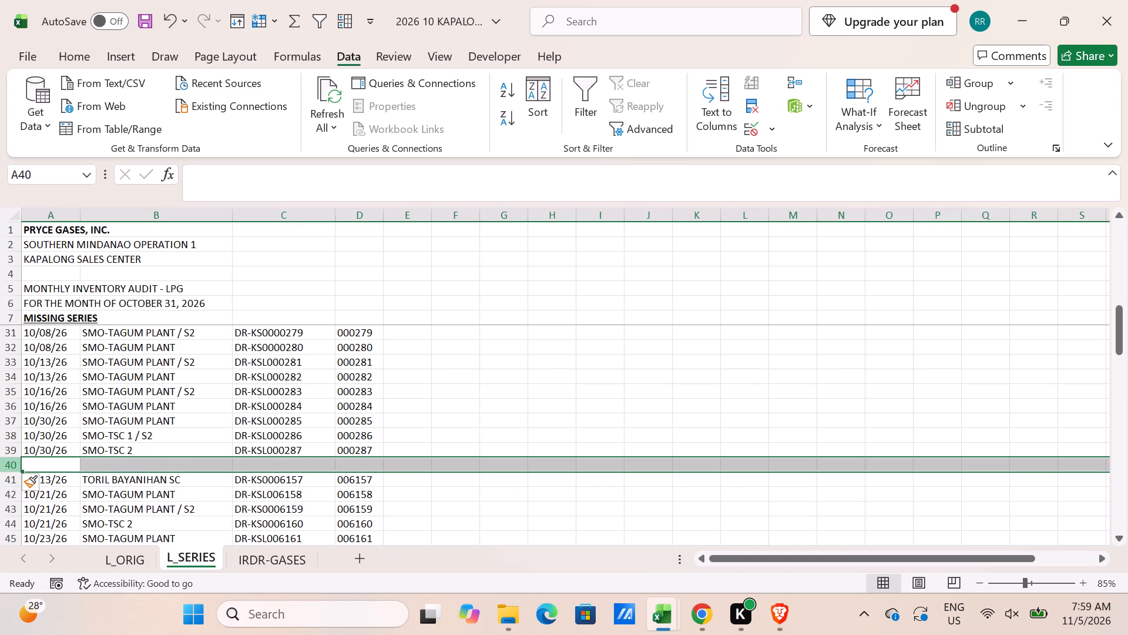
{"action": "key", "text": "ctrl+shift+equal"}
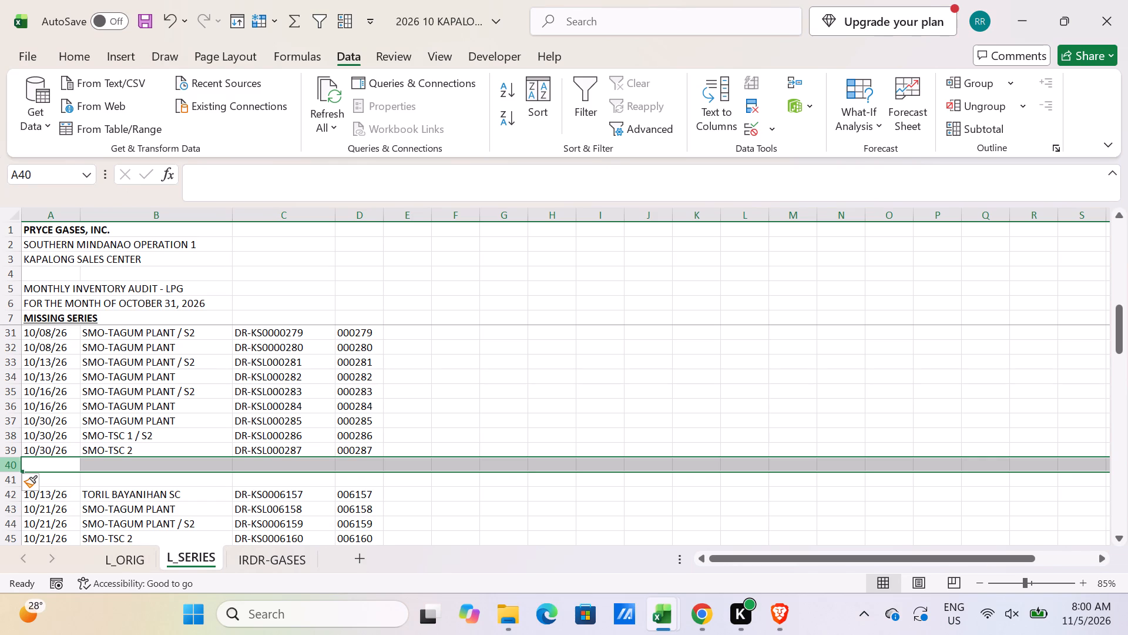
Move the DR-KSLL06162 row from row 53 to row 47, between DR series 006161 and 006164.
{"action": "scroll", "coordinate": [354, 494], "scroll_direction": "down", "scroll_amount": 3}
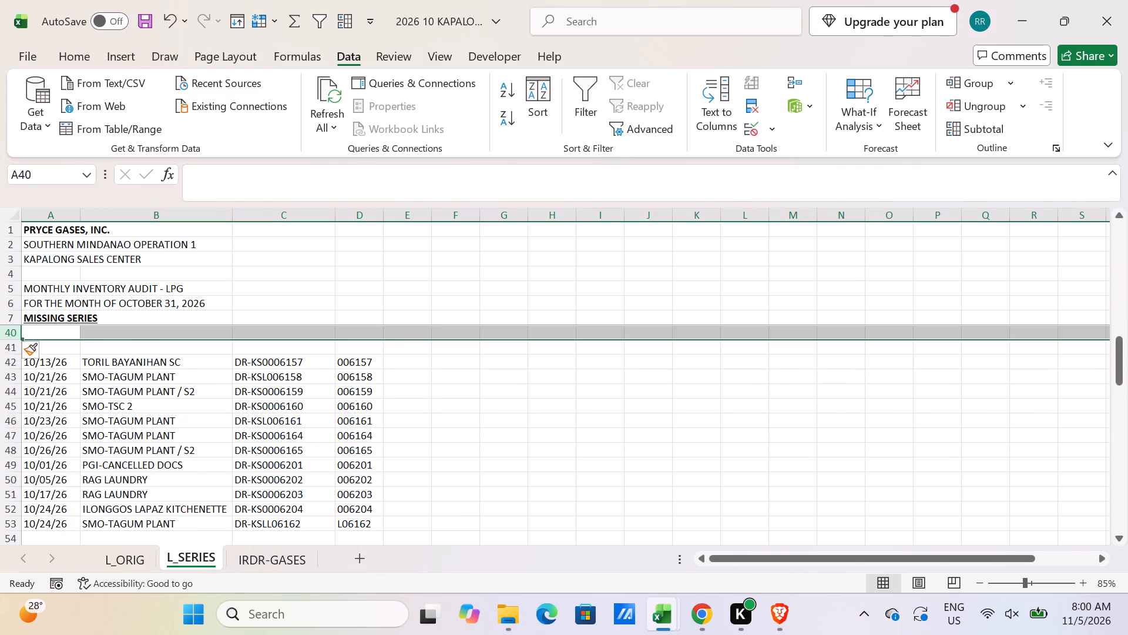
{"action": "scroll", "coordinate": [354, 461], "scroll_direction": "down", "scroll_amount": 1}
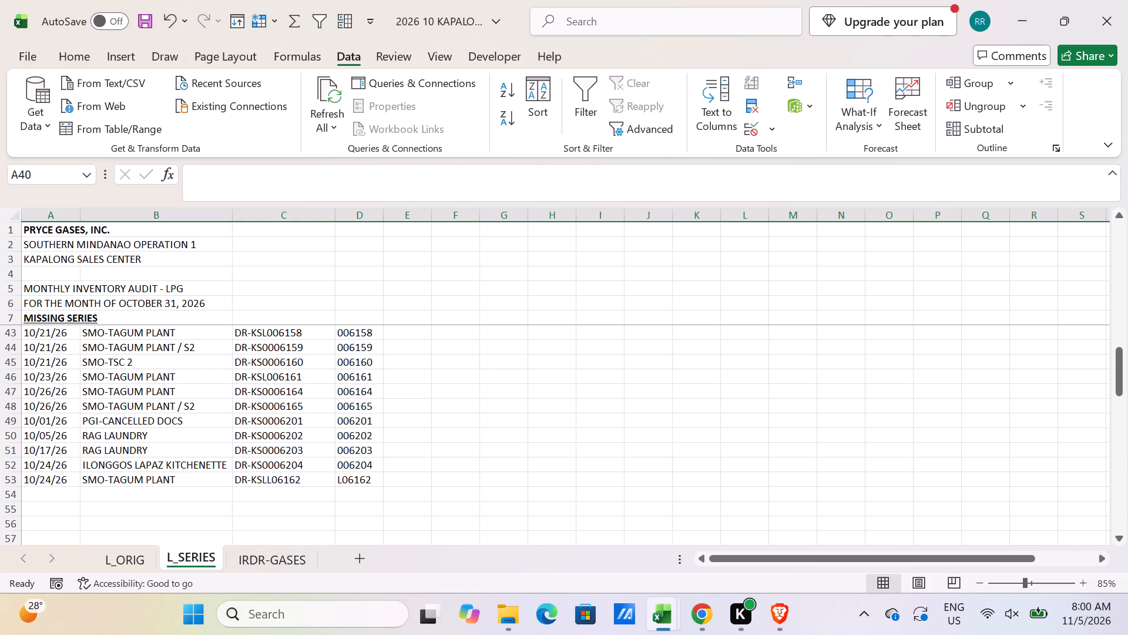
{"action": "left_click", "coordinate": [338, 479]}
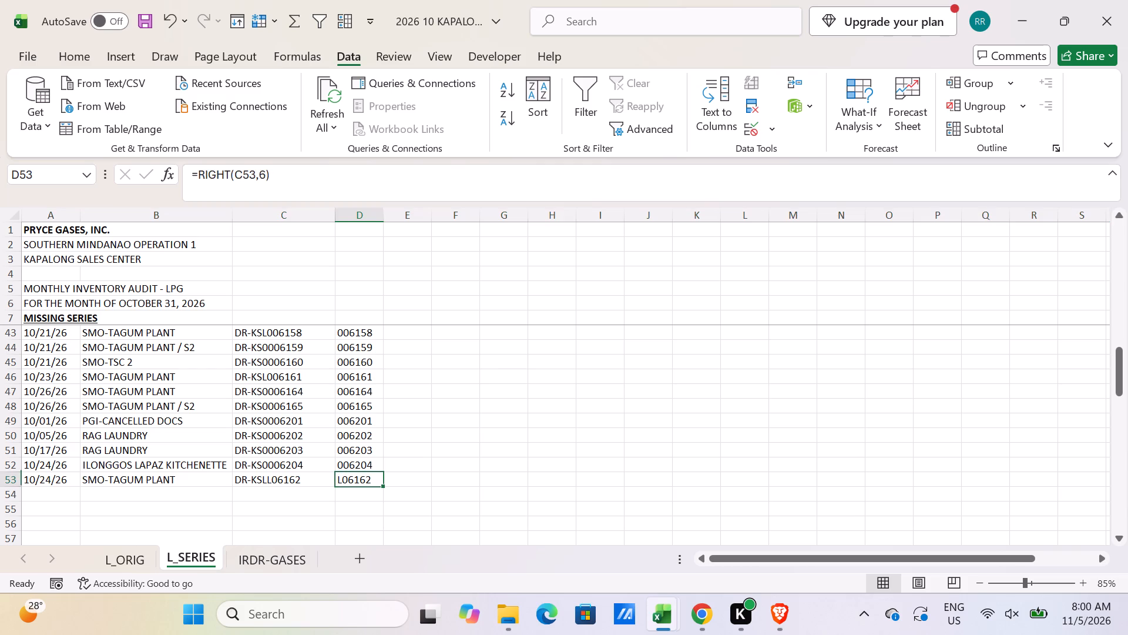
{"action": "left_click", "coordinate": [2, 480]}
{"action": "key", "text": "ctrl+x"}
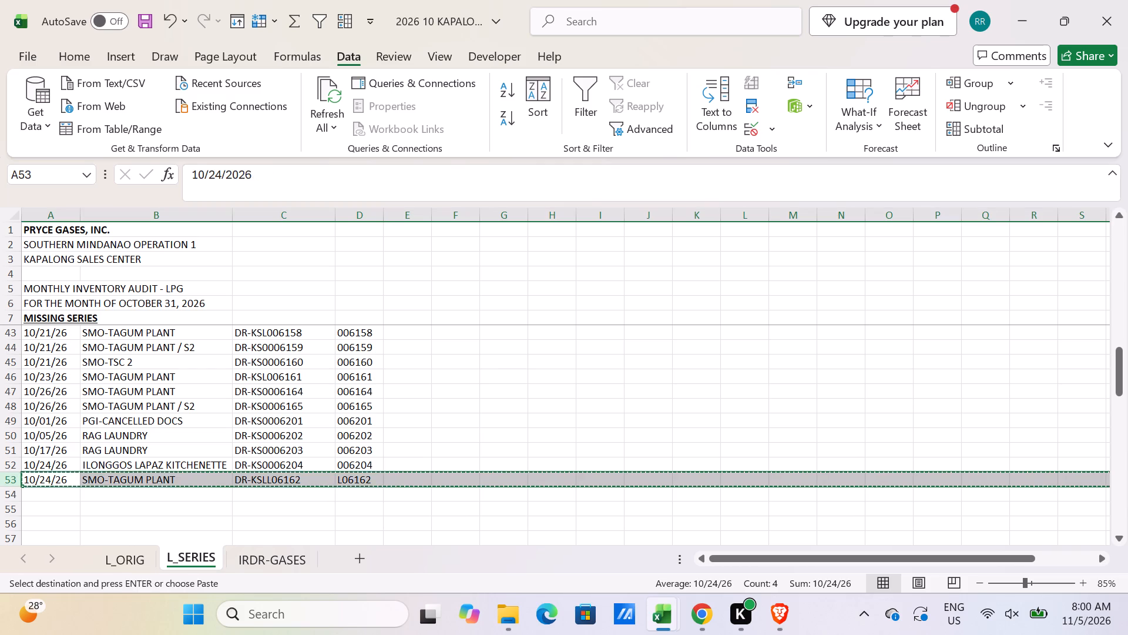
{"action": "left_click", "coordinate": [19, 393]}
{"action": "key", "text": "ctrl+shift+equal"}
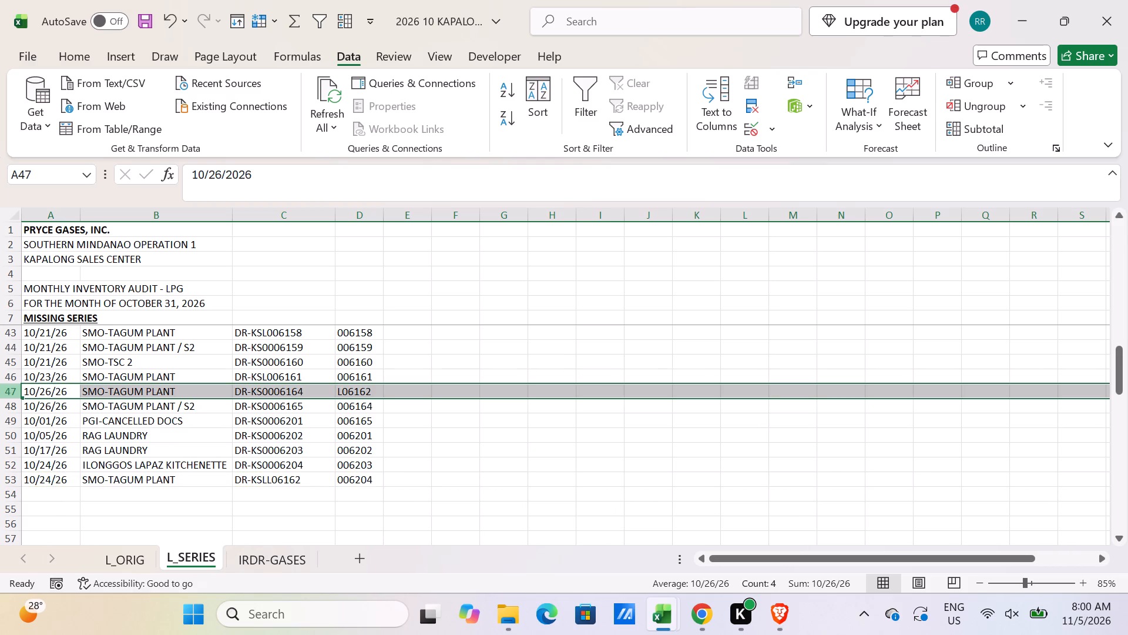
Insert one blank row at row 50, separating DR series 006165 from 006201.
{"action": "left_click", "coordinate": [14, 433]}
{"action": "key", "text": "ctrl+shift+equal"}
{"action": "key", "text": "ctrl+shift+equal"}
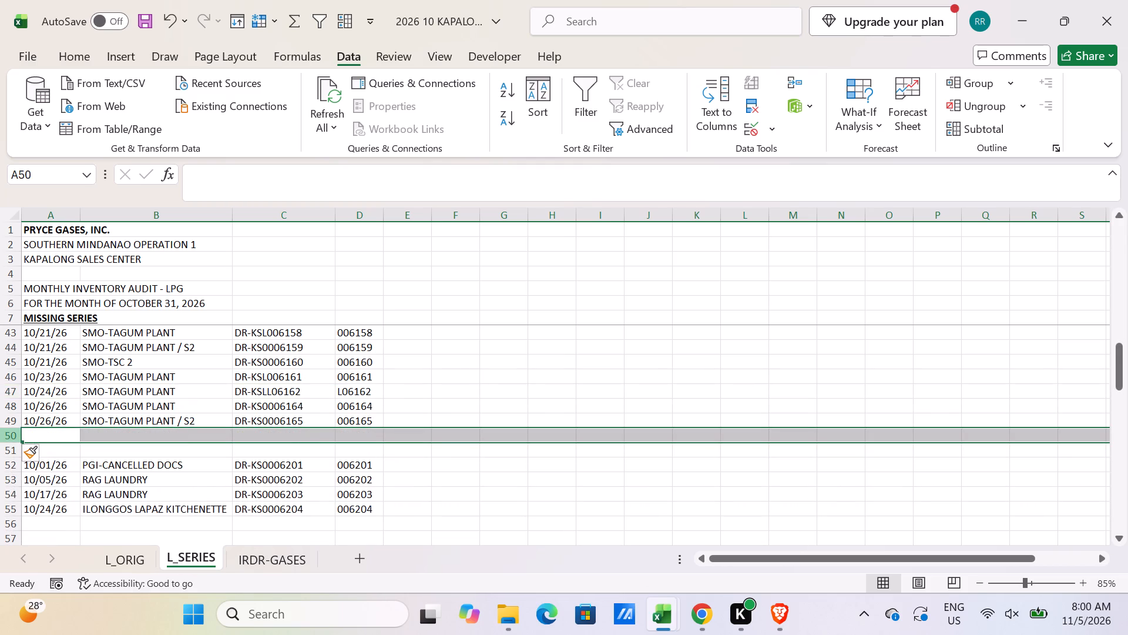
{"action": "key", "text": "ctrl+minus"}
{"action": "left_click", "coordinate": [370, 422]}
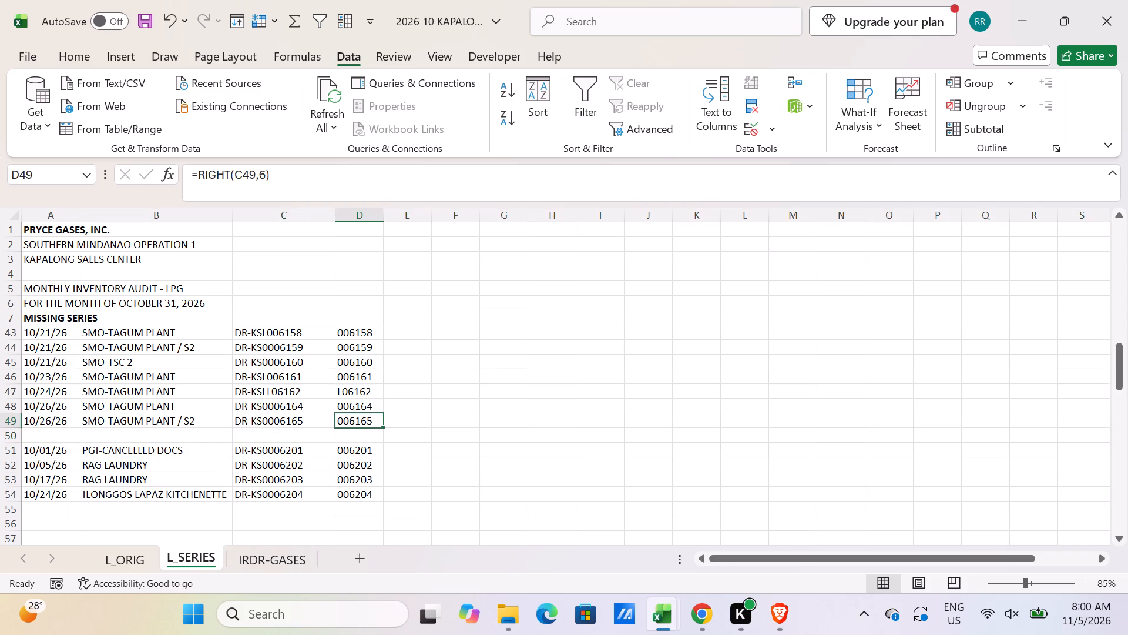
{"action": "left_click_drag", "start_coordinate": [386, 427], "coordinate": [387, 422]}
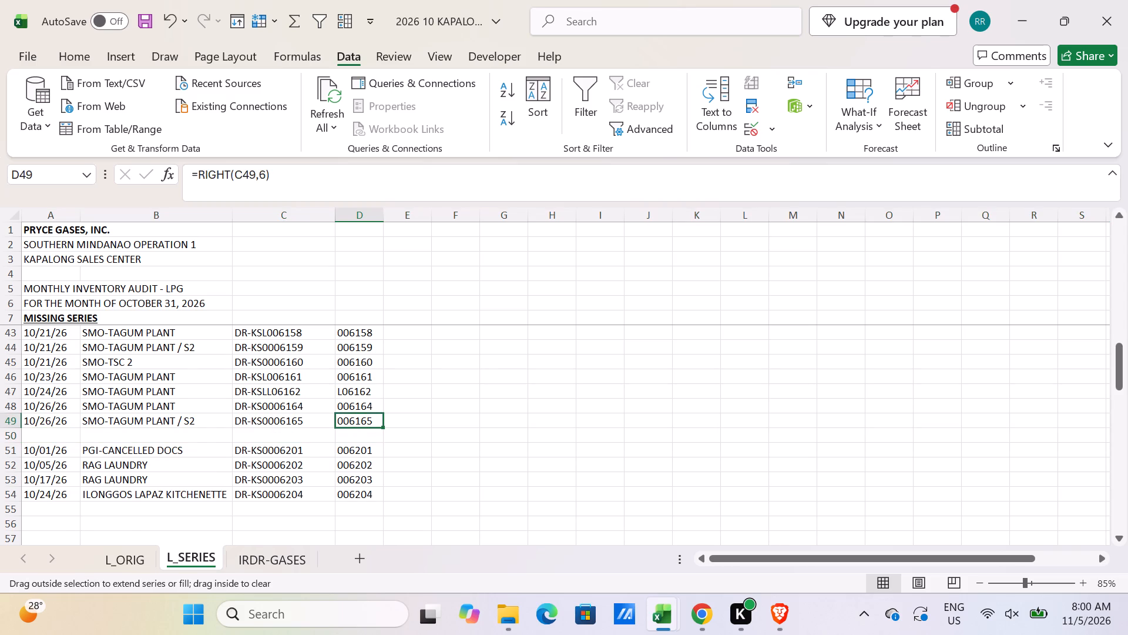
Fill the D38 formula down to D41, through the two blank rows below DR series 000287.
{"action": "scroll", "coordinate": [387, 456], "scroll_direction": "up", "scroll_amount": 3}
{"action": "left_click", "coordinate": [361, 395]}
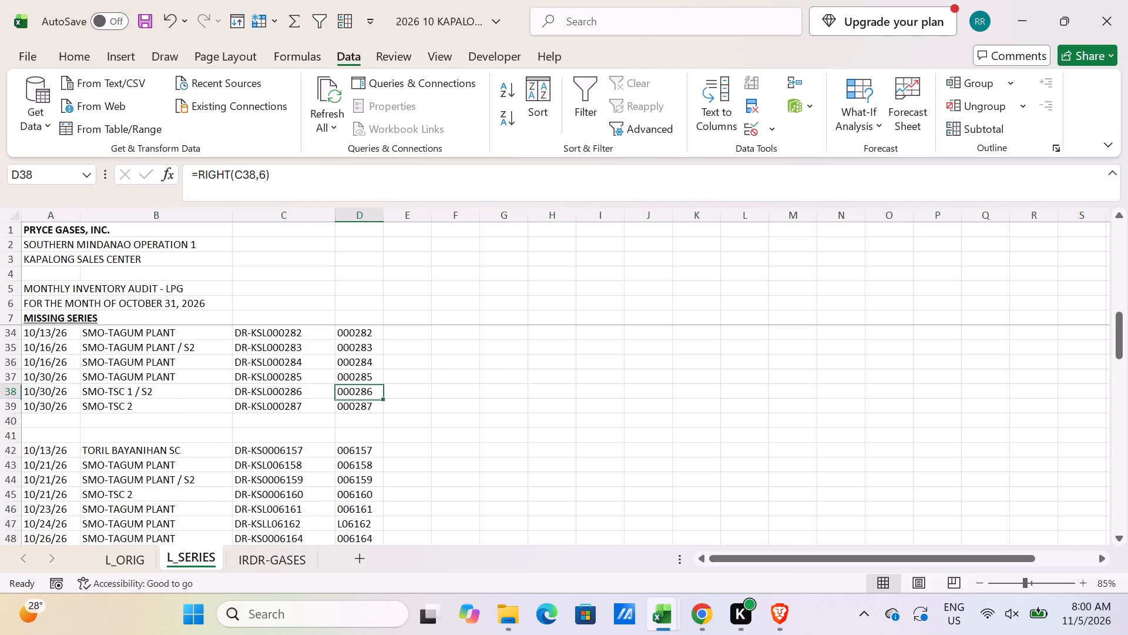
{"action": "left_click_drag", "start_coordinate": [387, 395], "coordinate": [380, 443]}
{"action": "scroll", "coordinate": [380, 443], "scroll_direction": "up", "scroll_amount": 4}
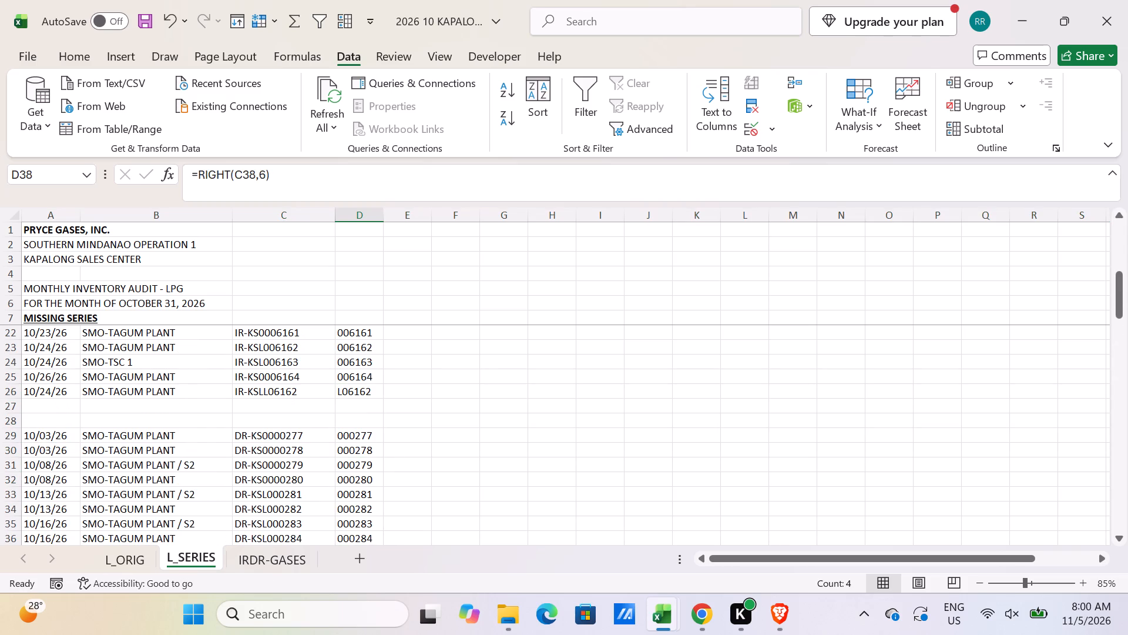
{"action": "scroll", "coordinate": [397, 453], "scroll_direction": "up", "scroll_amount": 1}
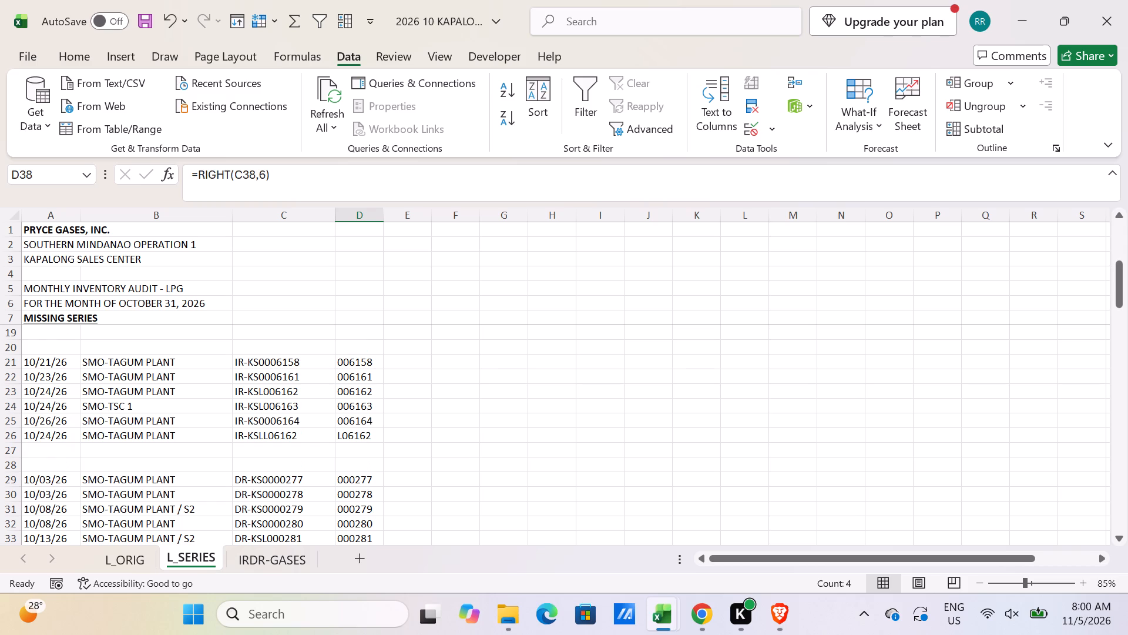
{"action": "scroll", "coordinate": [397, 453], "scroll_direction": "down", "scroll_amount": 5}
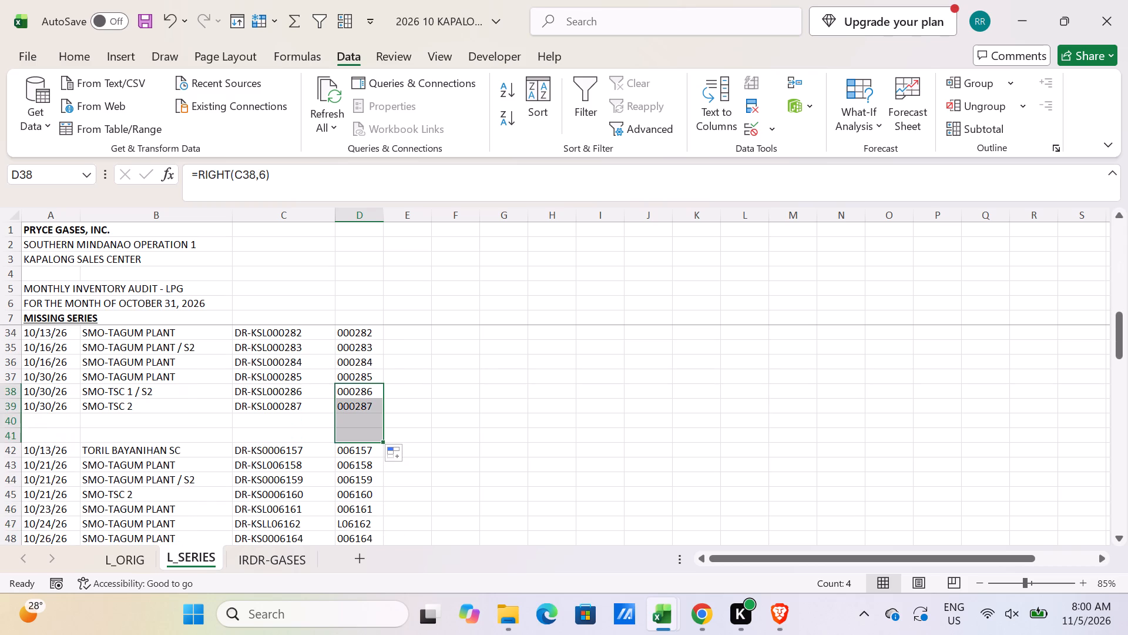
Switch to the 09 LPG_Population_Analysis September 2026 workbook and expand all outline groups on the Kapalong sheet.
{"action": "left_click", "coordinate": [669, 620]}
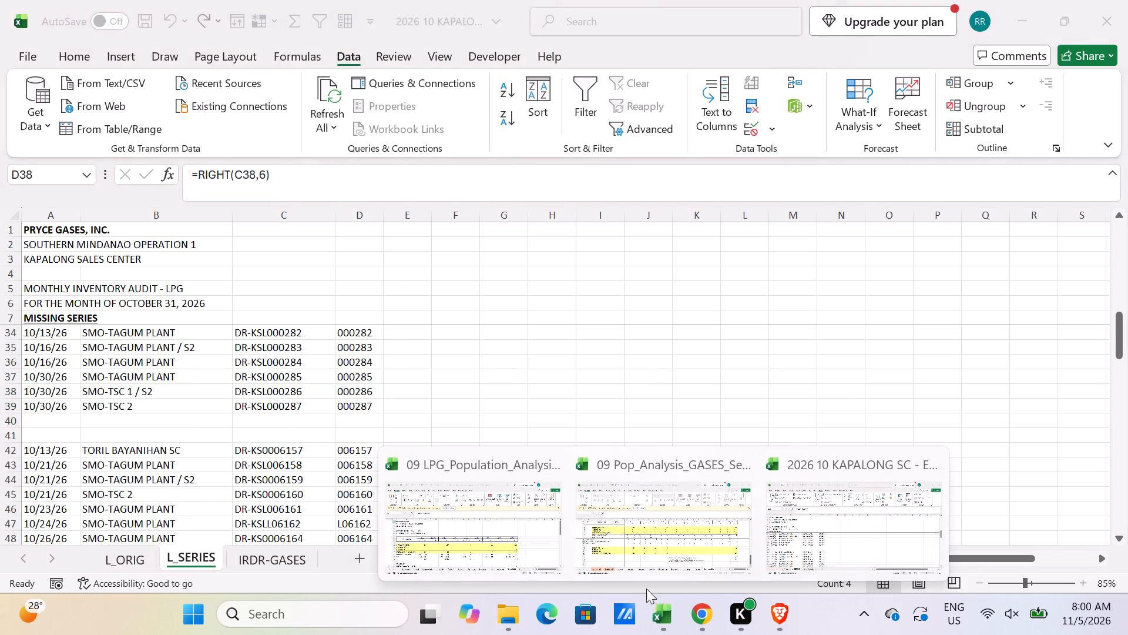
{"action": "left_click", "coordinate": [483, 520]}
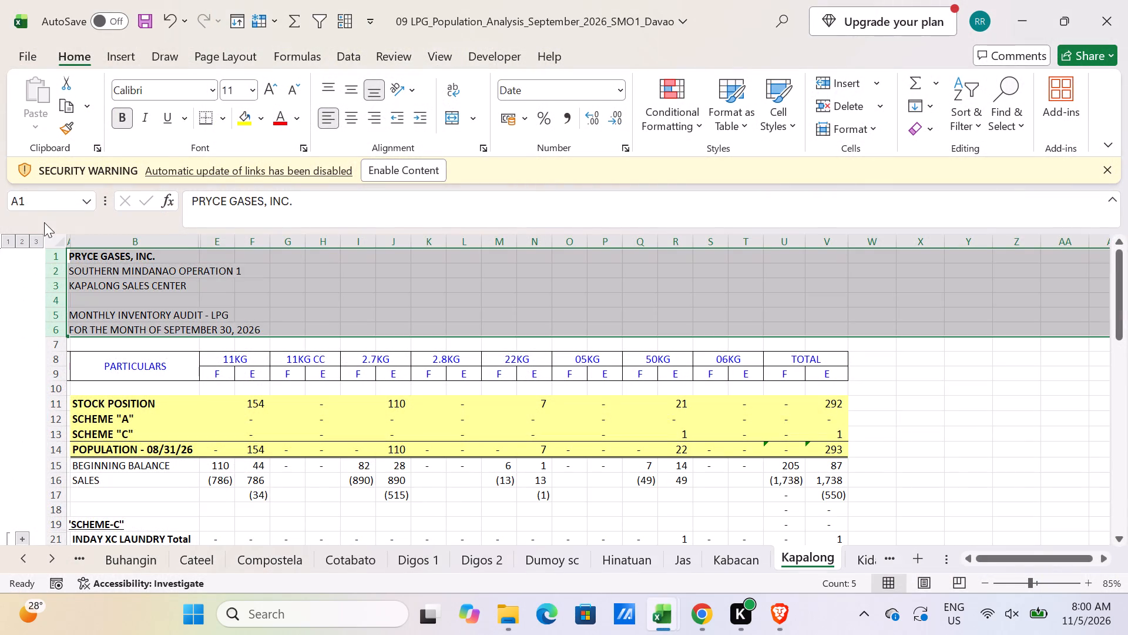
{"action": "left_click", "coordinate": [37, 238]}
{"action": "scroll", "coordinate": [119, 435], "scroll_direction": "down", "scroll_amount": 3}
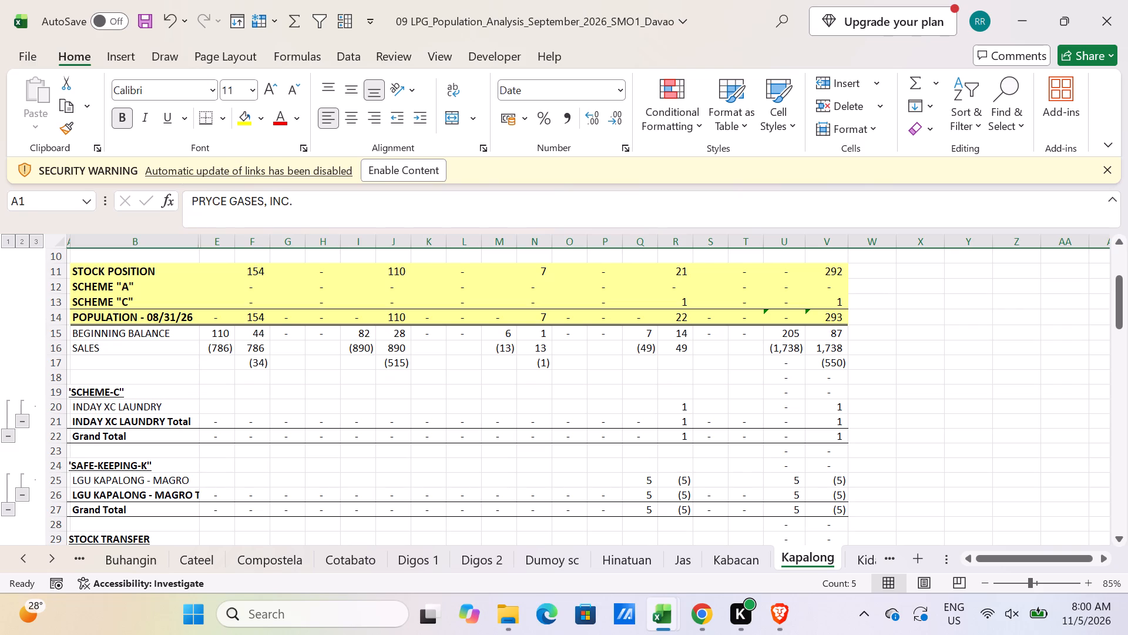
Unhide columns C and D on the Kapalong sheet and widen column A enough to show the dates.
{"action": "left_click", "coordinate": [189, 240]}
{"action": "left_click", "coordinate": [55, 242]}
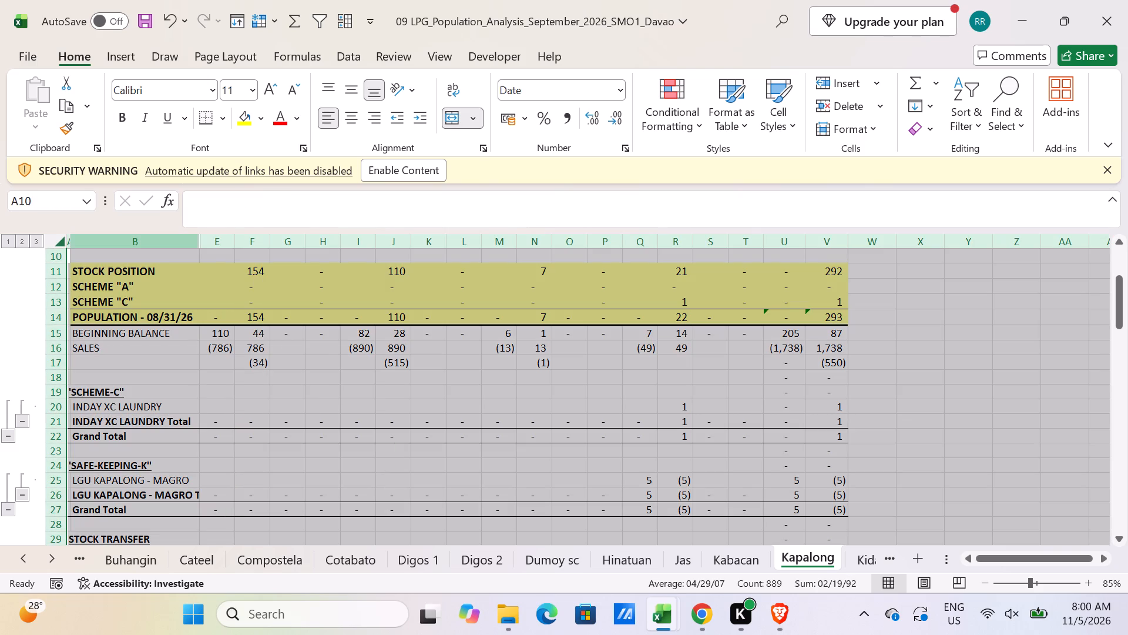
{"action": "left_click_drag", "start_coordinate": [169, 234], "coordinate": [211, 238]}
{"action": "right_click", "coordinate": [211, 238]}
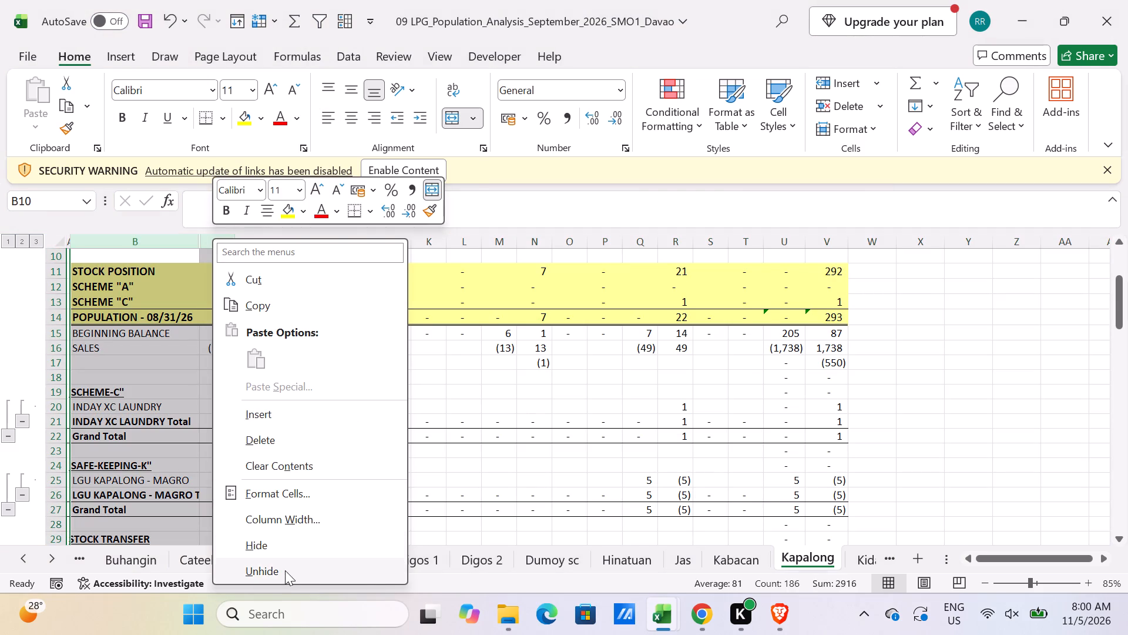
{"action": "left_click", "coordinate": [285, 574]}
{"action": "left_click", "coordinate": [197, 401]}
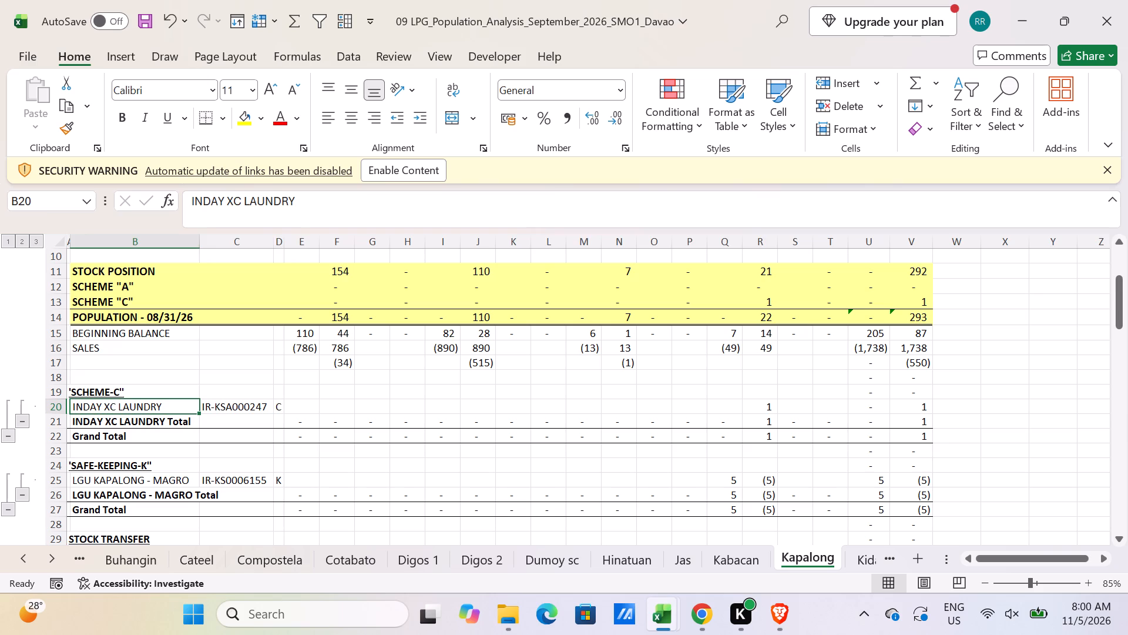
{"action": "left_click_drag", "start_coordinate": [72, 238], "coordinate": [137, 248]}
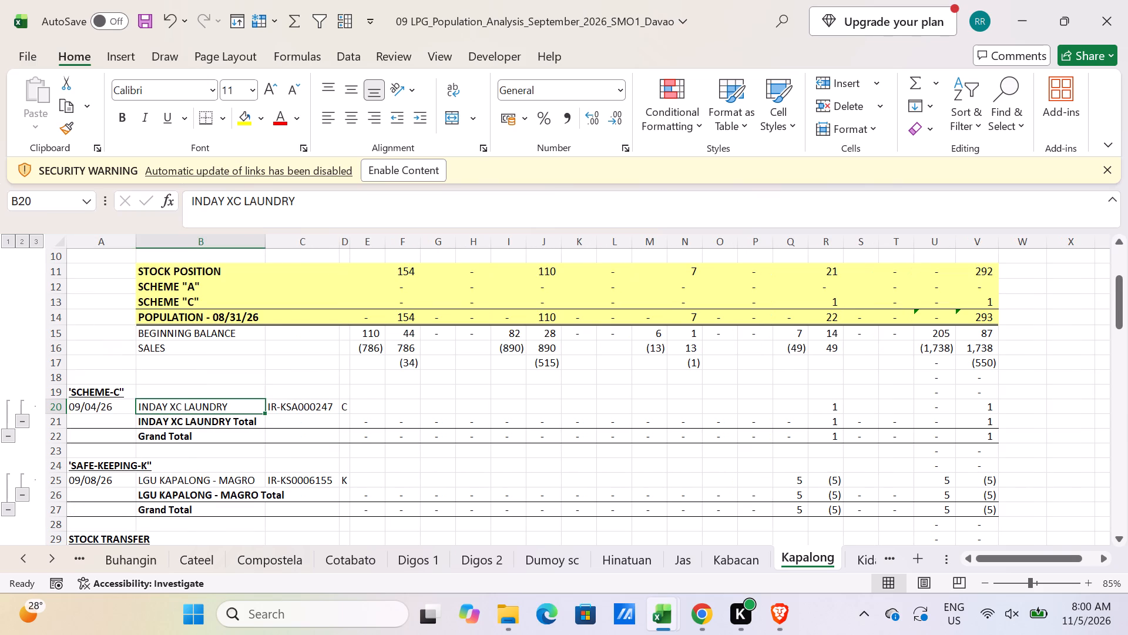
Search the September LPG Kapalong sheet for document number 6156.
{"action": "scroll", "coordinate": [230, 435], "scroll_direction": "down", "scroll_amount": 2}
{"action": "left_click", "coordinate": [249, 472]}
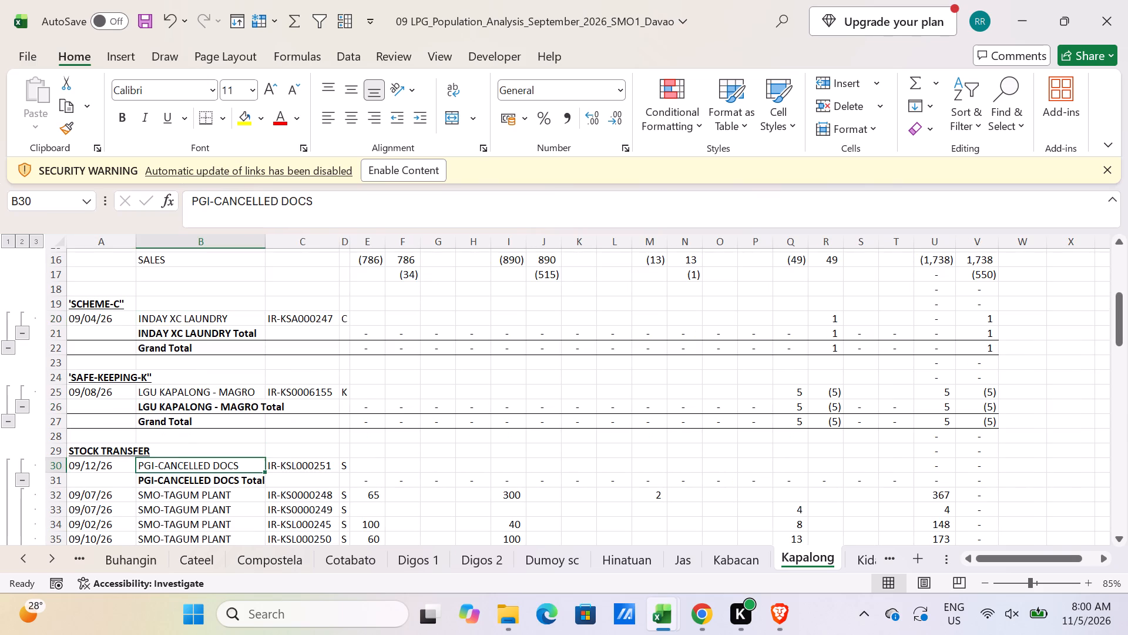
{"action": "key", "text": "ctrl+f"}
{"action": "type", "text": "6156"}
{"action": "key", "text": "Return"}
{"action": "key", "text": "Return"}
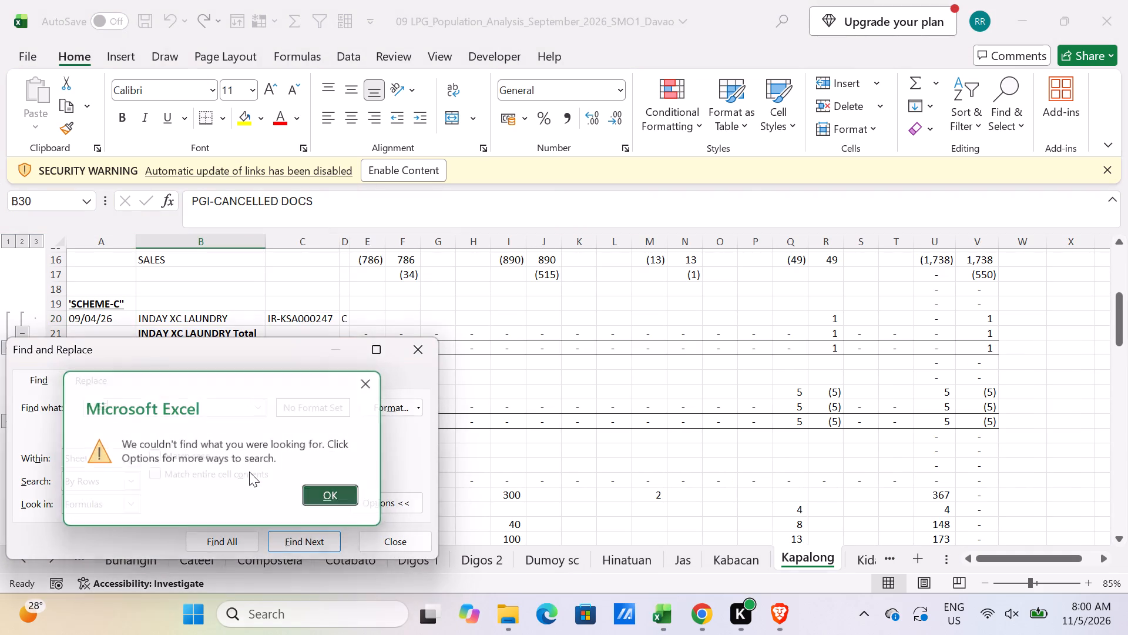
{"action": "key", "text": "Escape"}
{"action": "key", "text": "Escape"}
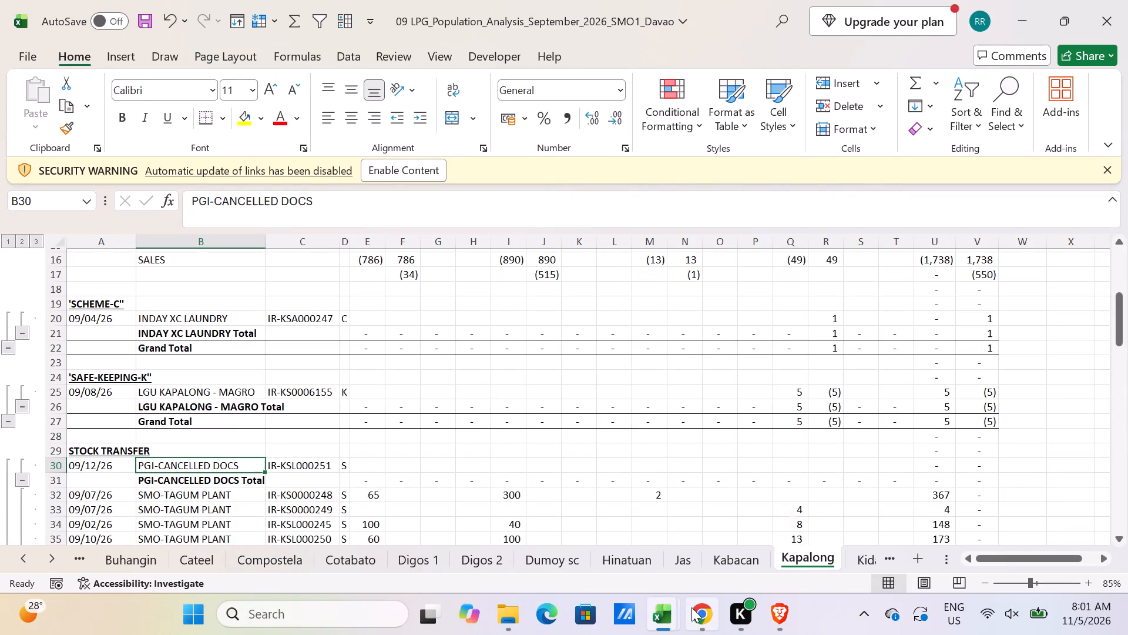
Switch to the 09 Pop_Analysis_GASES September workbook, expand the Compostela sheet's outline groups and repeat the search for 6156.
{"action": "left_click", "coordinate": [657, 613]}
{"action": "left_click", "coordinate": [639, 481]}
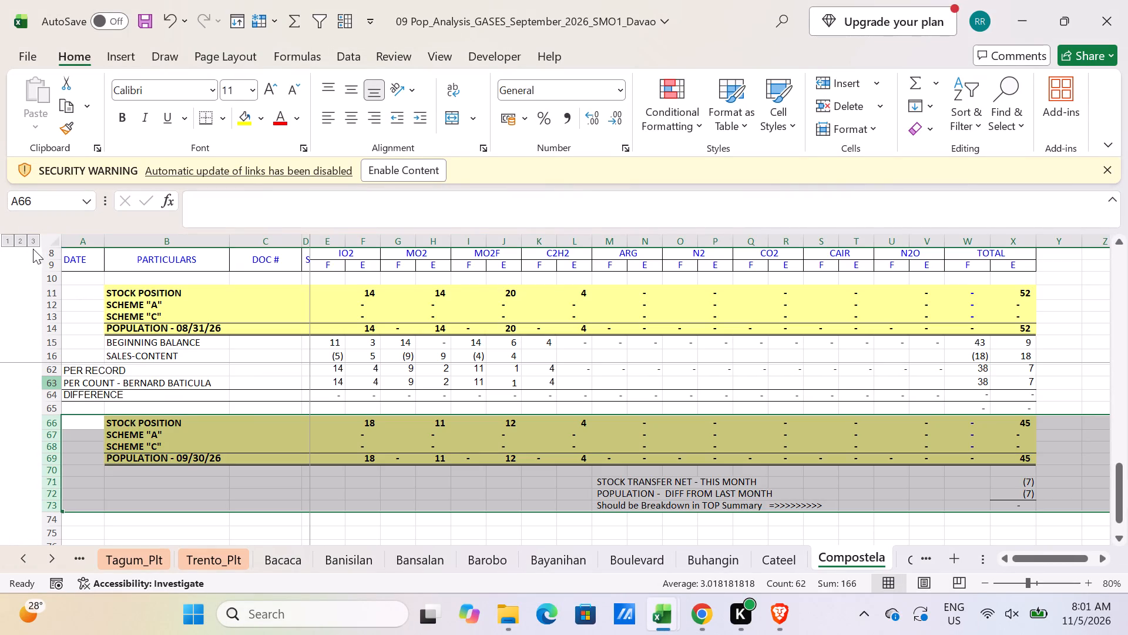
{"action": "left_click", "coordinate": [35, 244]}
{"action": "scroll", "coordinate": [193, 399], "scroll_direction": "up", "scroll_amount": 4}
{"action": "left_click", "coordinate": [258, 396]}
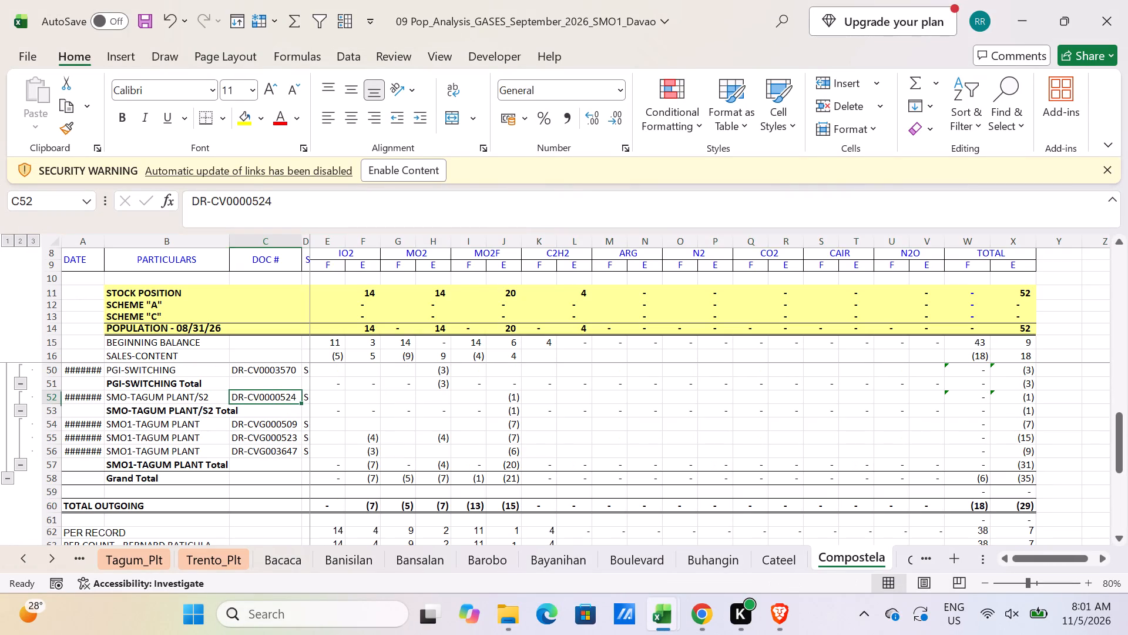
{"action": "key", "text": "ctrl+f"}
{"action": "key", "text": "Return"}
{"action": "key", "text": "Return"}
{"action": "key", "text": "Escape"}
{"action": "key", "text": "Escape"}
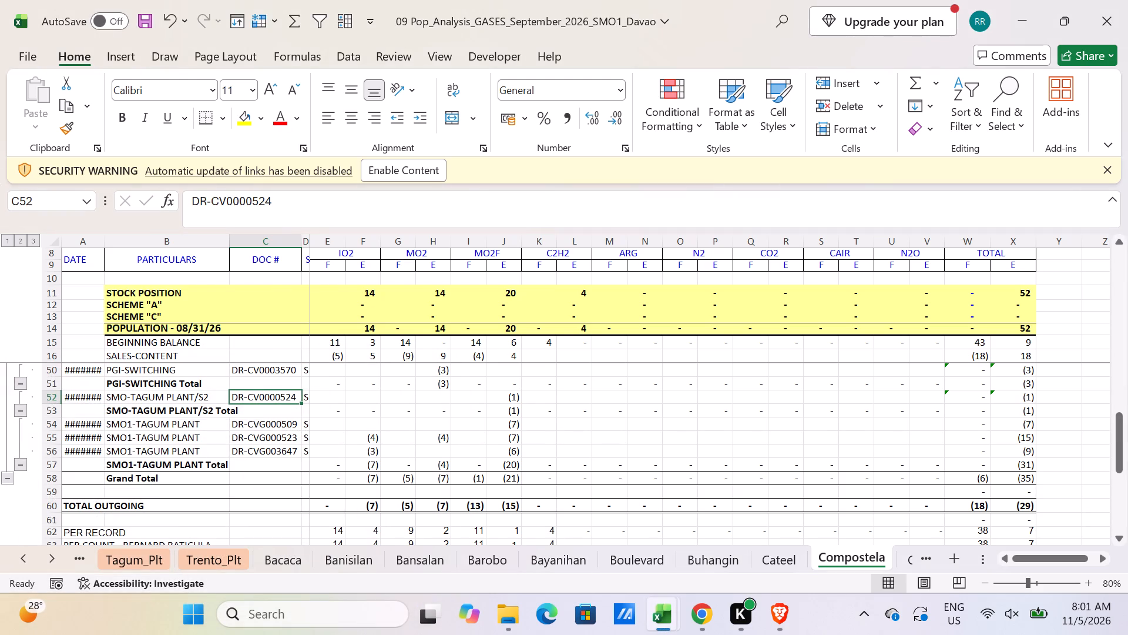
{"action": "scroll", "coordinate": [260, 396], "scroll_direction": "up", "scroll_amount": 4}
{"action": "scroll", "coordinate": [270, 463], "scroll_direction": "up", "scroll_amount": 4}
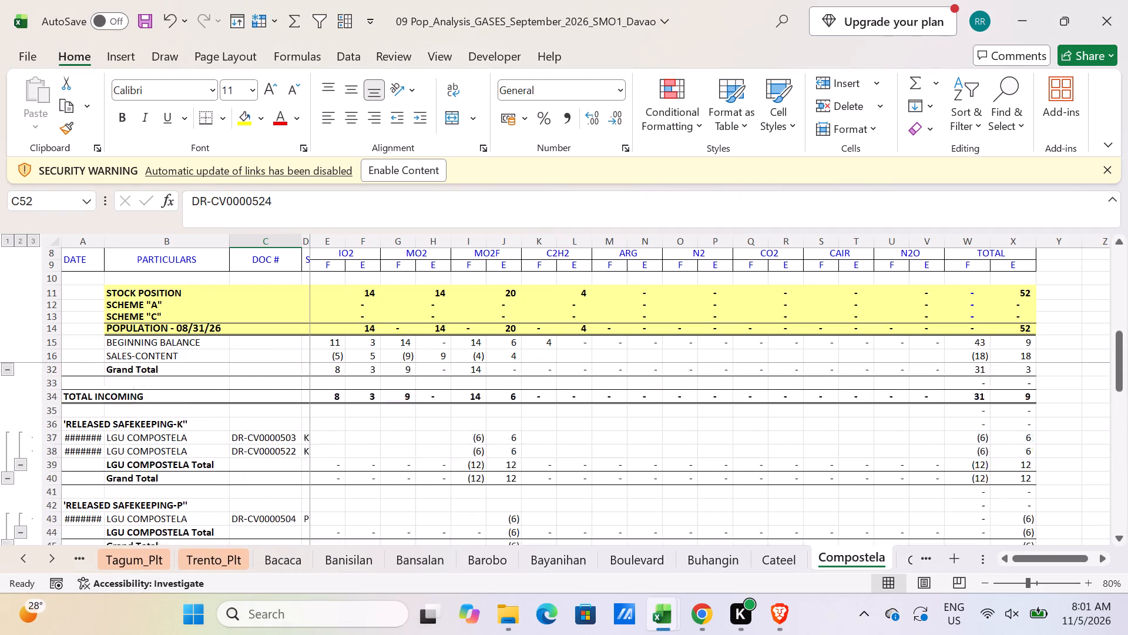
{"action": "scroll", "coordinate": [270, 464], "scroll_direction": "up", "scroll_amount": 3}
Return to the September LPG workbook and examine the IR document numbers in Kapalong's stock transfer section.
{"action": "key", "text": "alt+Tab"}
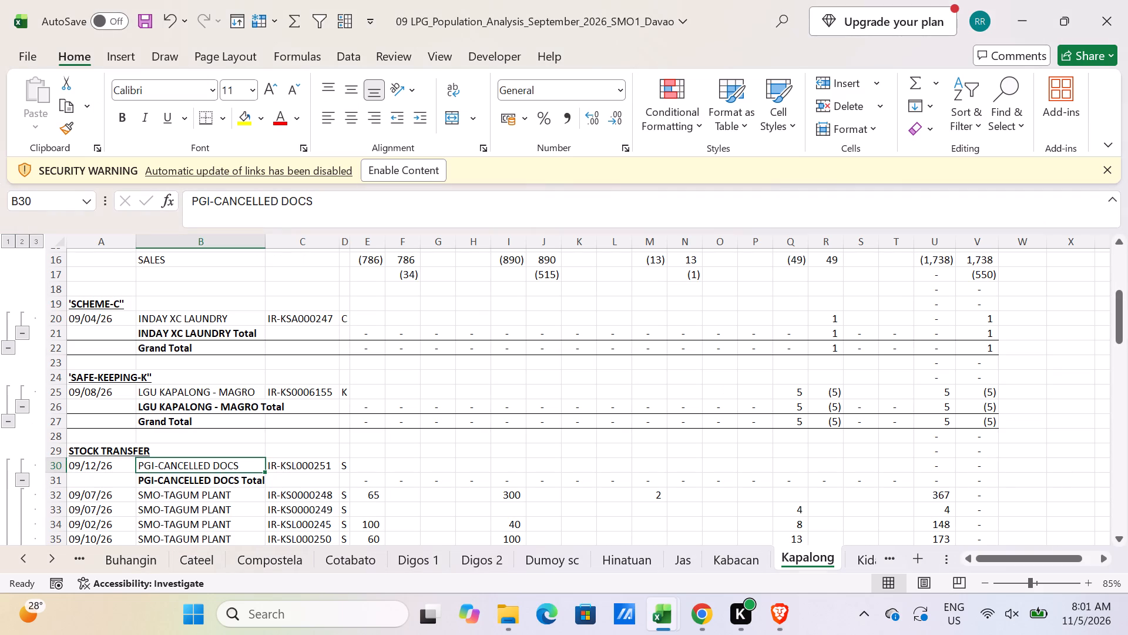
{"action": "key", "text": "Escape"}
{"action": "scroll", "coordinate": [270, 459], "scroll_direction": "up", "scroll_amount": 1}
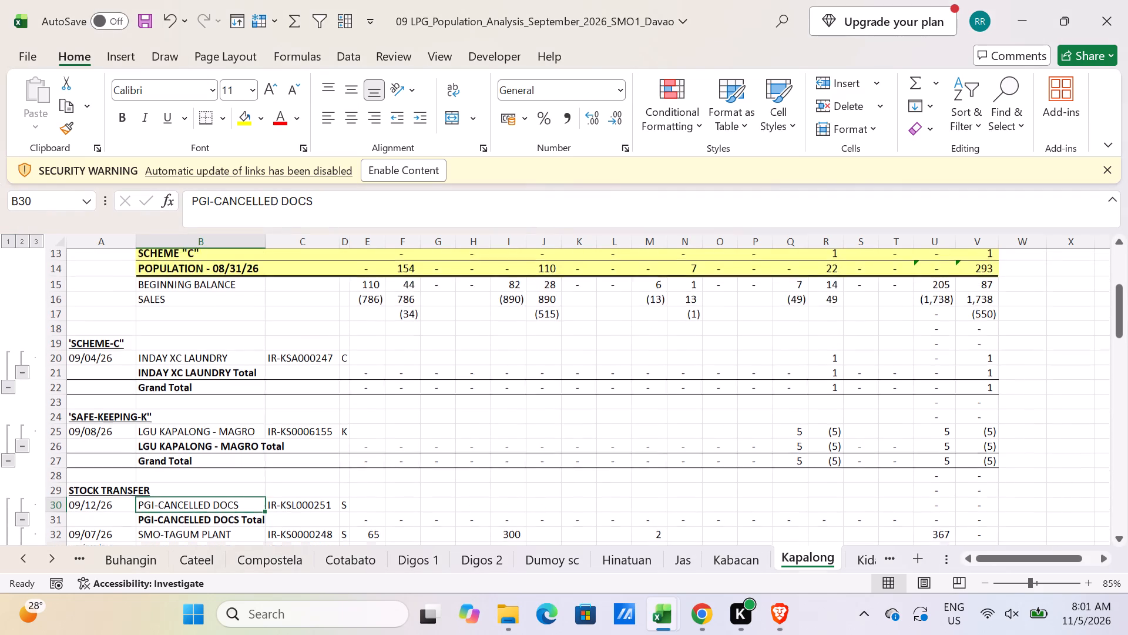
{"action": "scroll", "coordinate": [270, 459], "scroll_direction": "down", "scroll_amount": 2}
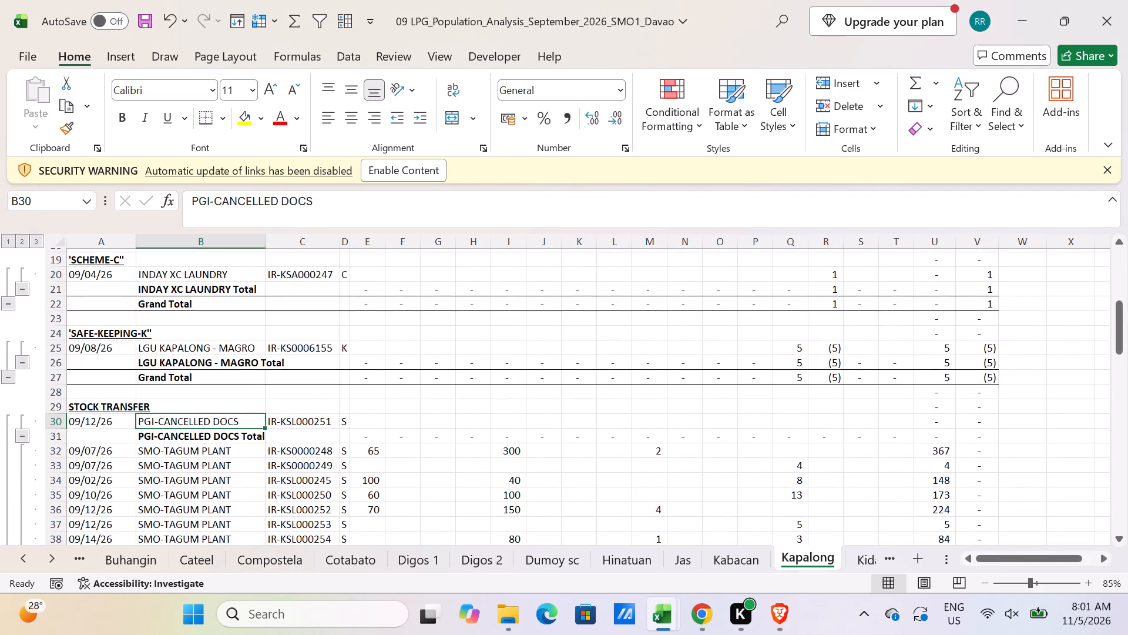
{"action": "scroll", "coordinate": [531, 500], "scroll_direction": "down", "scroll_amount": 2}
{"action": "scroll", "coordinate": [393, 500], "scroll_direction": "down", "scroll_amount": 1}
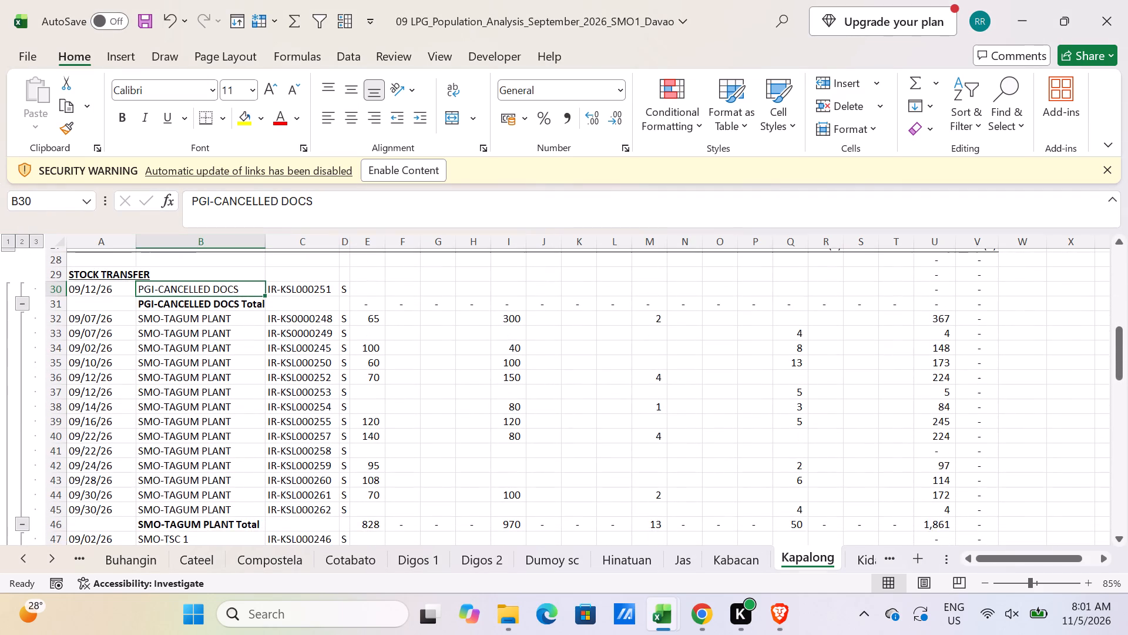
{"action": "scroll", "coordinate": [393, 500], "scroll_direction": "down", "scroll_amount": 1}
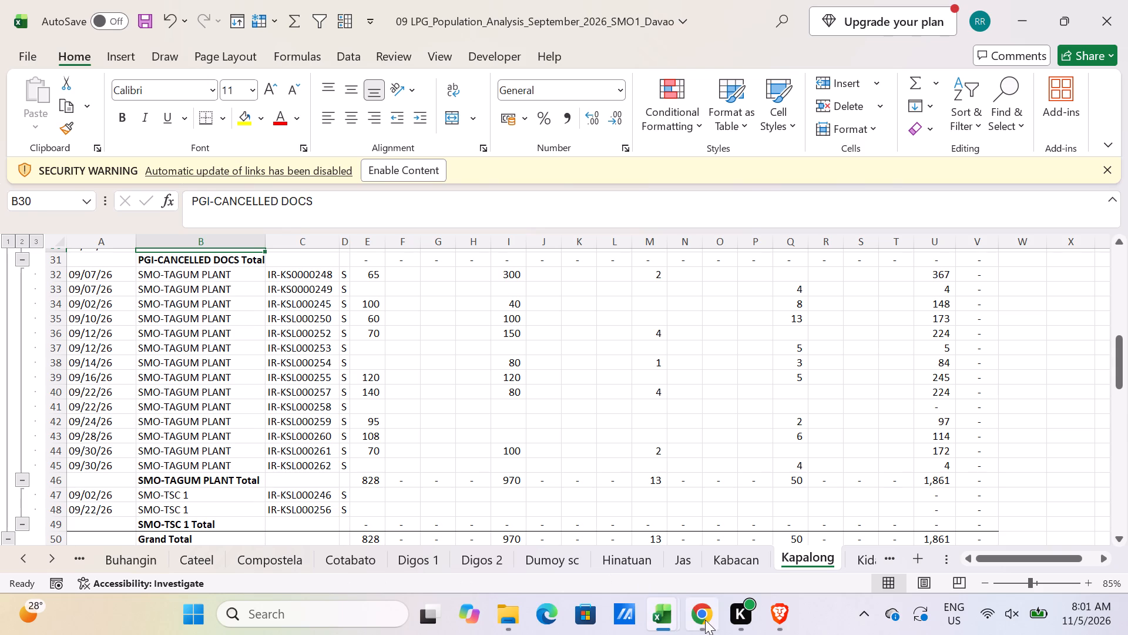
{"action": "left_click", "coordinate": [293, 402]}
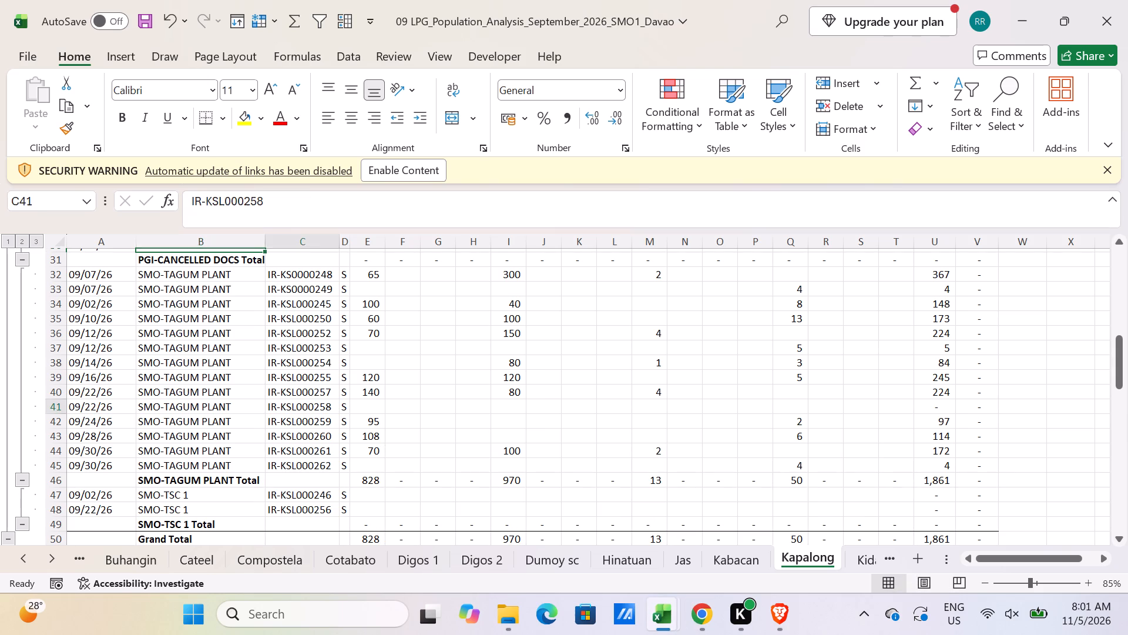
Switch to the 09 Pop_Analysis_GASES September workbook and examine the Compostela sheet's stock transfer and outgoing document entries.
{"action": "left_click", "coordinate": [658, 616]}
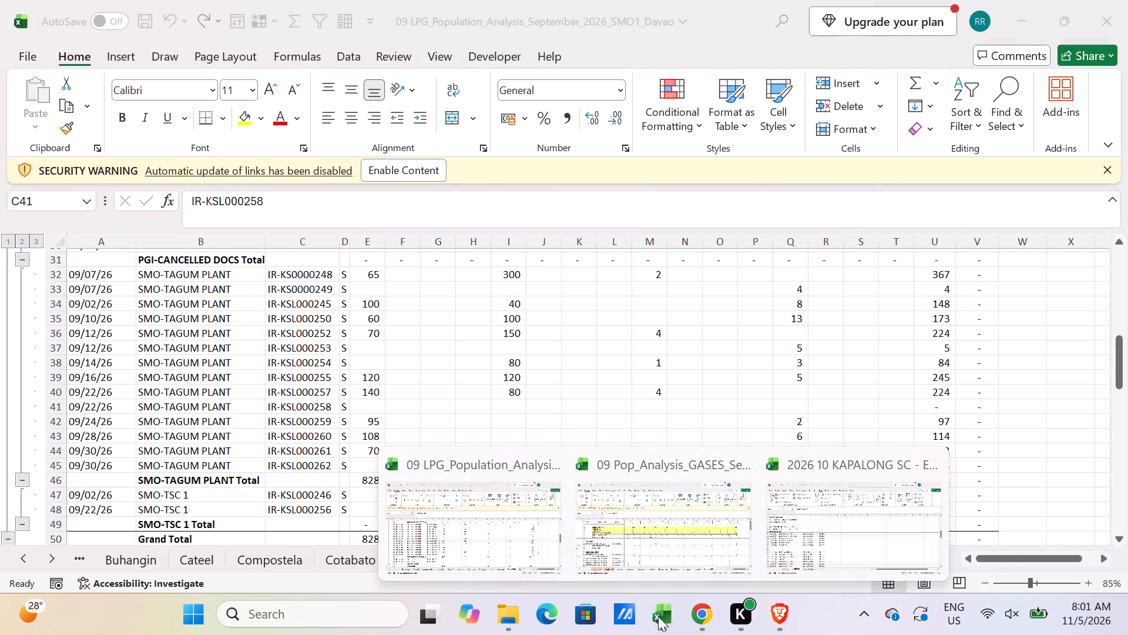
{"action": "left_click", "coordinate": [728, 524]}
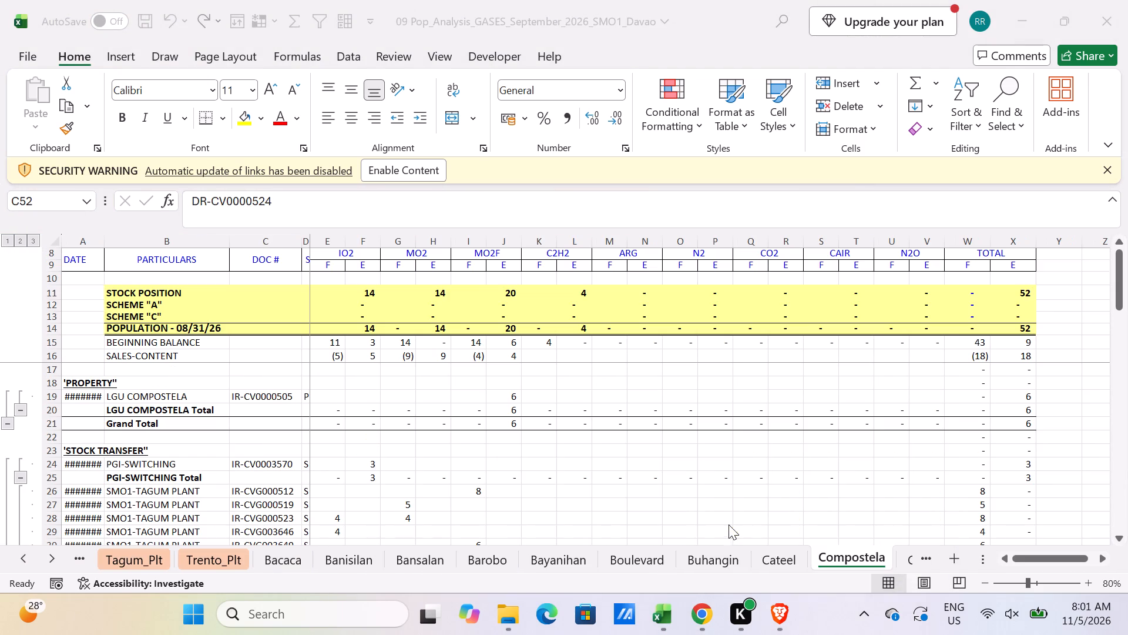
{"action": "scroll", "coordinate": [378, 381], "scroll_direction": "down", "scroll_amount": 1}
{"action": "scroll", "coordinate": [340, 433], "scroll_direction": "up", "scroll_amount": 8}
{"action": "scroll", "coordinate": [335, 444], "scroll_direction": "down", "scroll_amount": 3}
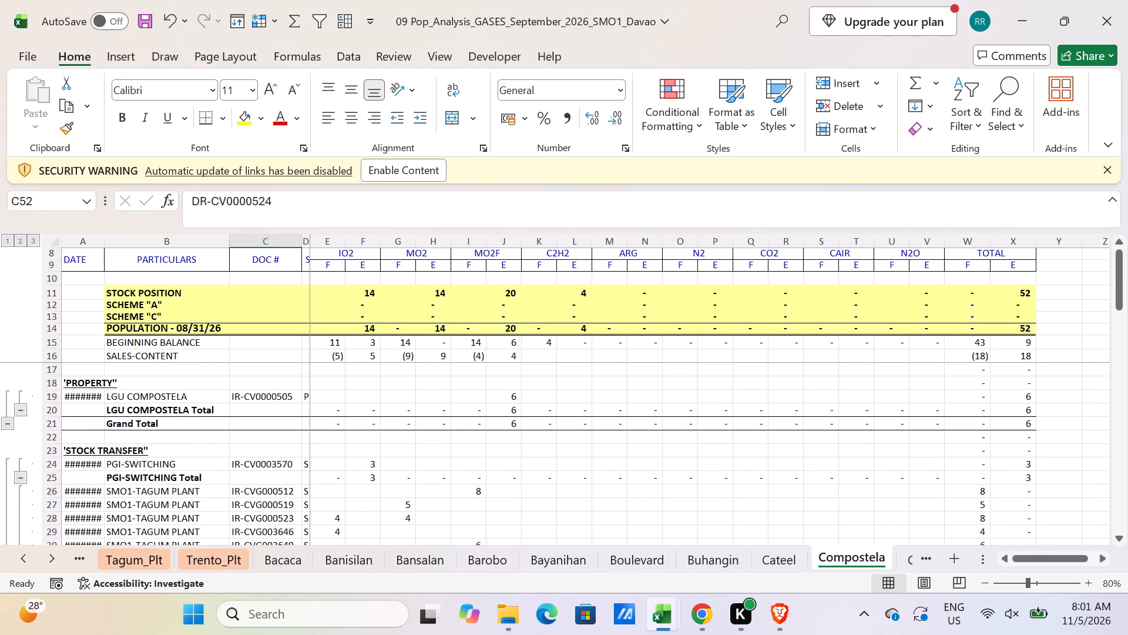
{"action": "scroll", "coordinate": [335, 444], "scroll_direction": "down", "scroll_amount": 8}
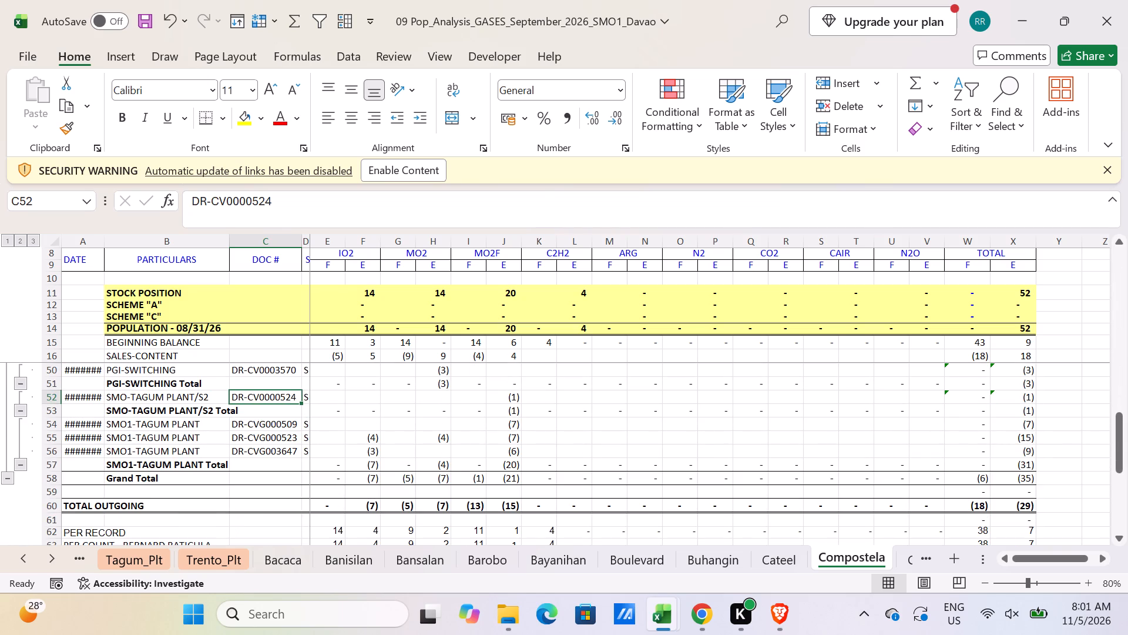
{"action": "scroll", "coordinate": [335, 445], "scroll_direction": "down", "scroll_amount": 2}
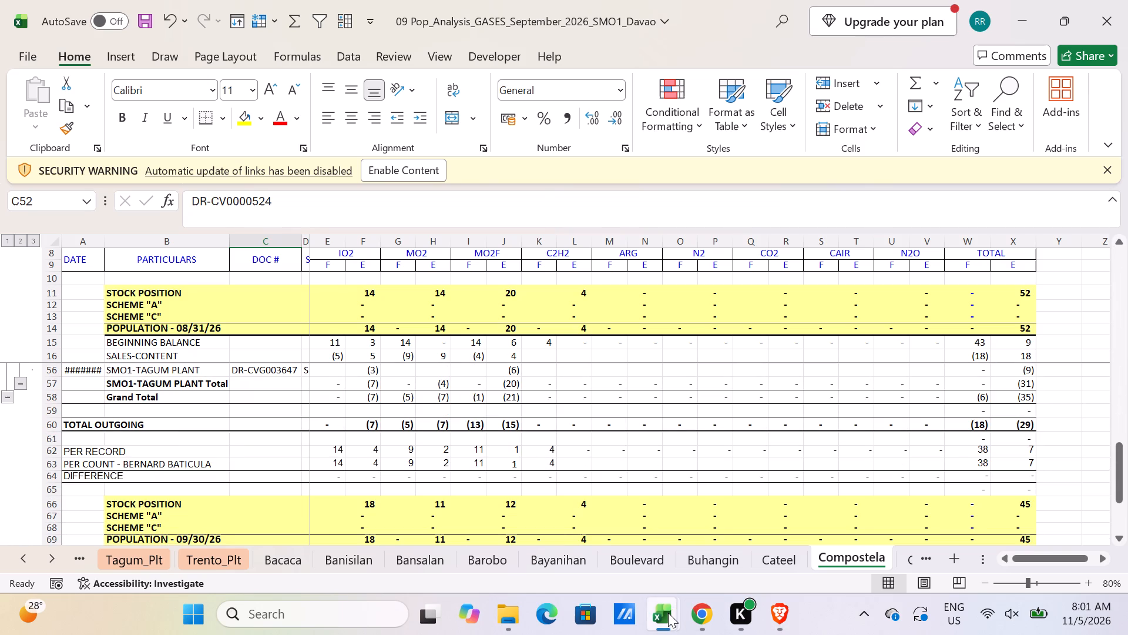
Return to the 2026 10 KAPALONG SC workbook and review the IR and DR number sequences on L_SERIES for gaps.
{"action": "left_click", "coordinate": [668, 613]}
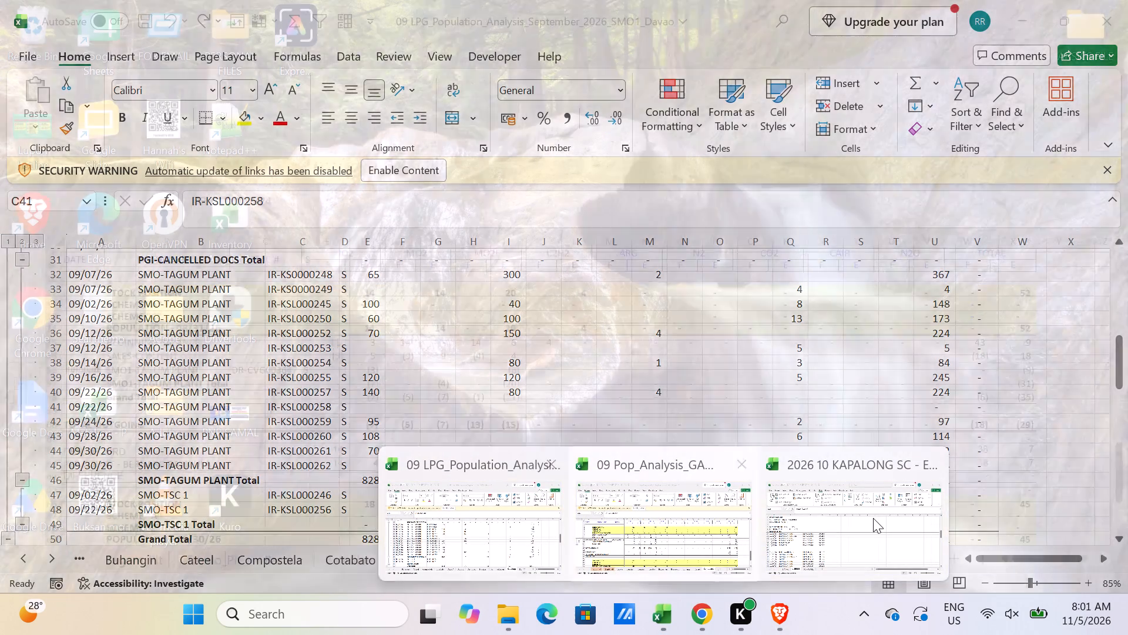
{"action": "left_click", "coordinate": [874, 518]}
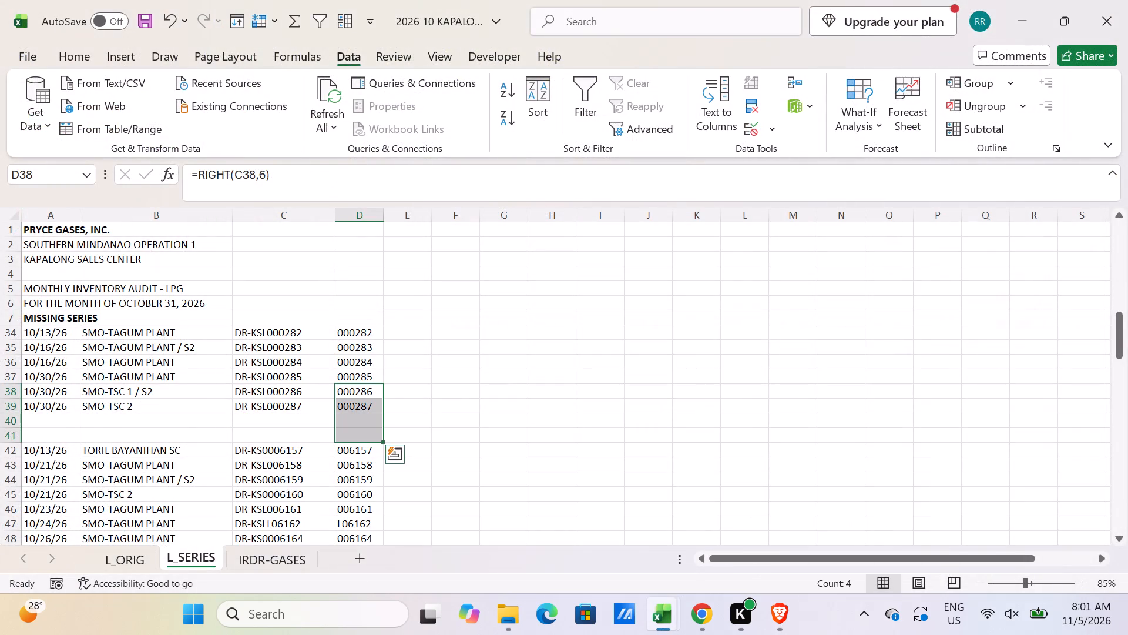
{"action": "scroll", "coordinate": [381, 513], "scroll_direction": "down", "scroll_amount": 1}
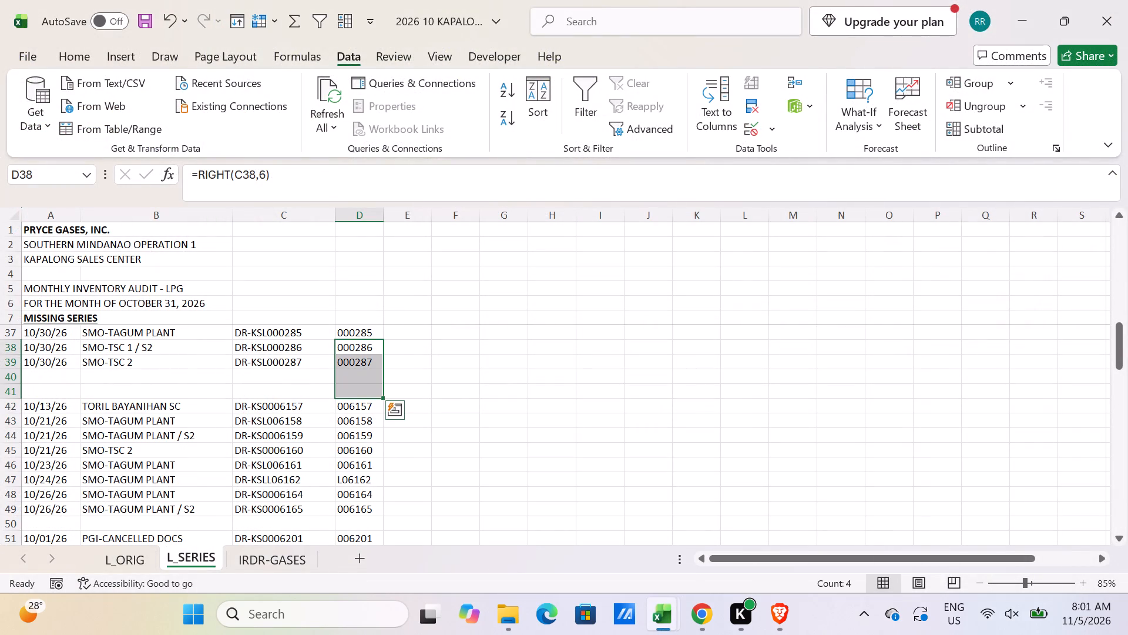
{"action": "scroll", "coordinate": [381, 513], "scroll_direction": "down", "scroll_amount": 1}
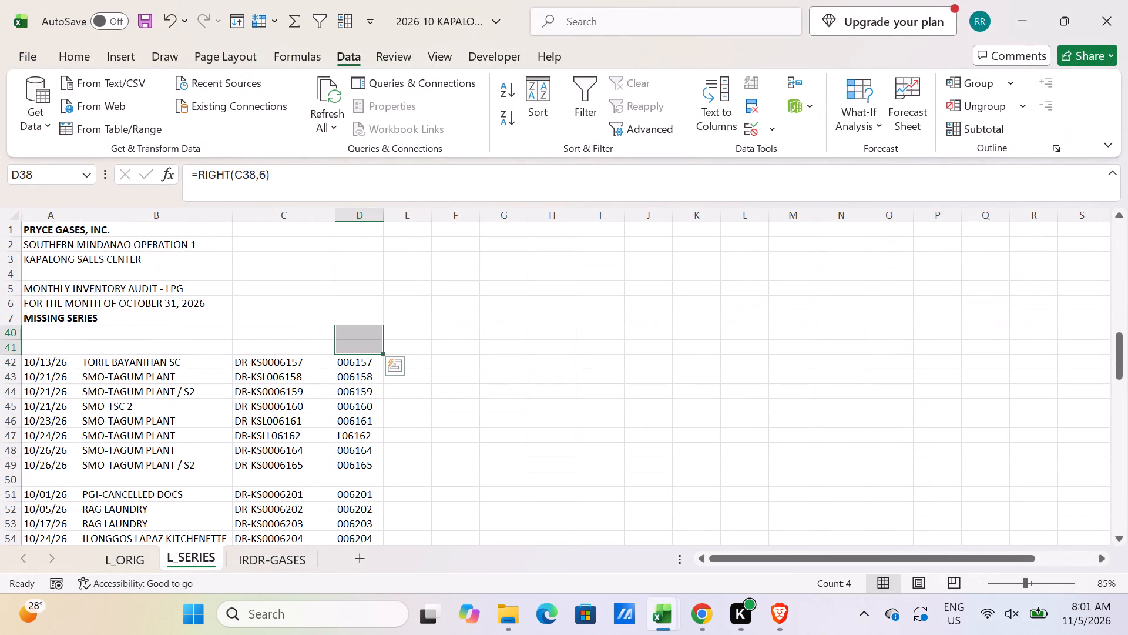
{"action": "scroll", "coordinate": [381, 513], "scroll_direction": "down", "scroll_amount": 1}
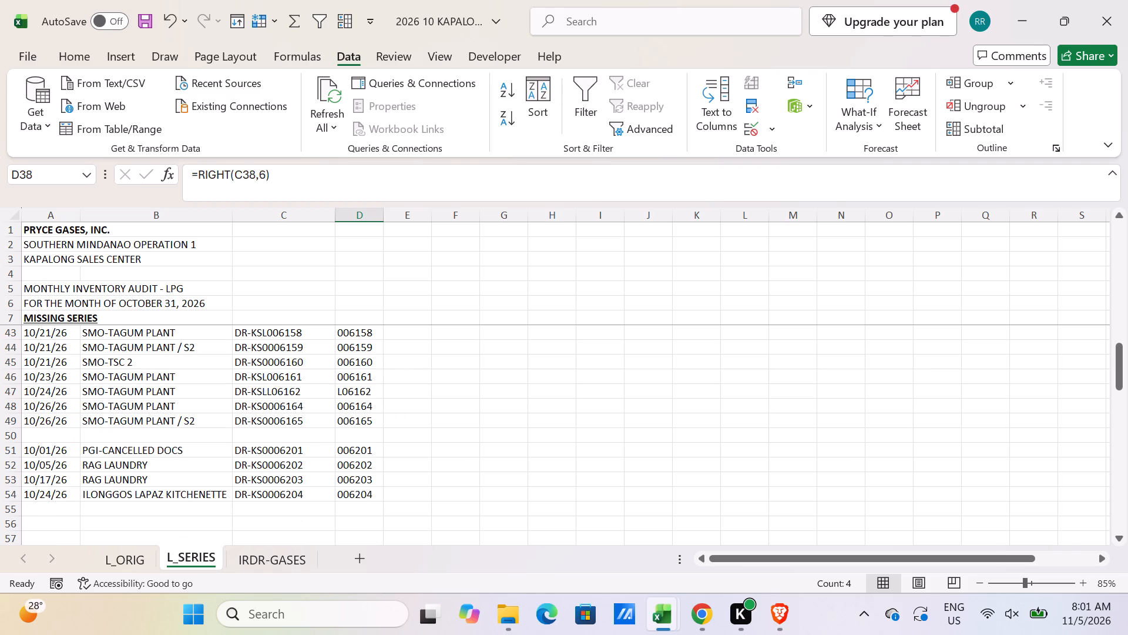
{"action": "scroll", "coordinate": [380, 499], "scroll_direction": "up", "scroll_amount": 1}
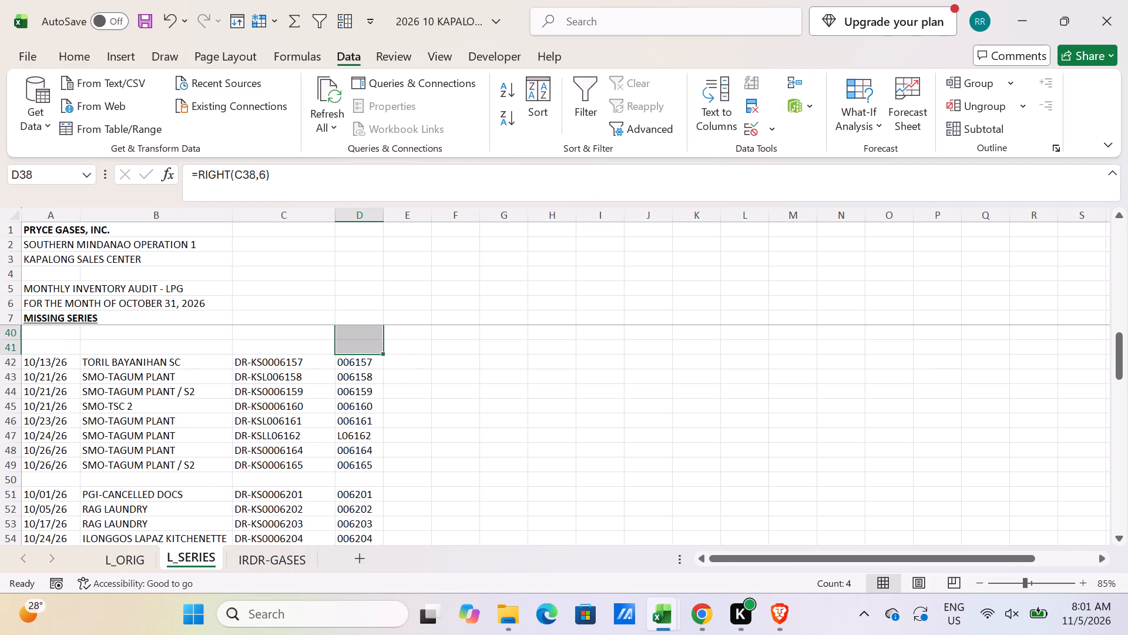
{"action": "scroll", "coordinate": [382, 454], "scroll_direction": "up", "scroll_amount": 3}
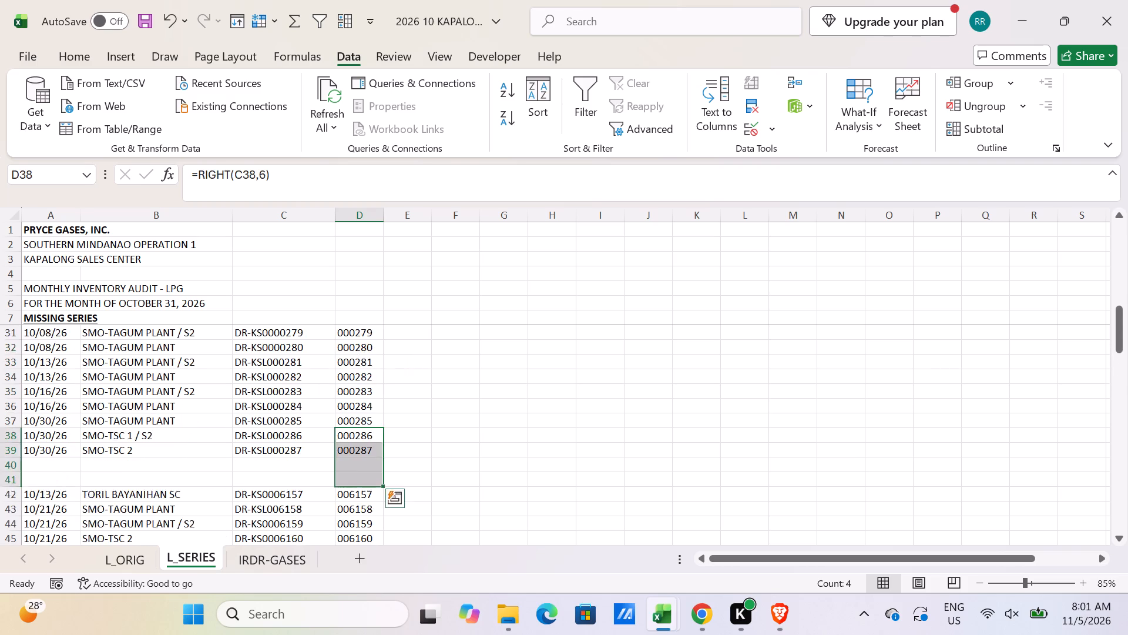
{"action": "scroll", "coordinate": [382, 454], "scroll_direction": "up", "scroll_amount": 4}
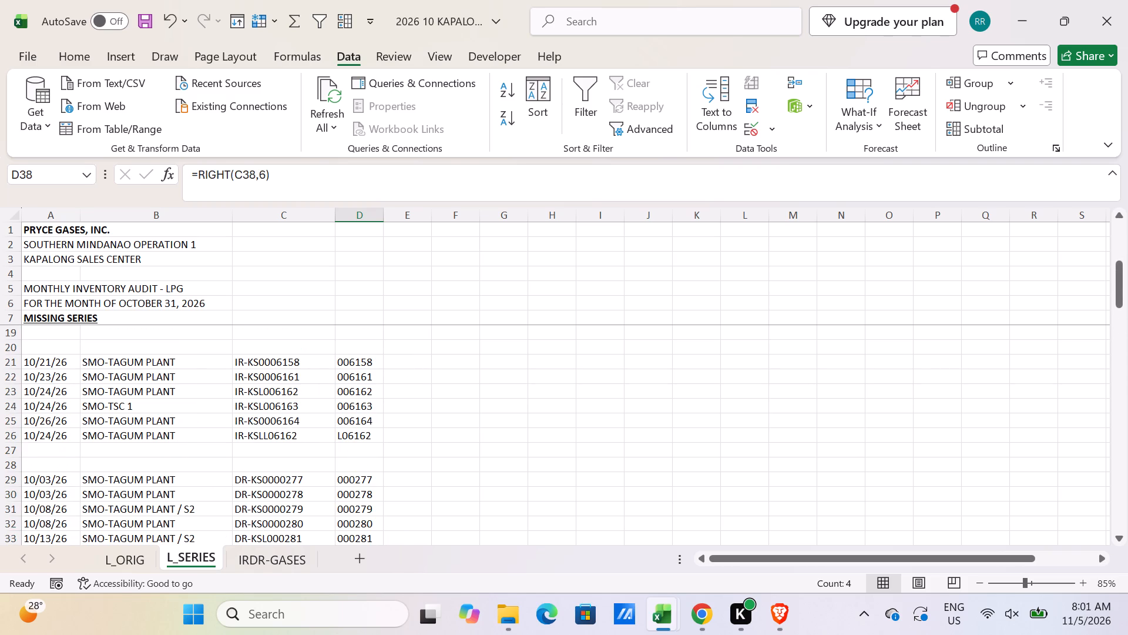
{"action": "left_click", "coordinate": [390, 405]}
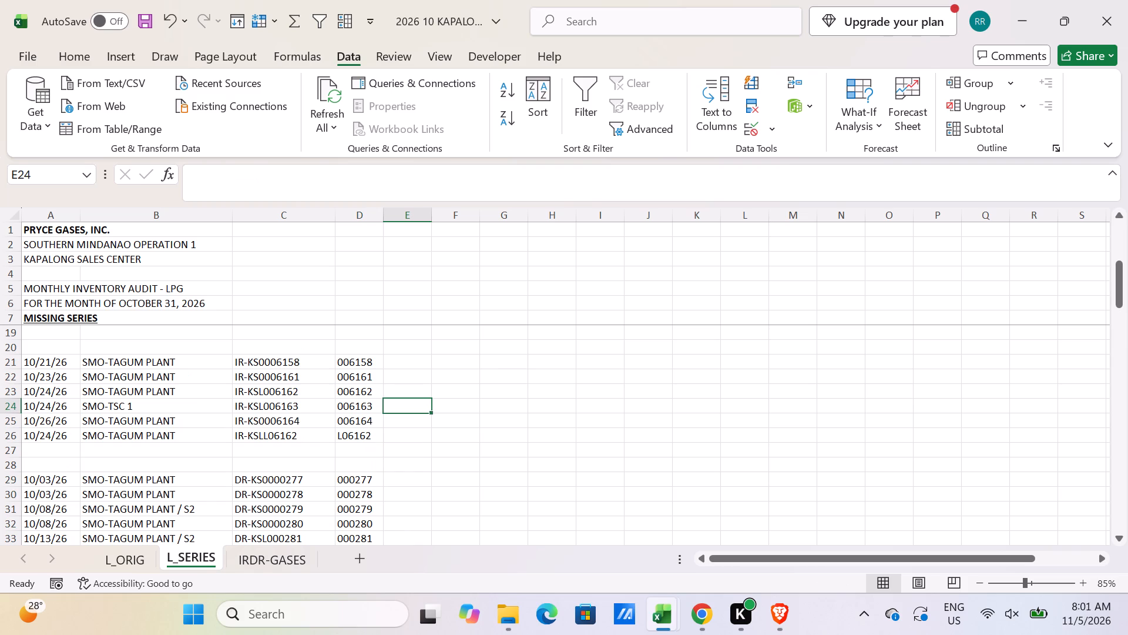
Move the IR-KSLL06162 row so it sits directly above the IR-KSL006162 row on L_SERIES.
{"action": "left_click", "coordinate": [17, 433]}
{"action": "key", "text": "ctrl+x"}
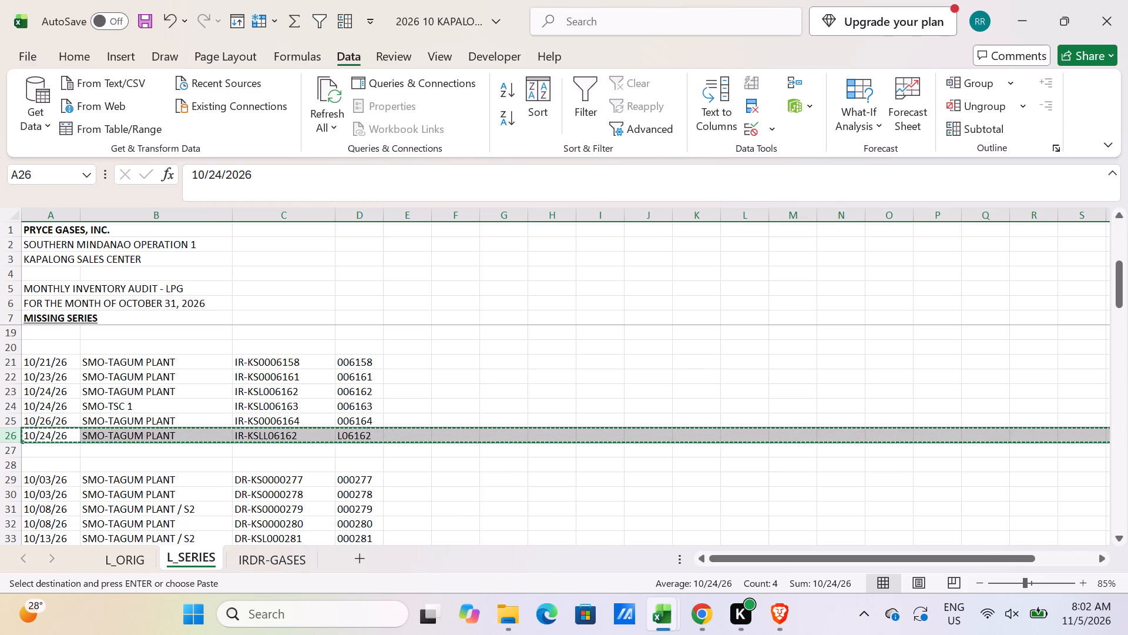
{"action": "left_click", "coordinate": [21, 392]}
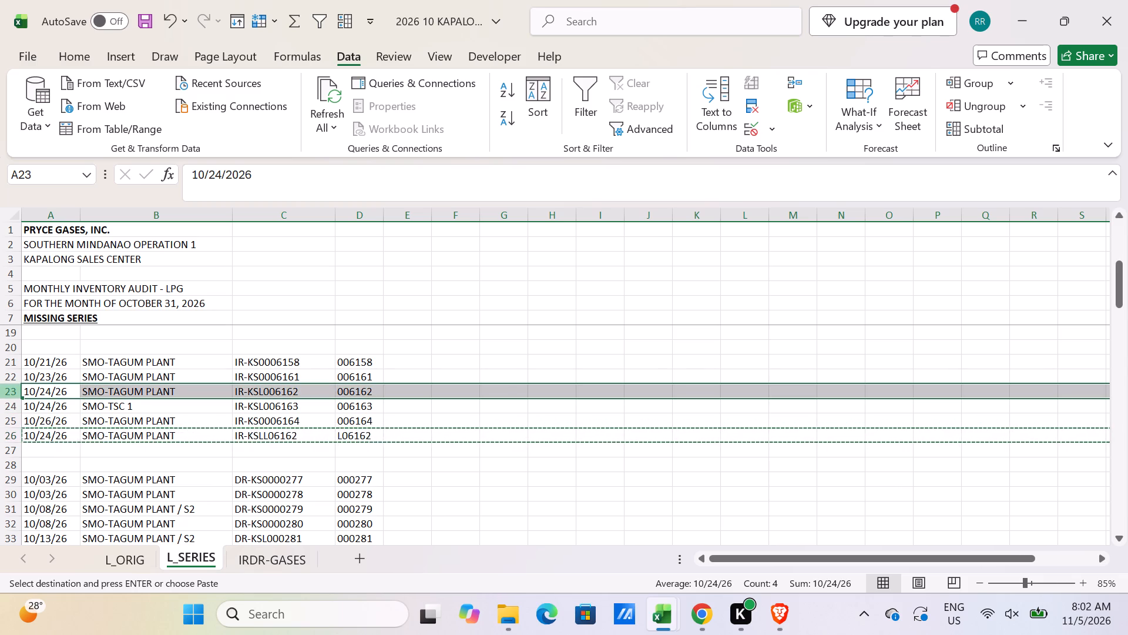
{"action": "key", "text": "ctrl+shift+equal"}
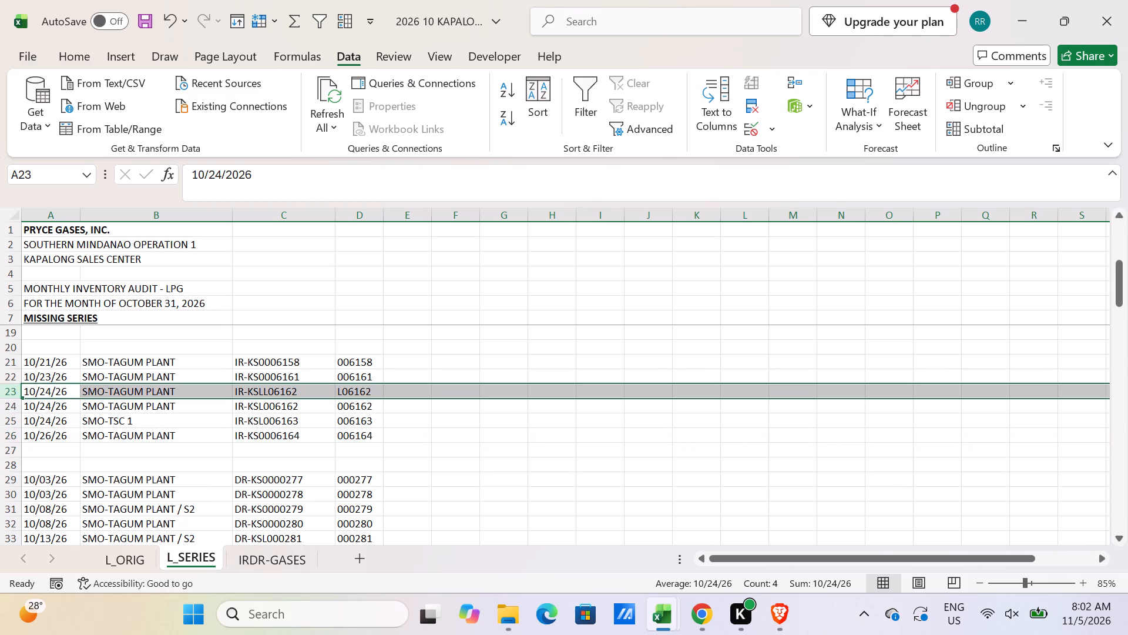
Insert two blank rows below IR-KS0006158 and fill column D's six-digit RIGHT formula down from that row through row 26.
{"action": "left_click", "coordinate": [9, 374]}
{"action": "key", "text": "ctrl+shift+equal"}
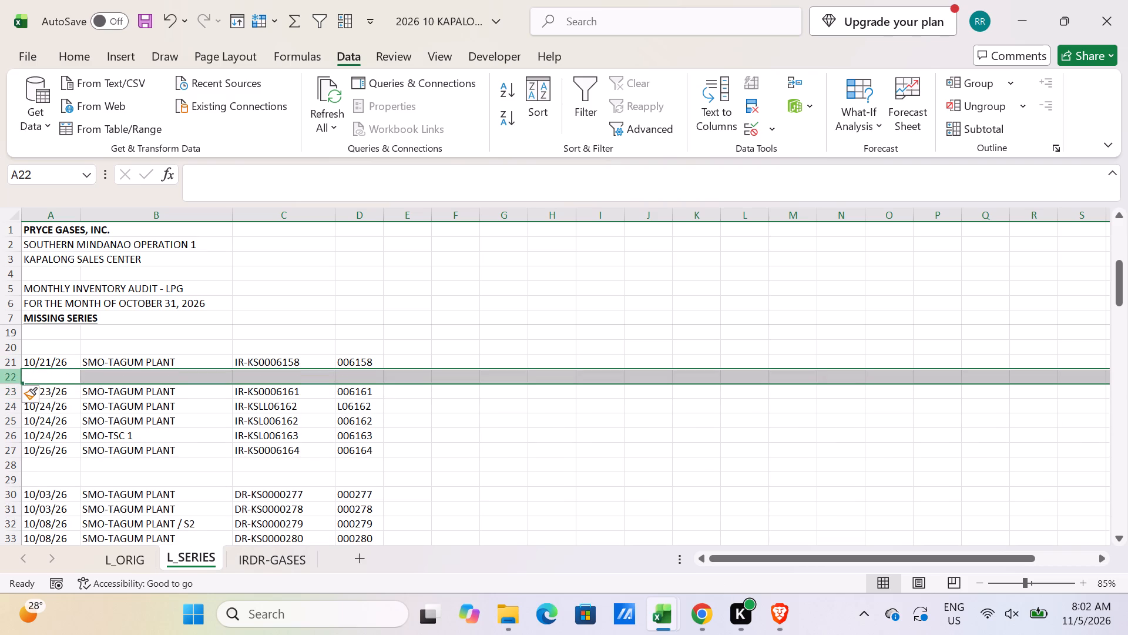
{"action": "key", "text": "ctrl+shift+equal"}
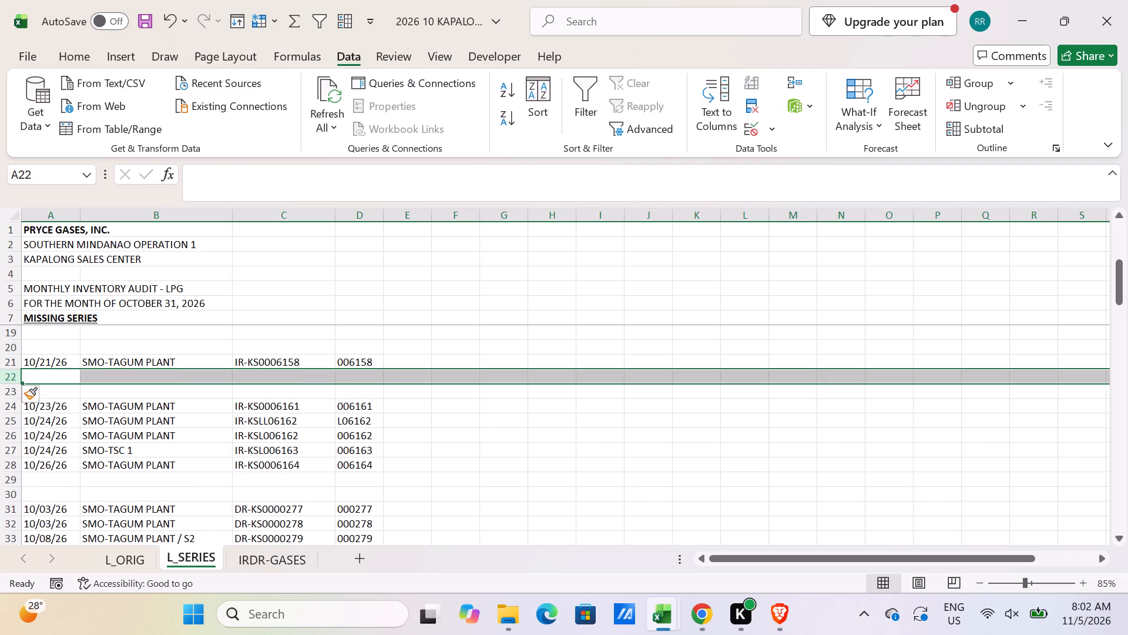
{"action": "left_click", "coordinate": [351, 356]}
{"action": "left_click_drag", "start_coordinate": [381, 367], "coordinate": [387, 387]}
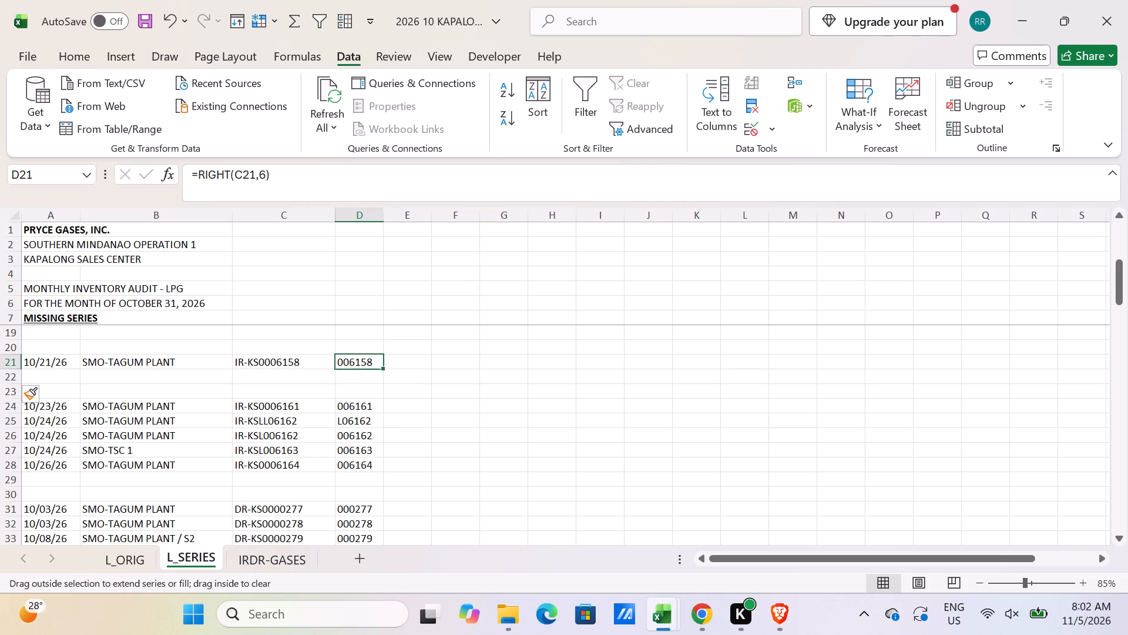
{"action": "left_click_drag", "start_coordinate": [387, 387], "coordinate": [388, 437]}
Copy the date, particulars and document number of DR-KS0006159 and DR-KS0006160 into the two blank IR rows, pasting values only.
{"action": "scroll", "coordinate": [392, 475], "scroll_direction": "down", "scroll_amount": 7}
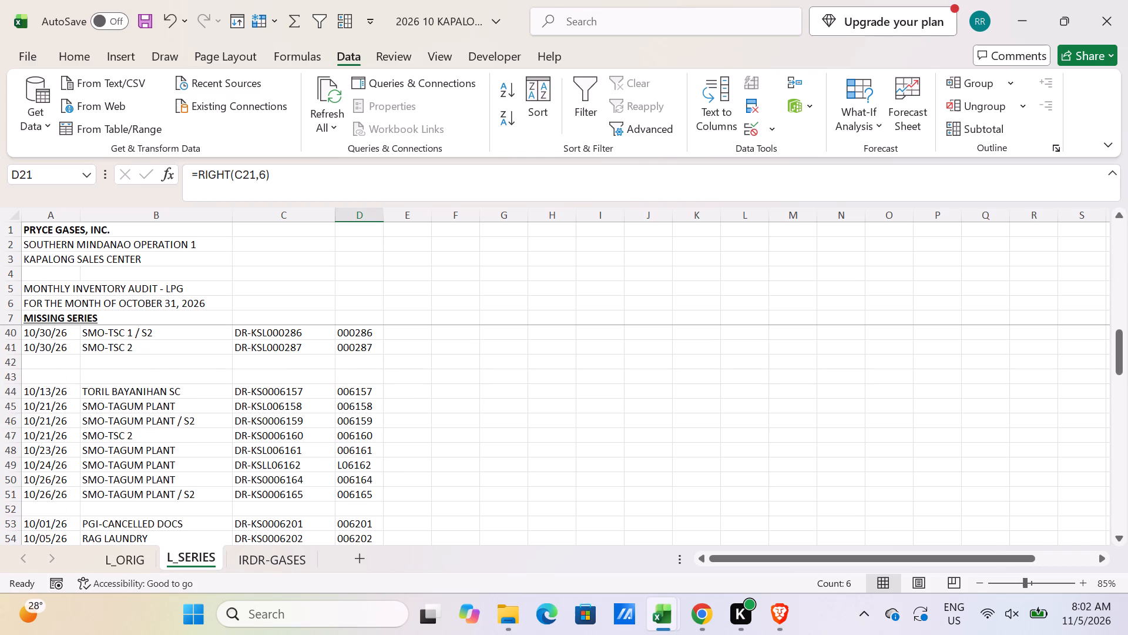
{"action": "scroll", "coordinate": [50, 405], "scroll_direction": "up", "scroll_amount": 8}
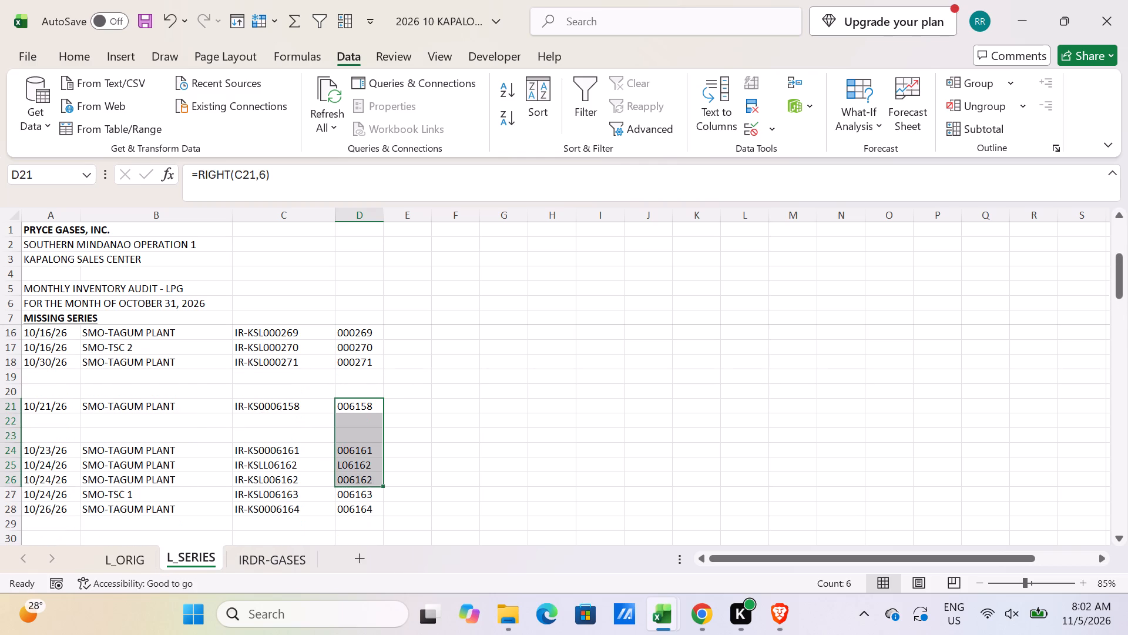
{"action": "scroll", "coordinate": [50, 405], "scroll_direction": "down", "scroll_amount": 5}
{"action": "scroll", "coordinate": [155, 441], "scroll_direction": "down", "scroll_amount": 1}
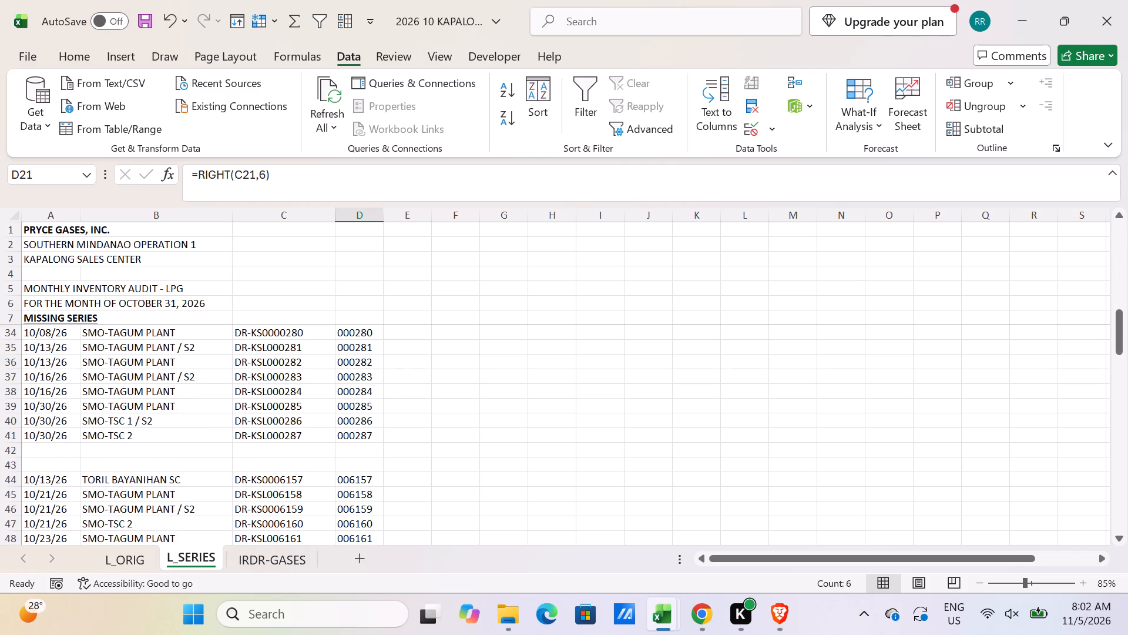
{"action": "scroll", "coordinate": [159, 444], "scroll_direction": "down", "scroll_amount": 1}
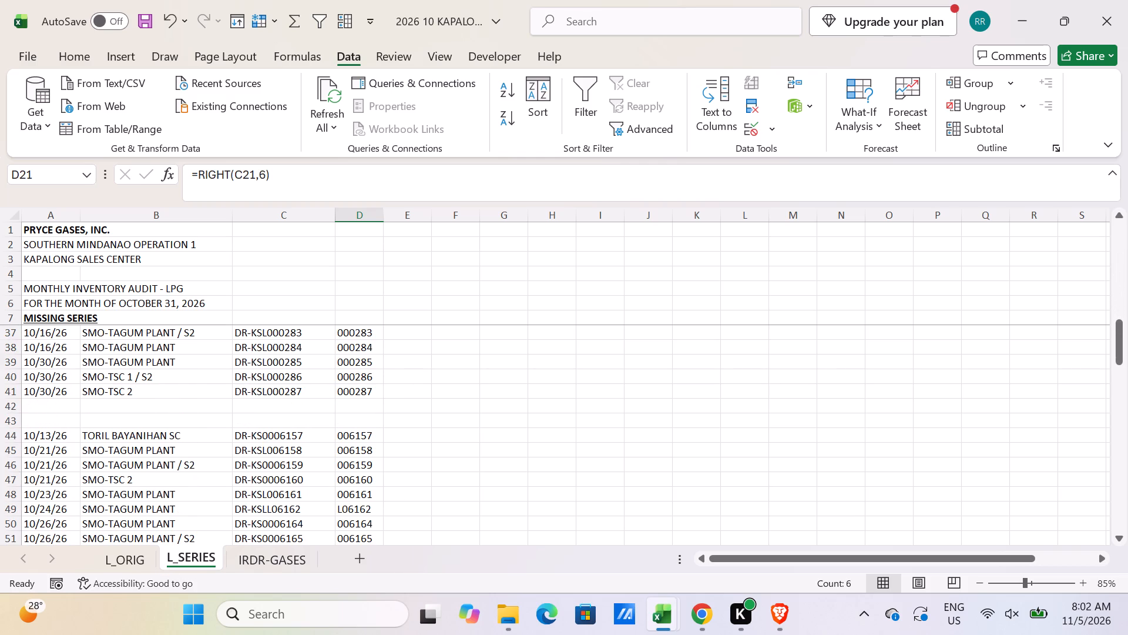
{"action": "left_click_drag", "start_coordinate": [56, 465], "coordinate": [254, 477]}
{"action": "key", "text": "ctrl+c"}
{"action": "scroll", "coordinate": [254, 477], "scroll_direction": "up", "scroll_amount": 4}
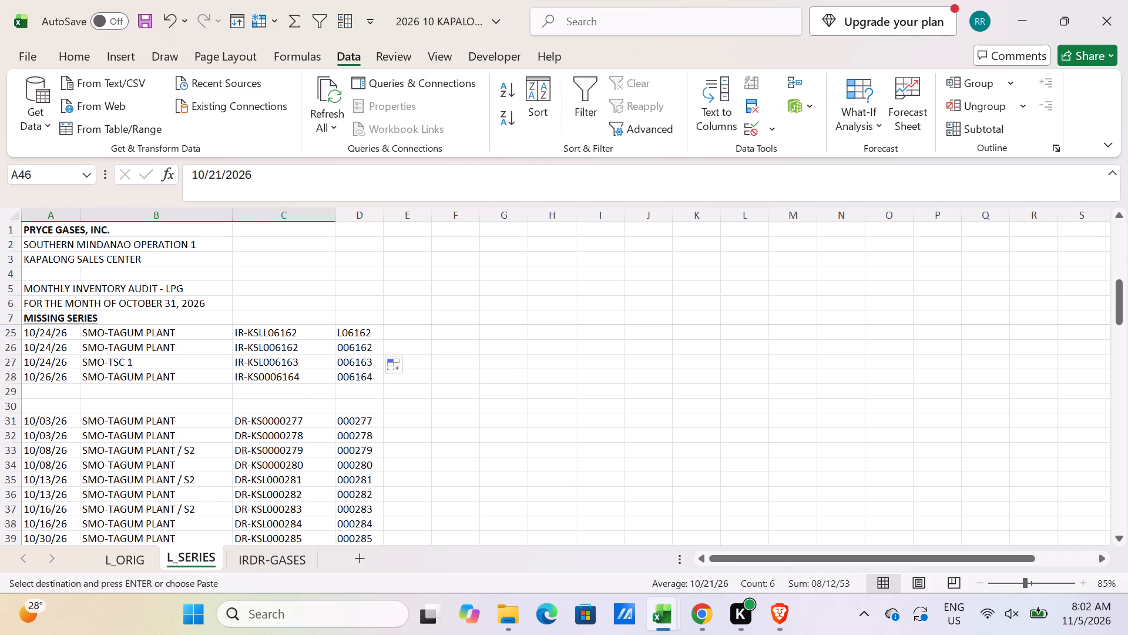
{"action": "scroll", "coordinate": [260, 436], "scroll_direction": "up", "scroll_amount": 4}
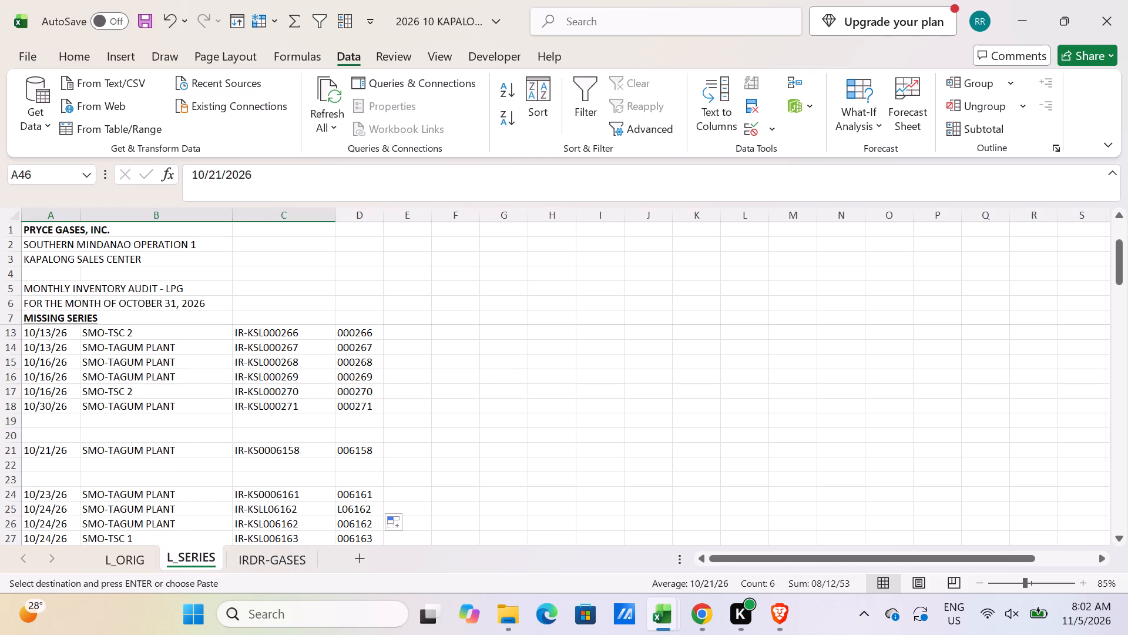
{"action": "left_click", "coordinate": [43, 466]}
{"action": "key", "text": "alt+e"}
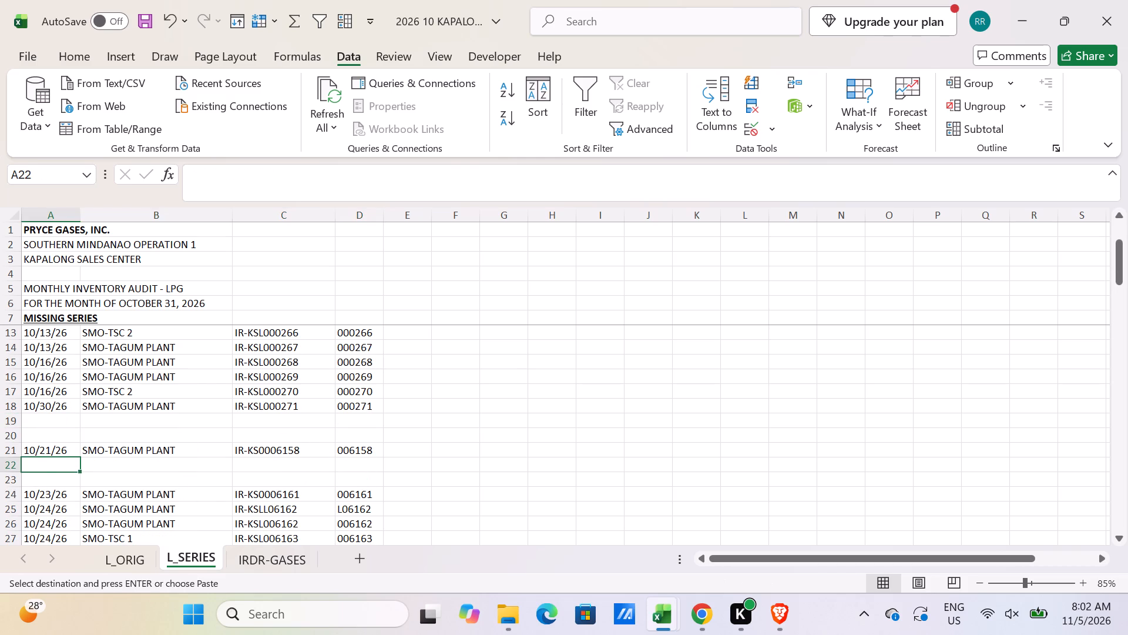
{"action": "type", "text": "SV"}
{"action": "key", "text": "Return"}
{"action": "key", "text": "Escape"}
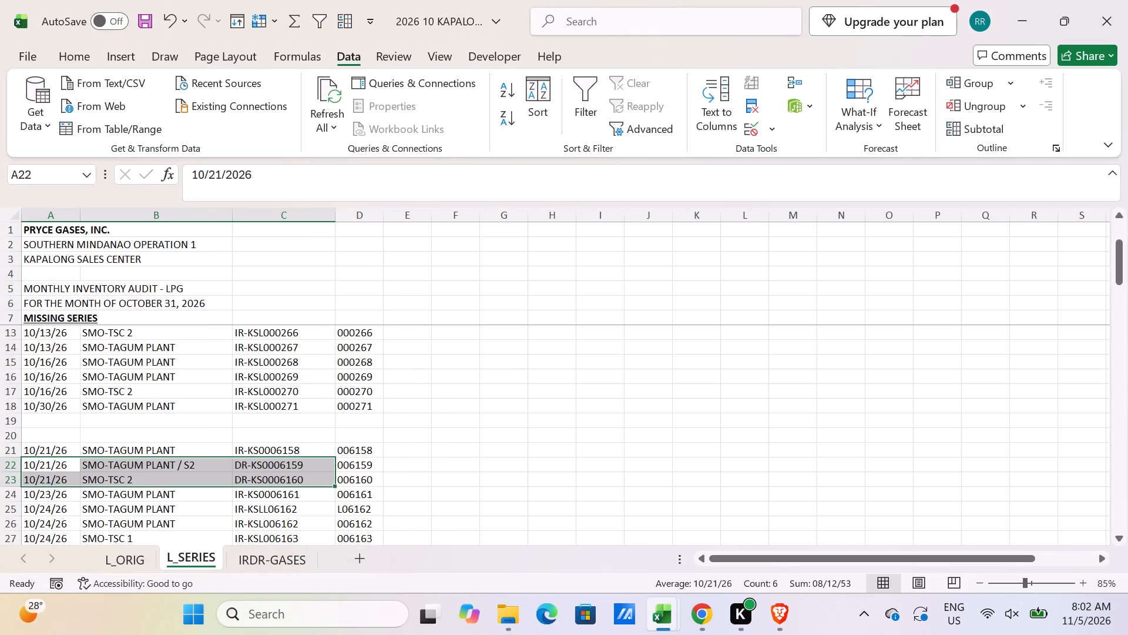
Open the IRDR-GASES sheet and examine its incoming IR and outgoing DR document numbers.
{"action": "scroll", "coordinate": [311, 477], "scroll_direction": "down", "scroll_amount": 2}
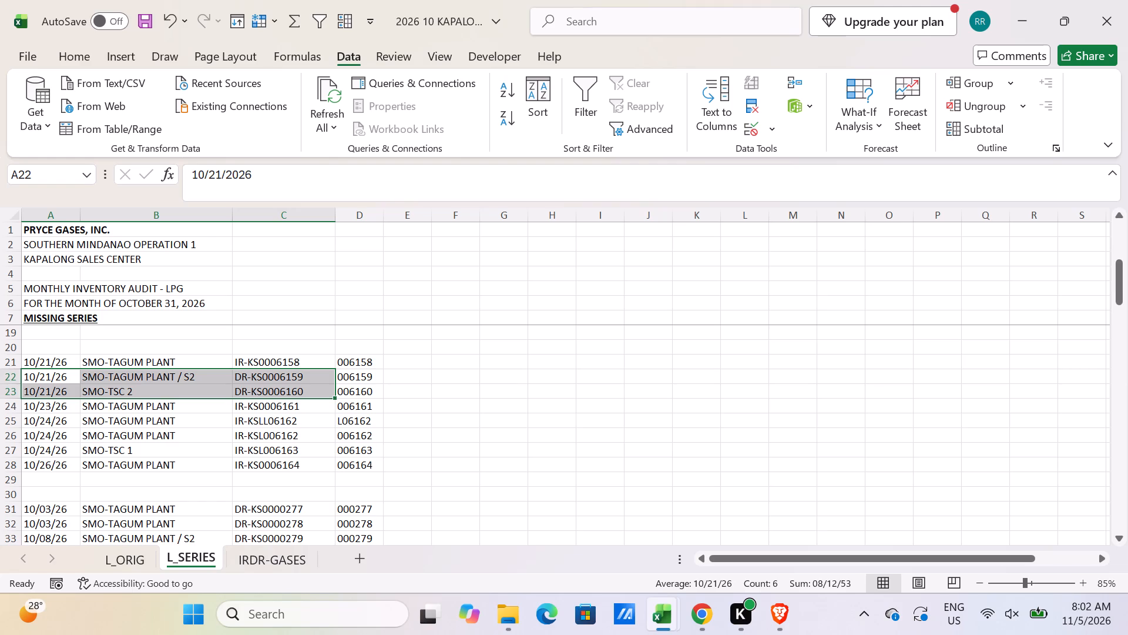
{"action": "left_click", "coordinate": [296, 557]}
{"action": "scroll", "coordinate": [321, 502], "scroll_direction": "down", "scroll_amount": 2}
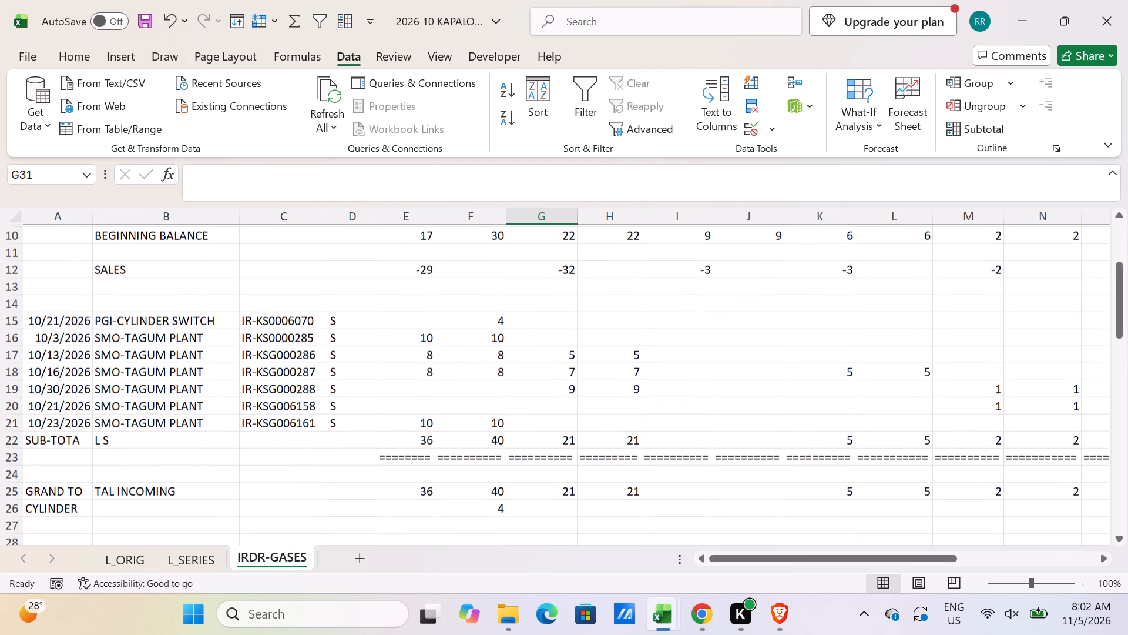
{"action": "scroll", "coordinate": [321, 501], "scroll_direction": "down", "scroll_amount": 4}
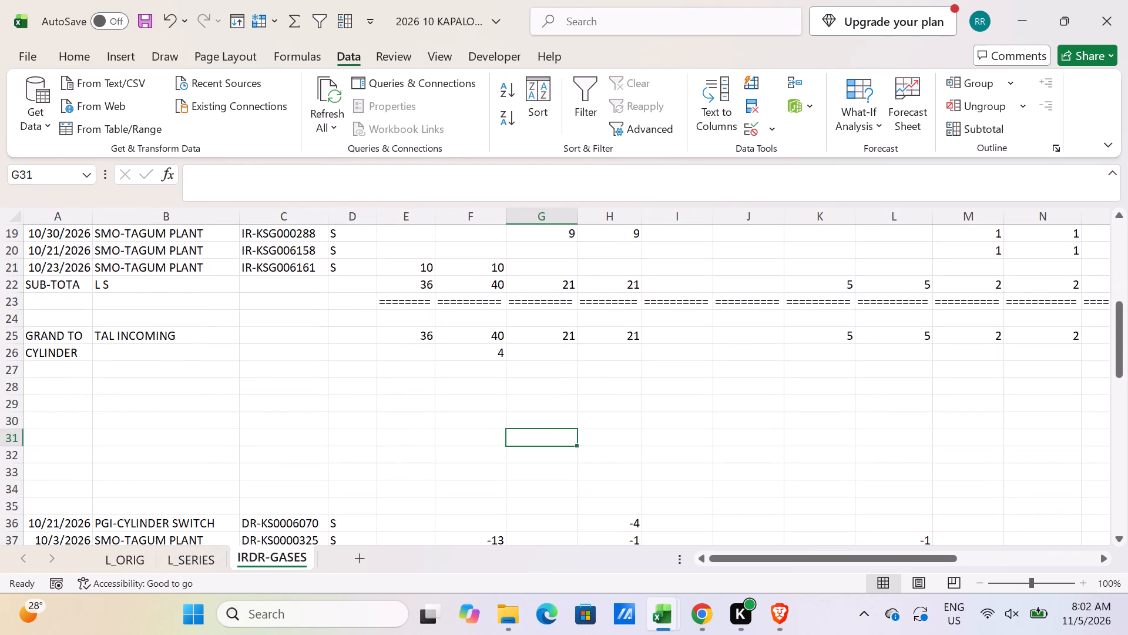
{"action": "scroll", "coordinate": [321, 501], "scroll_direction": "down", "scroll_amount": 3}
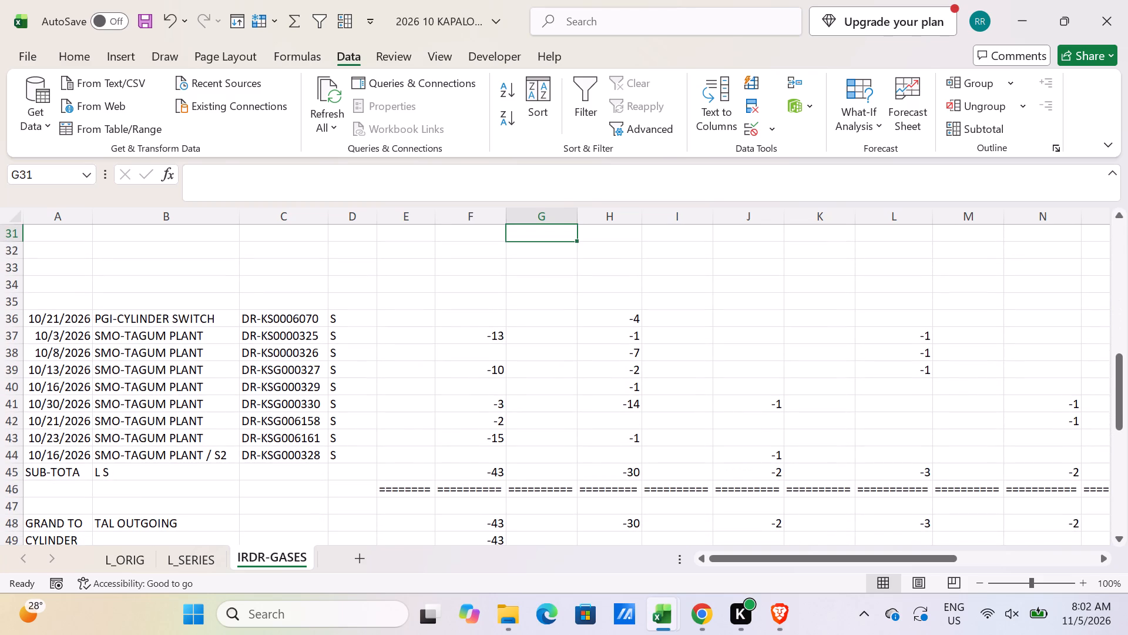
{"action": "scroll", "coordinate": [239, 477], "scroll_direction": "down", "scroll_amount": 3}
{"action": "scroll", "coordinate": [239, 477], "scroll_direction": "up", "scroll_amount": 7}
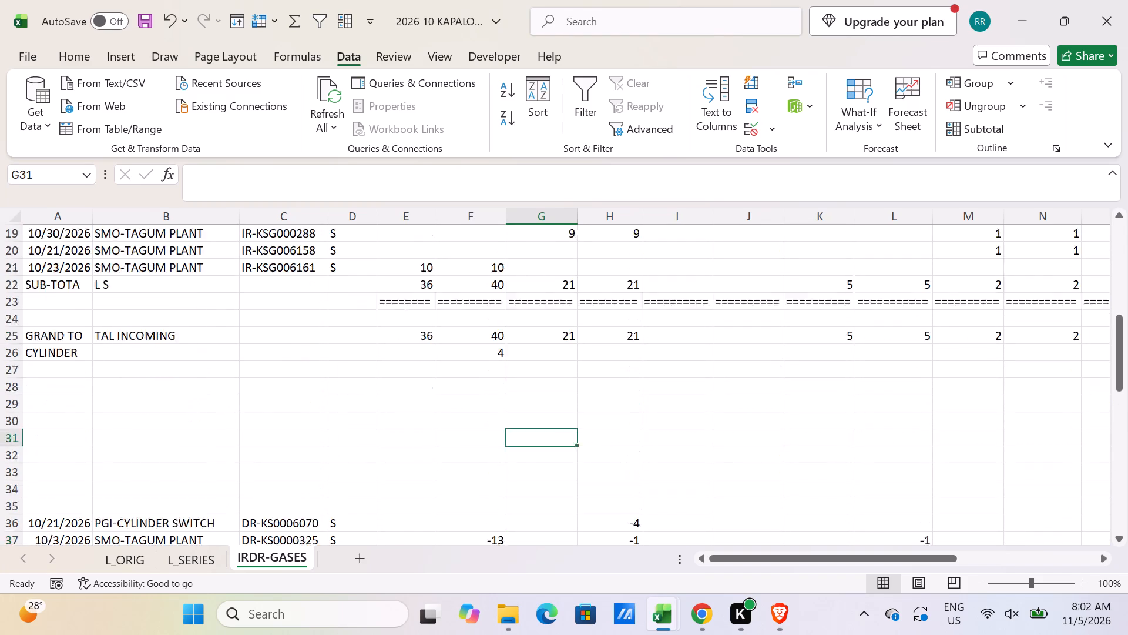
{"action": "scroll", "coordinate": [239, 477], "scroll_direction": "up", "scroll_amount": 2}
{"action": "left_click", "coordinate": [265, 453]}
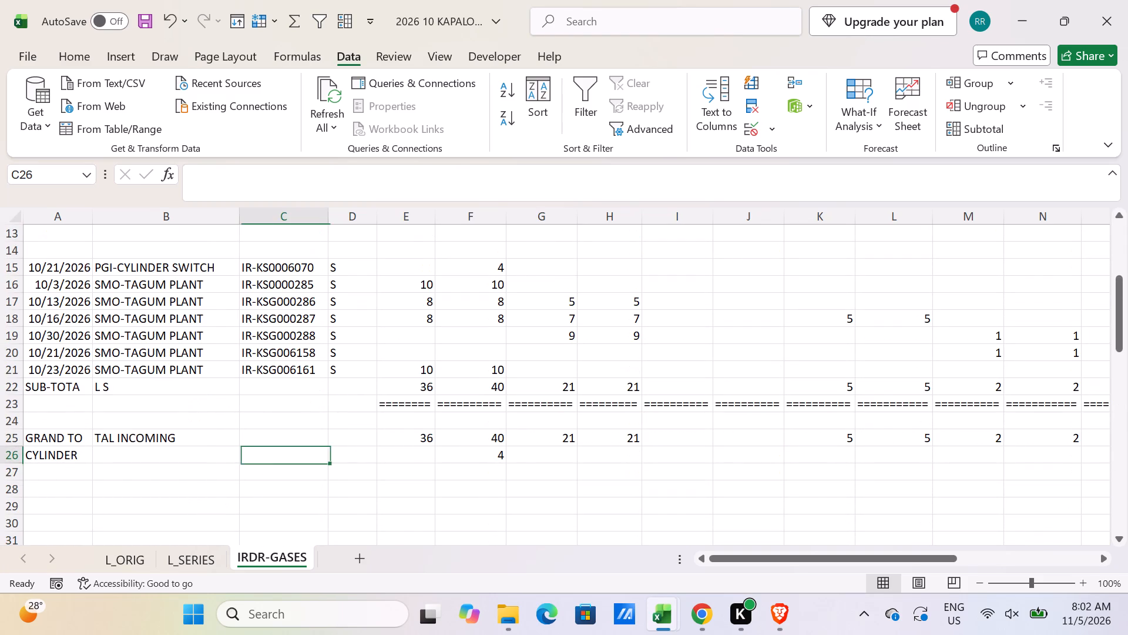
Search the IRDR-GASES sheet for document number 6156.
{"action": "key", "text": "ctrl+f"}
{"action": "key", "text": "Return"}
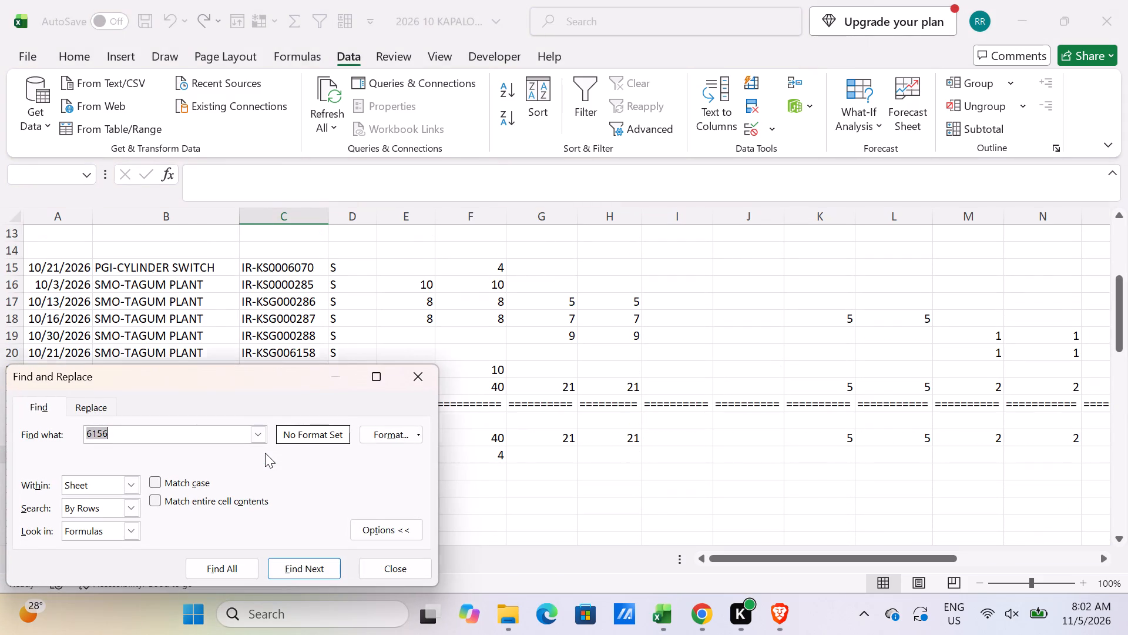
{"action": "key", "text": "Return"}
{"action": "key", "text": "Escape"}
{"action": "key", "text": "Escape"}
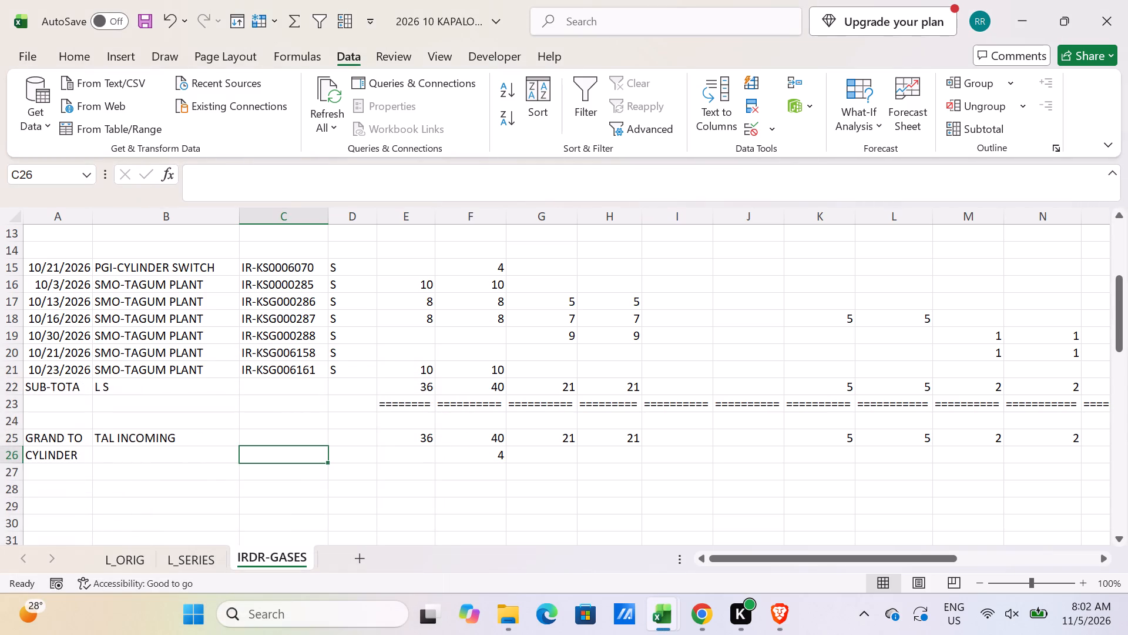
Return to the L_SERIES sheet and examine the IR and DR number sequences through the DR-KS0006204 row.
{"action": "key", "text": "alt+Tab"}
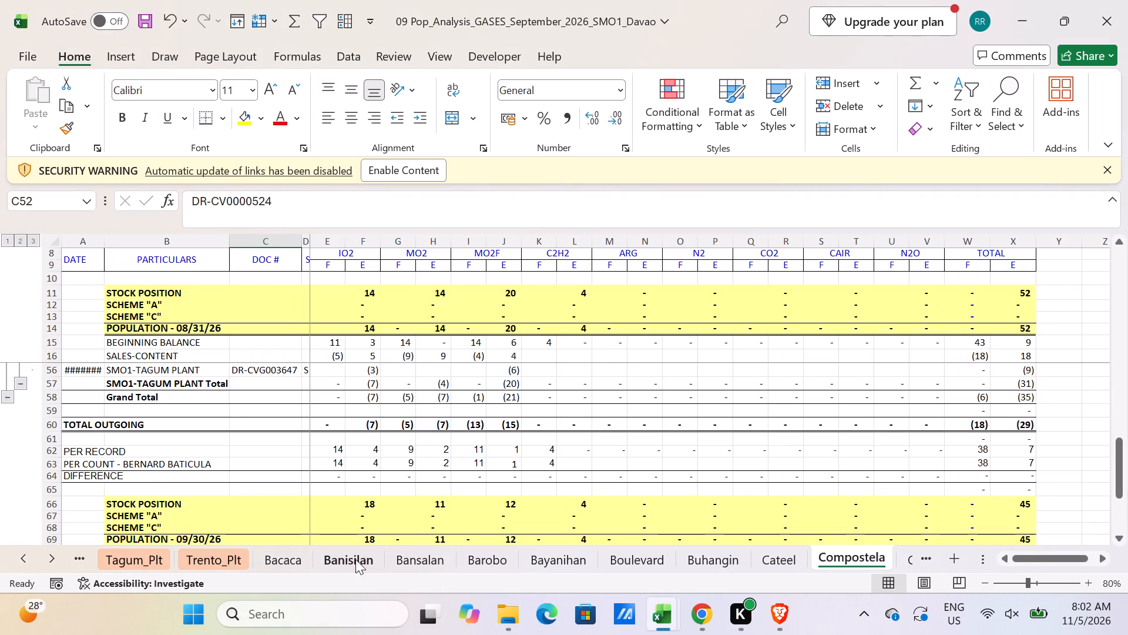
{"action": "key", "text": "alt+Tab"}
{"action": "left_click", "coordinate": [193, 554]}
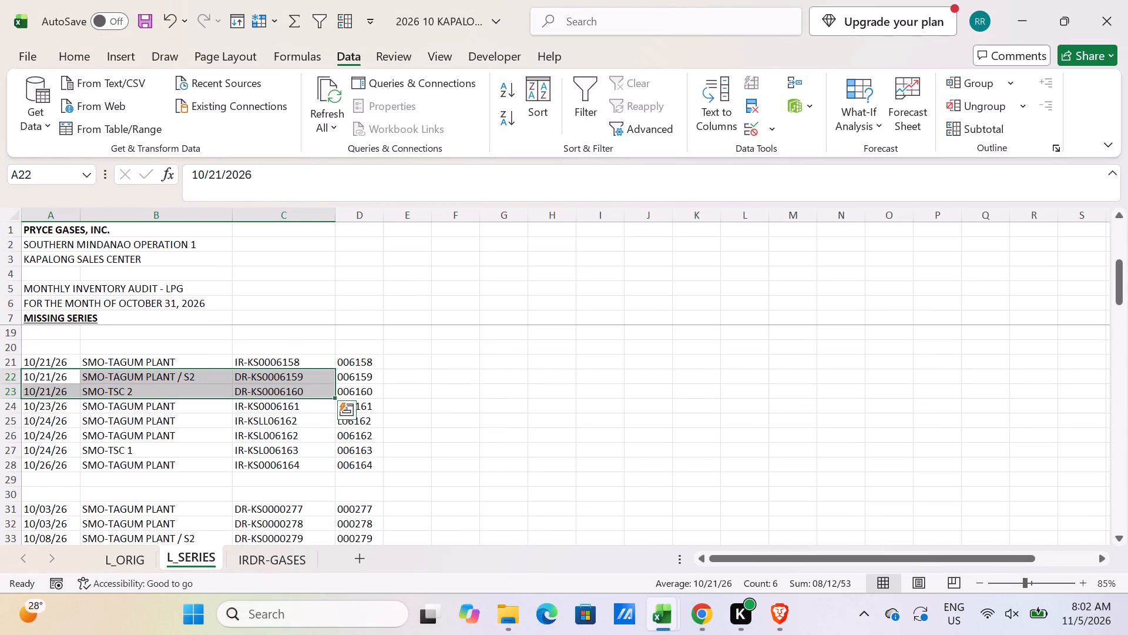
{"action": "scroll", "coordinate": [189, 526], "scroll_direction": "down", "scroll_amount": 2}
{"action": "scroll", "coordinate": [189, 526], "scroll_direction": "up", "scroll_amount": 2}
{"action": "scroll", "coordinate": [189, 526], "scroll_direction": "down", "scroll_amount": 2}
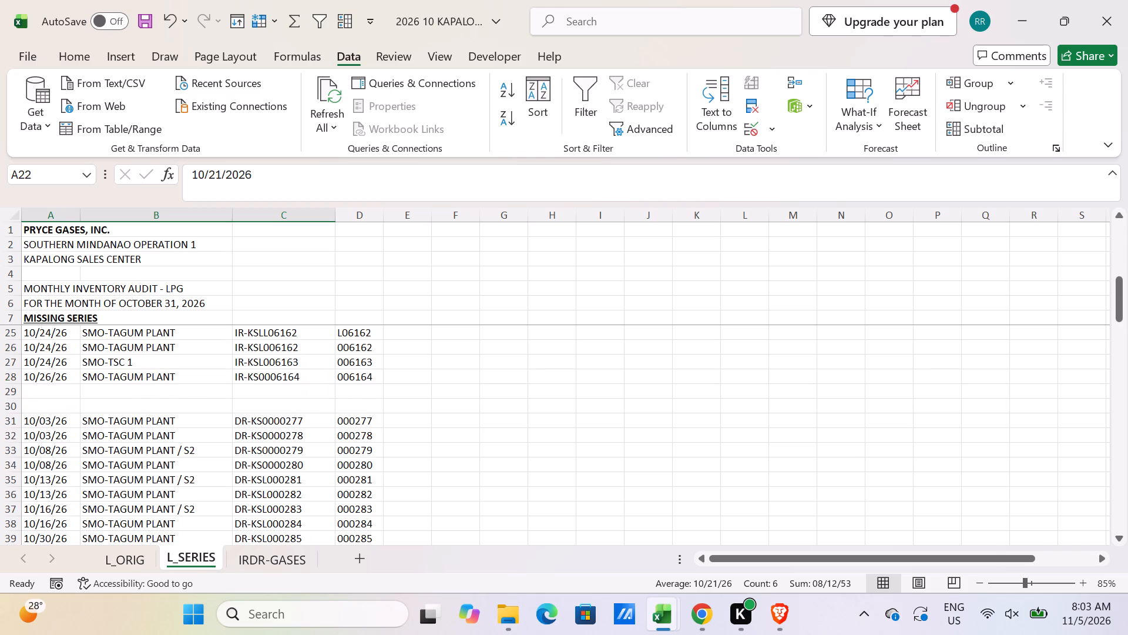
{"action": "scroll", "coordinate": [189, 526], "scroll_direction": "down", "scroll_amount": 4}
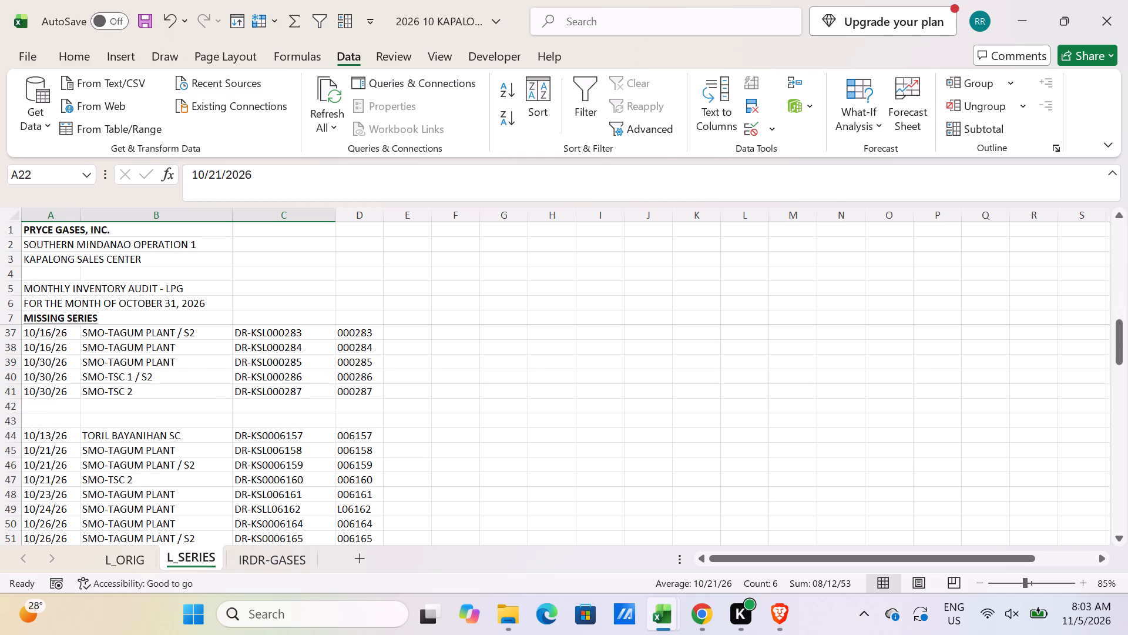
{"action": "scroll", "coordinate": [189, 526], "scroll_direction": "down", "scroll_amount": 1}
{"action": "scroll", "coordinate": [189, 526], "scroll_direction": "up", "scroll_amount": 2}
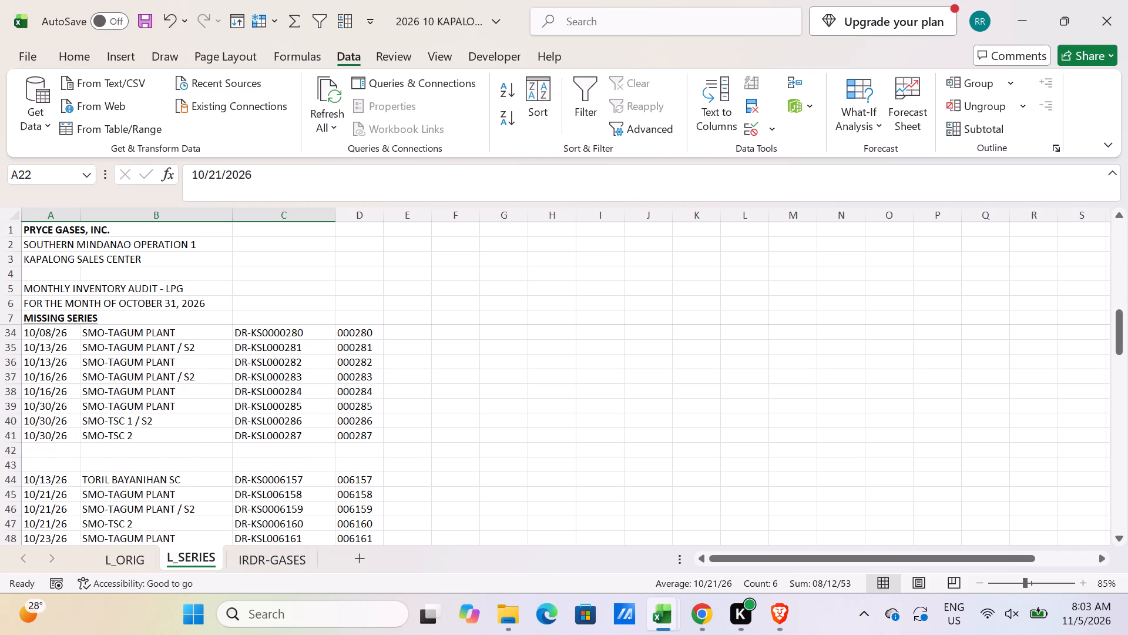
{"action": "scroll", "coordinate": [189, 526], "scroll_direction": "down", "scroll_amount": 2}
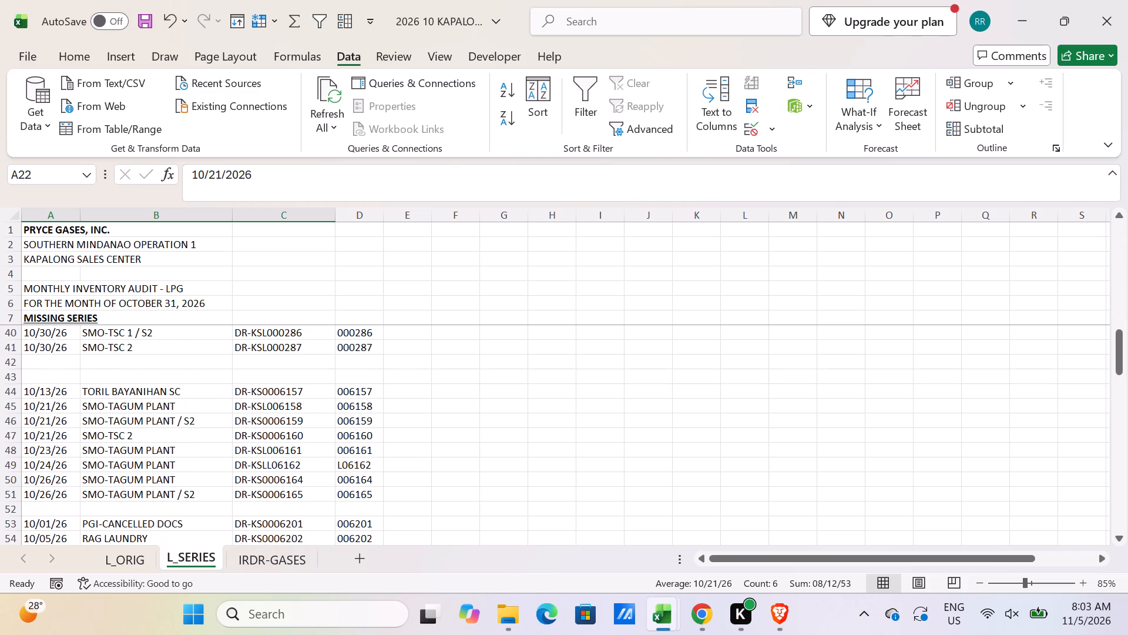
{"action": "scroll", "coordinate": [189, 526], "scroll_direction": "down", "scroll_amount": 2}
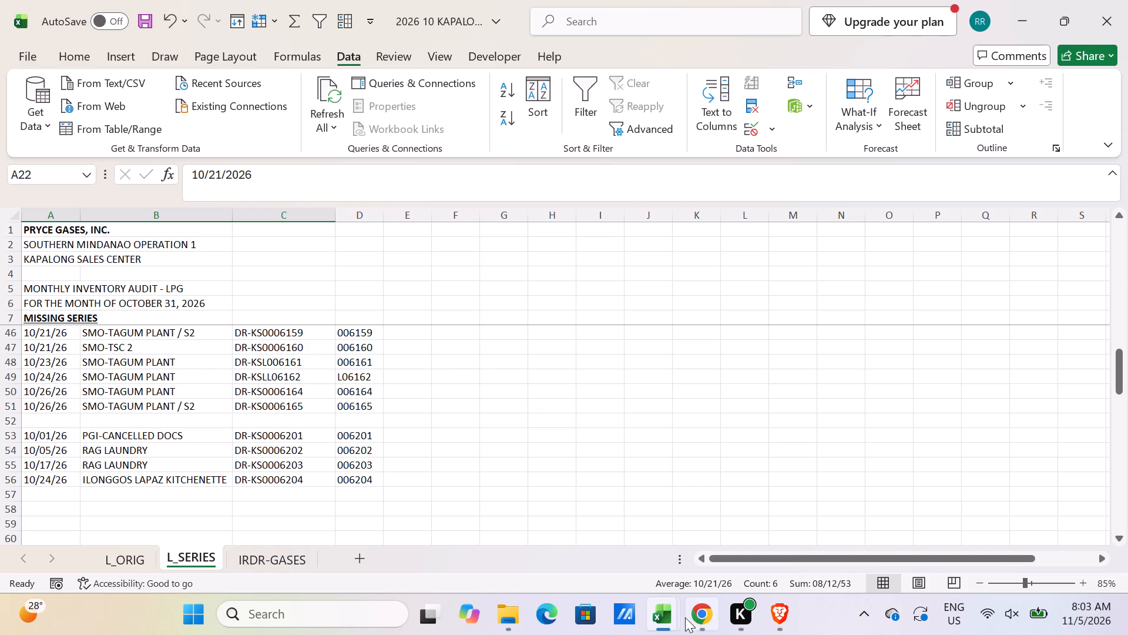
On the Kapalong sheet of the September 2026 gases workbook, unhide columns C and D and expand all grouped rows.
{"action": "left_click", "coordinate": [633, 520]}
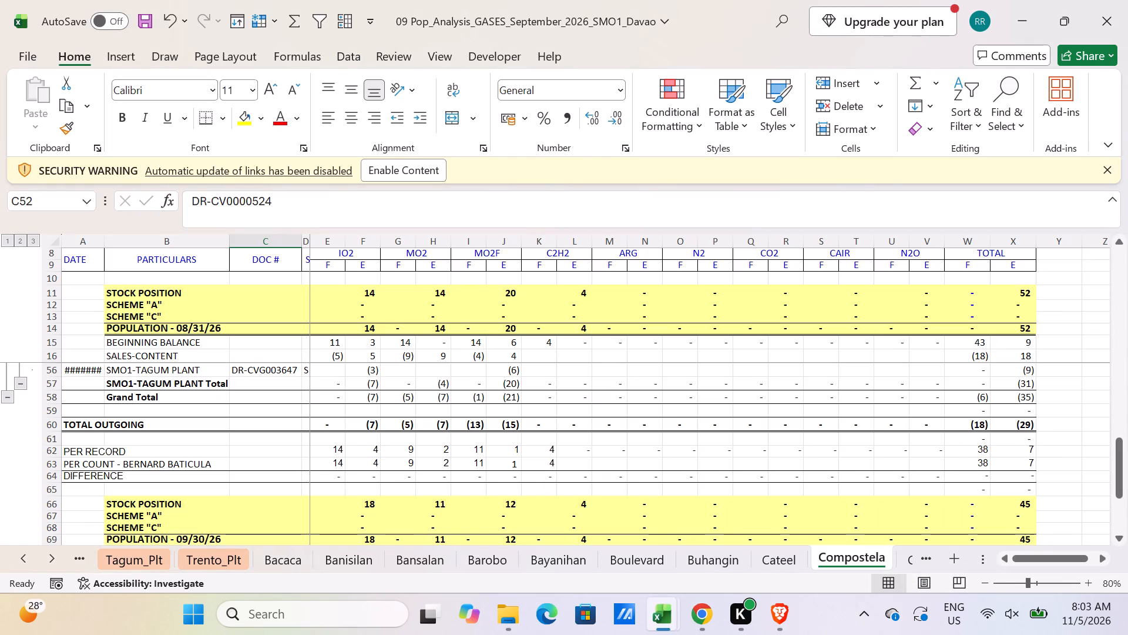
{"action": "right_click", "coordinate": [36, 560]}
{"action": "scroll", "coordinate": [82, 410], "scroll_direction": "down", "scroll_amount": 3}
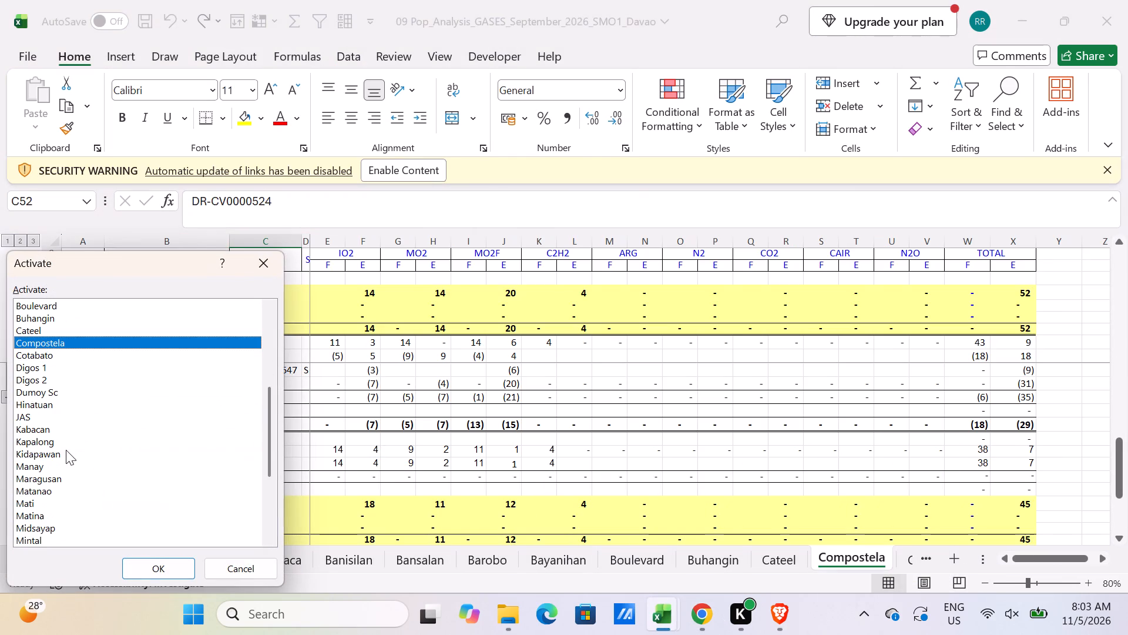
{"action": "left_click", "coordinate": [59, 435]}
{"action": "left_click", "coordinate": [149, 561]}
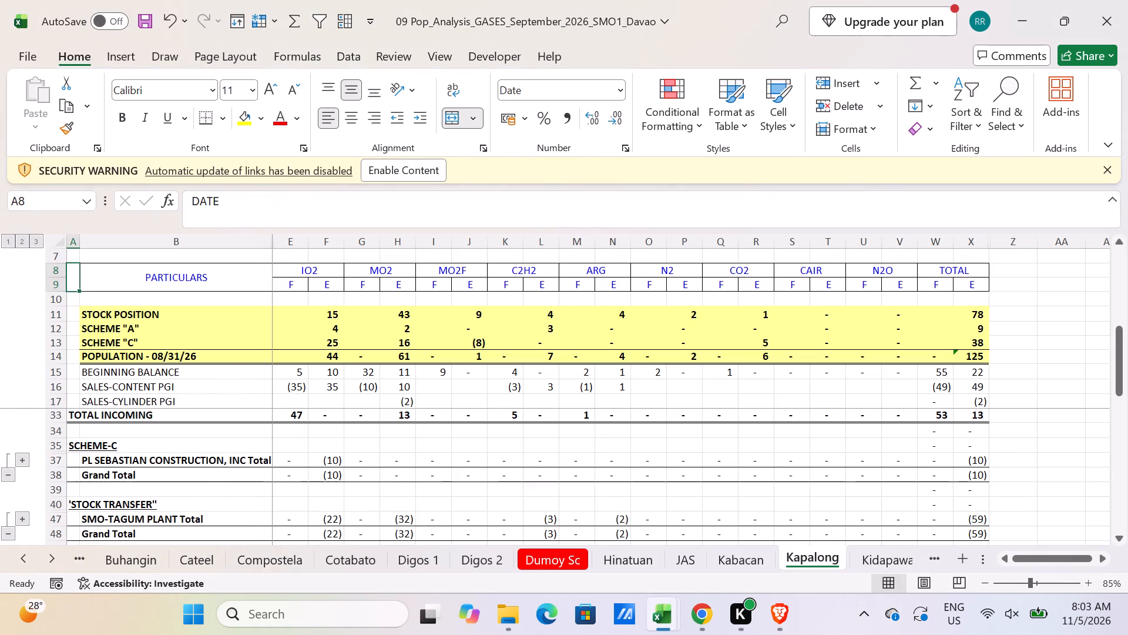
{"action": "left_click_drag", "start_coordinate": [205, 245], "coordinate": [295, 244]}
{"action": "right_click", "coordinate": [295, 244]}
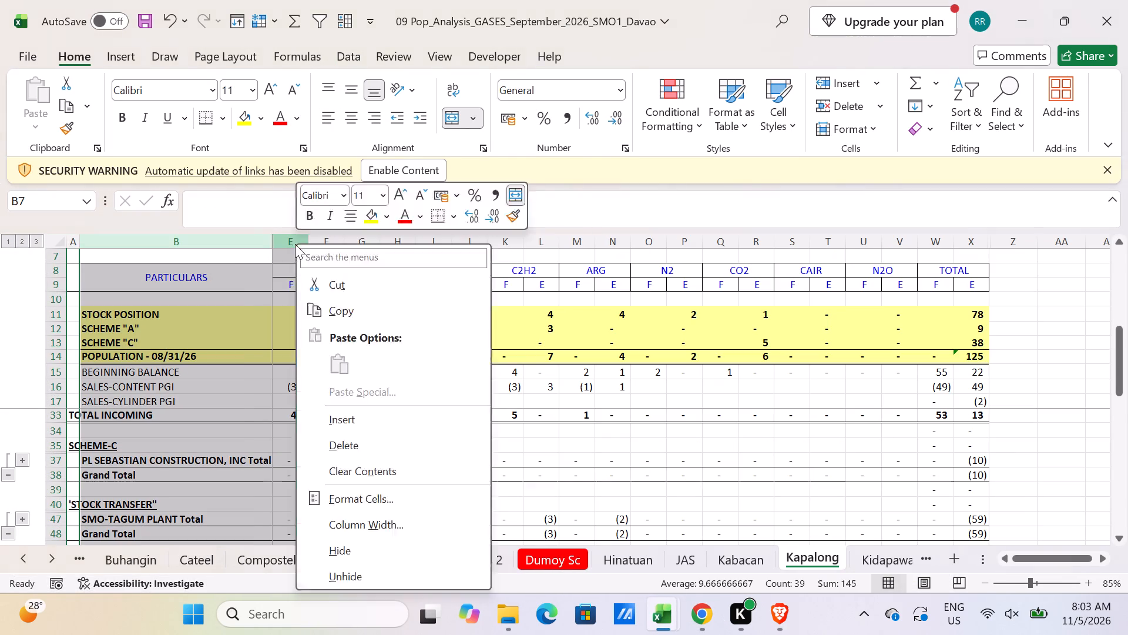
{"action": "left_click", "coordinate": [365, 585]}
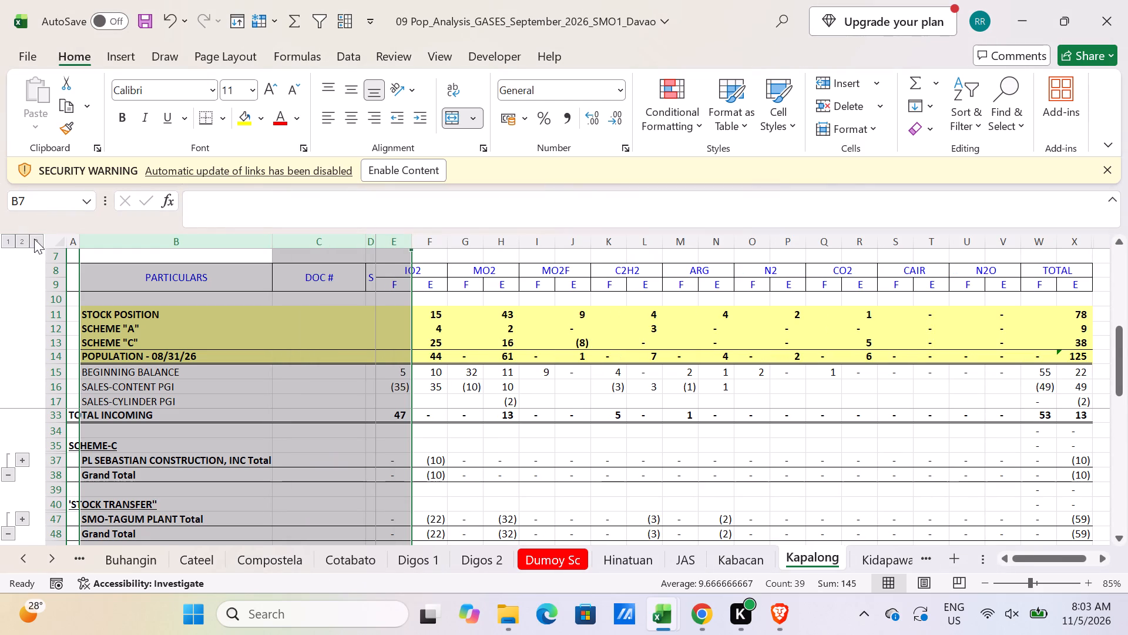
{"action": "left_click", "coordinate": [34, 239]}
{"action": "scroll", "coordinate": [232, 506], "scroll_direction": "down", "scroll_amount": 2}
Find 6156 on the September gases Kapalong sheet and paste its date, particulars and document number as values into L_SERIES row 43.
{"action": "left_click", "coordinate": [299, 496]}
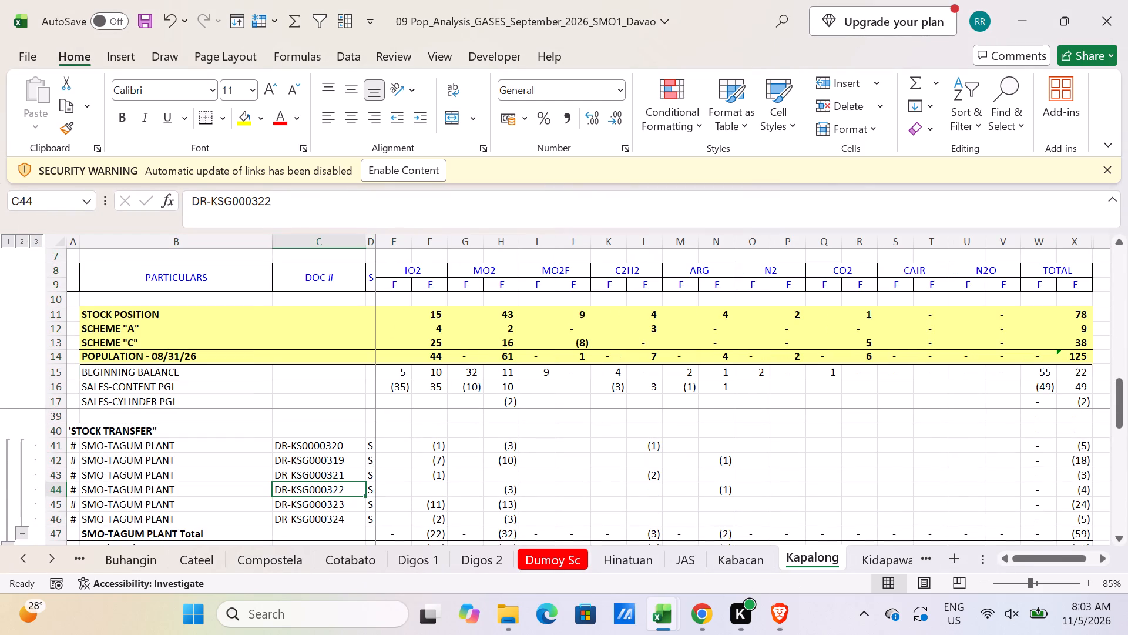
{"action": "key", "text": "ctrl+f"}
{"action": "key", "text": "Return"}
{"action": "key", "text": "Escape"}
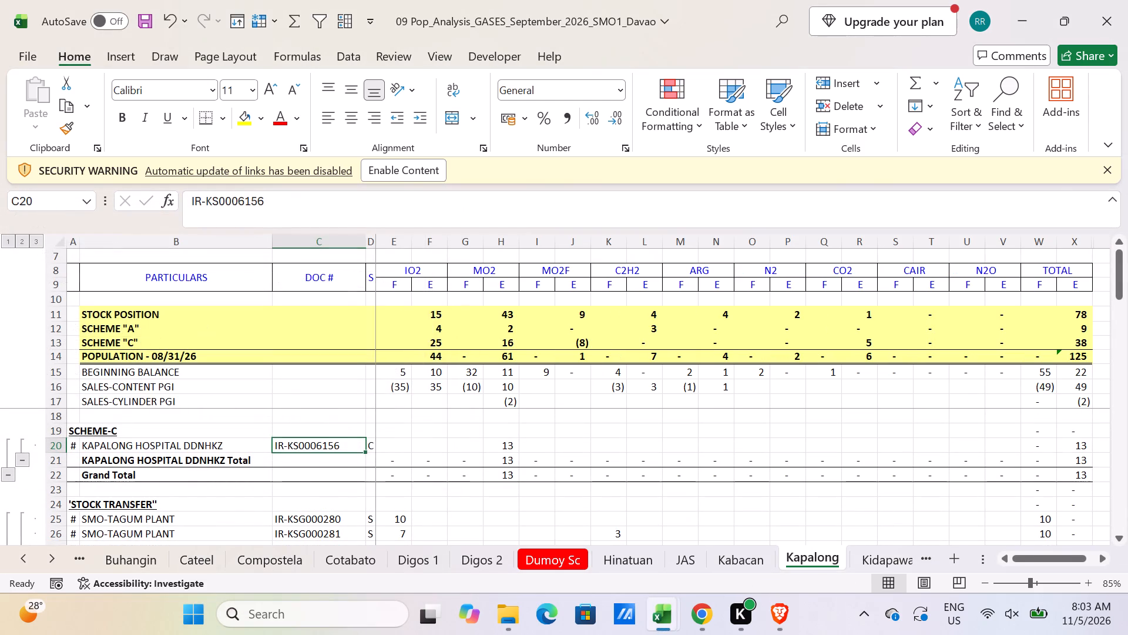
{"action": "key", "text": "Left"}
{"action": "key", "text": "Left"}
{"action": "key", "text": "shift+Right"}
{"action": "key", "text": "shift+Right"}
{"action": "key", "text": "ctrl+c"}
{"action": "key", "text": "alt+Tab"}
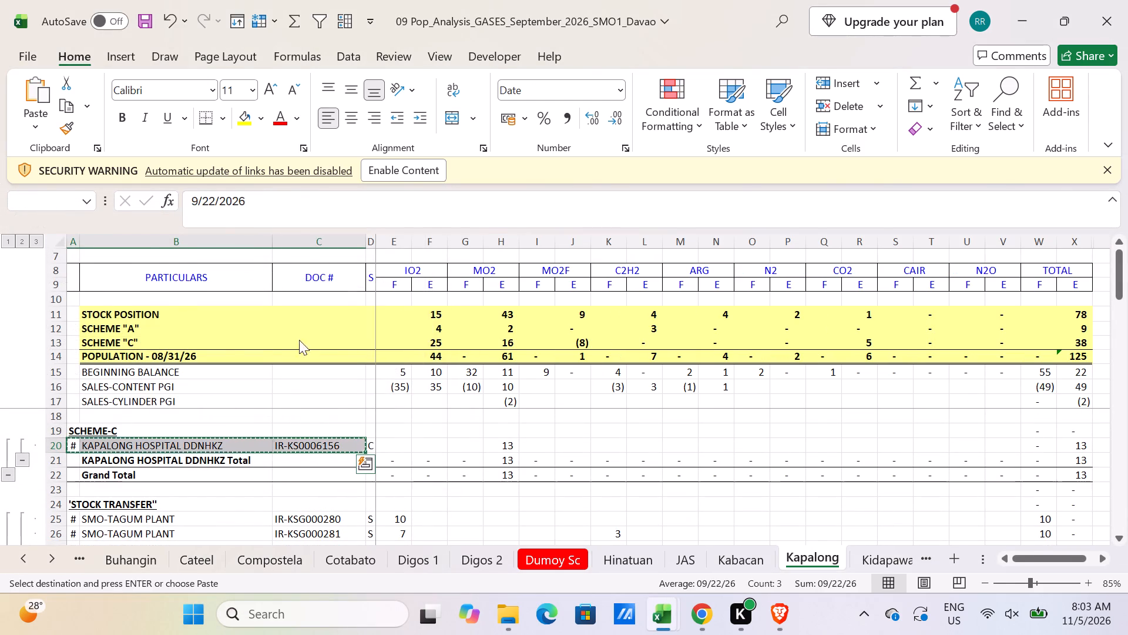
{"action": "scroll", "coordinate": [211, 429], "scroll_direction": "up", "scroll_amount": 4}
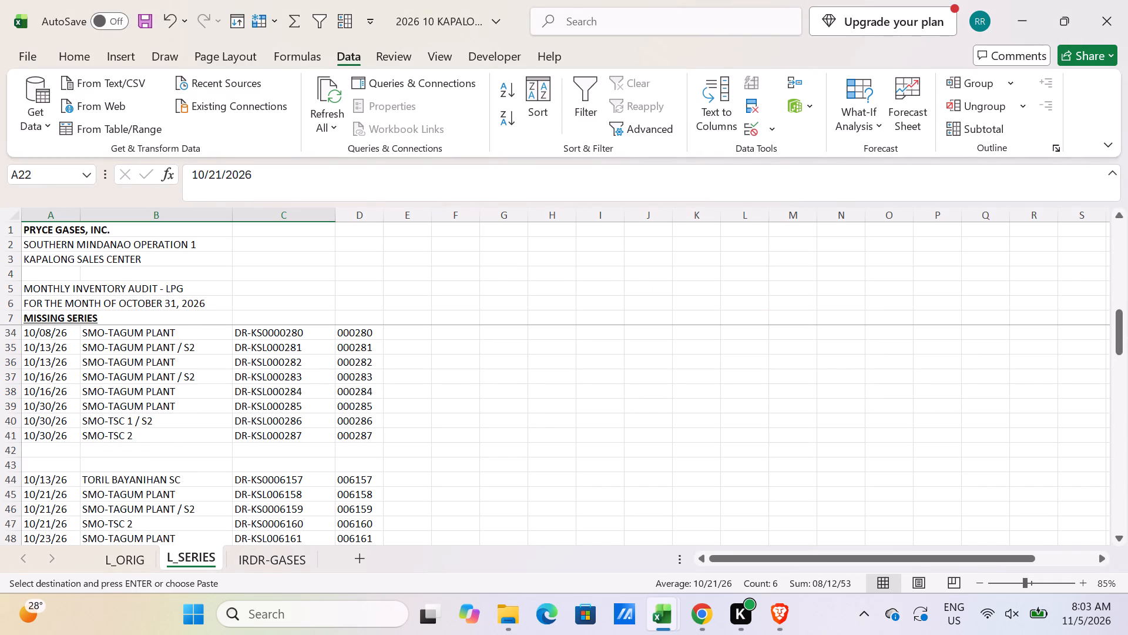
{"action": "left_click", "coordinate": [31, 468]}
{"action": "key", "text": "alt+e"}
{"action": "type", "text": "SV"}
{"action": "key", "text": "Return"}
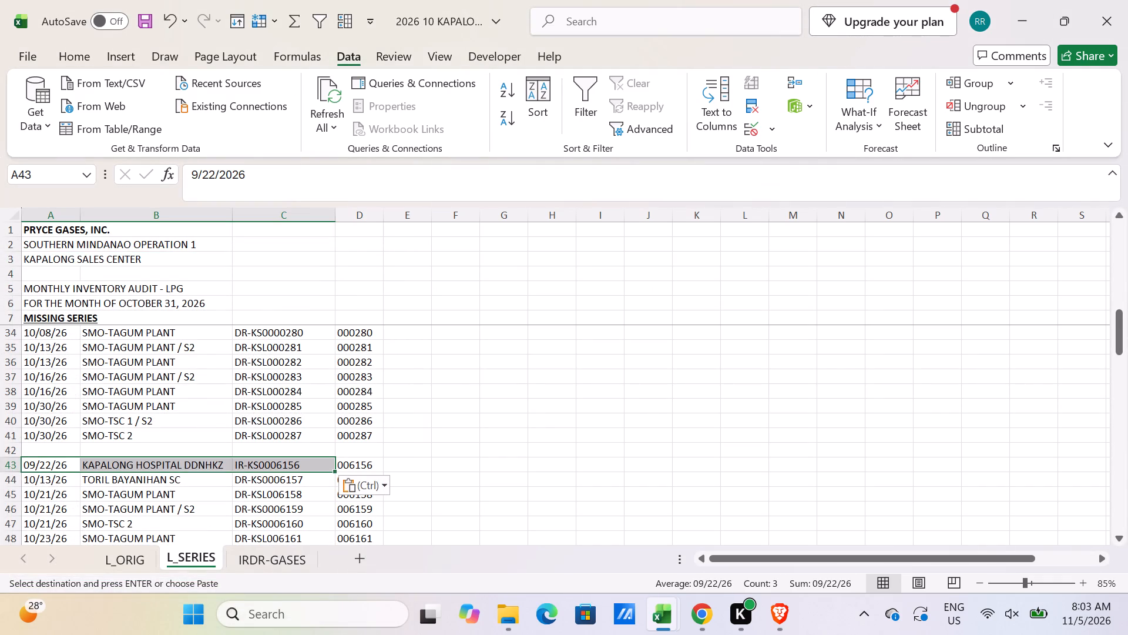
{"action": "left_click", "coordinate": [349, 469], "text": "shift"}
{"action": "left_click", "coordinate": [78, 58]}
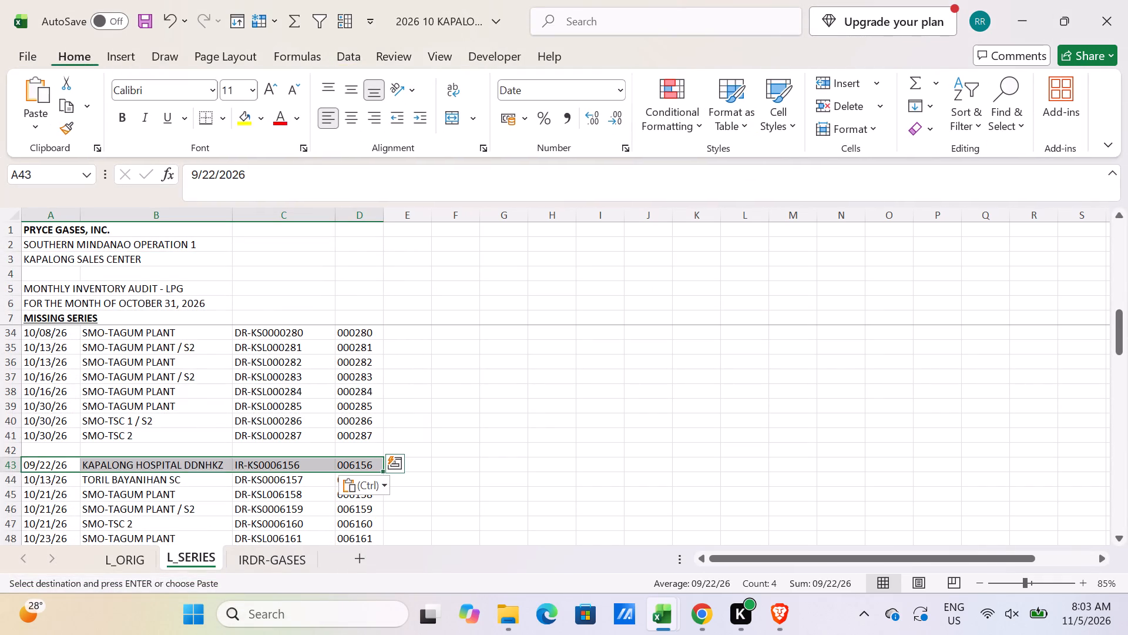
{"action": "left_click", "coordinate": [241, 123]}
Examine the IR number sequences on L_SERIES, from IR-KS0000263 through IR-KS0006164, for missing preceding numbers.
{"action": "scroll", "coordinate": [306, 444], "scroll_direction": "up", "scroll_amount": 3}
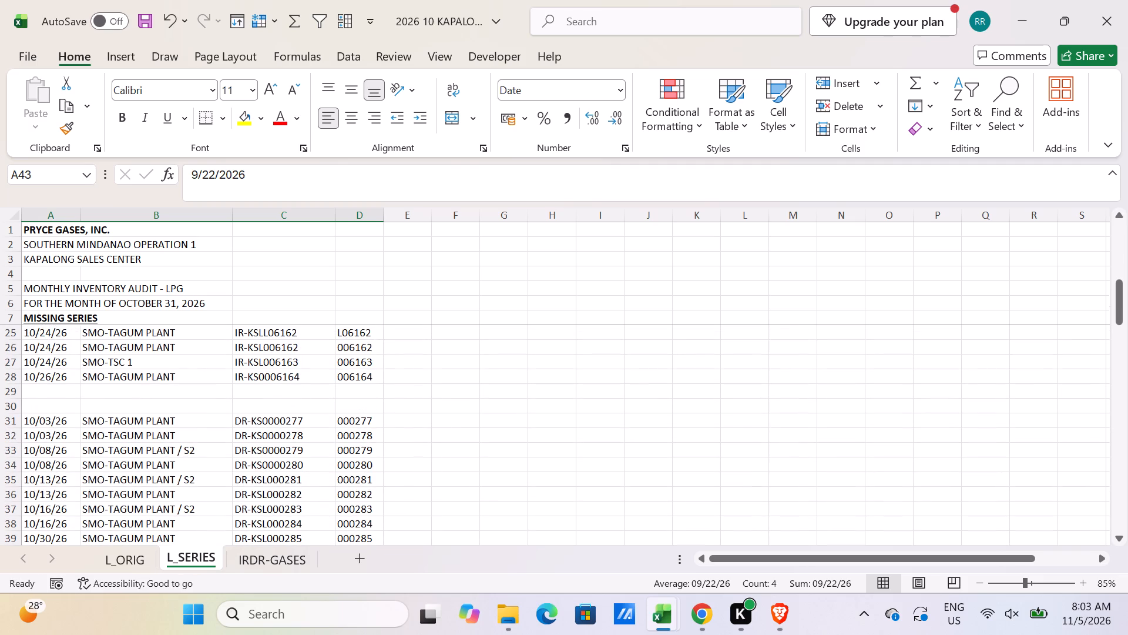
{"action": "scroll", "coordinate": [306, 446], "scroll_direction": "up", "scroll_amount": 6}
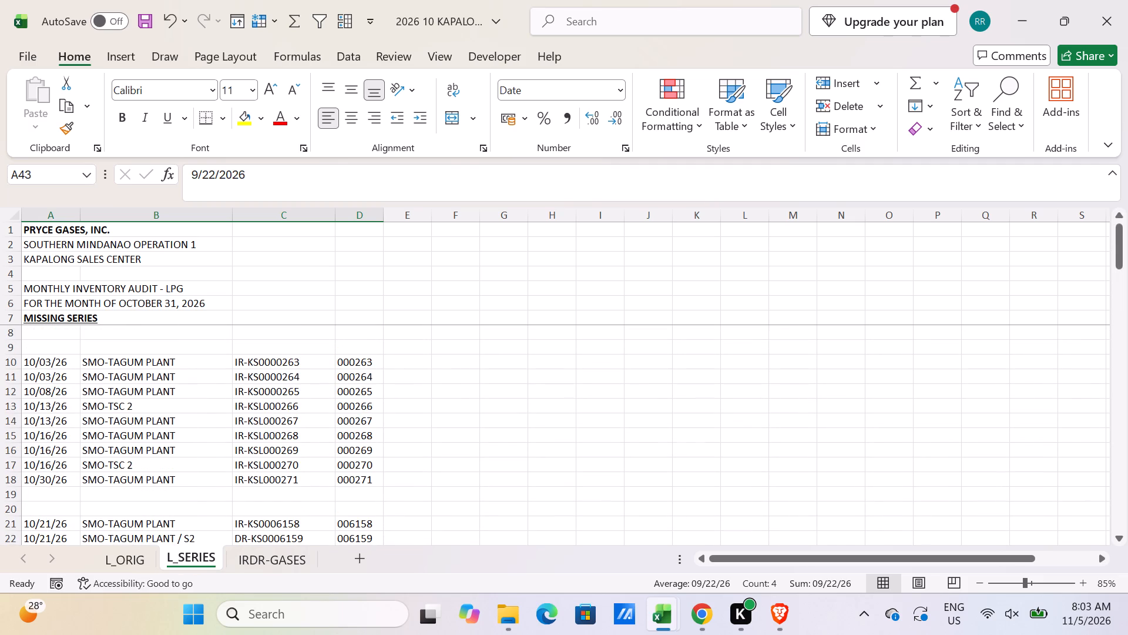
{"action": "scroll", "coordinate": [305, 448], "scroll_direction": "down", "scroll_amount": 8}
{"action": "scroll", "coordinate": [305, 492], "scroll_direction": "up", "scroll_amount": 1}
{"action": "scroll", "coordinate": [305, 492], "scroll_direction": "down", "scroll_amount": 2}
{"action": "scroll", "coordinate": [305, 506], "scroll_direction": "up", "scroll_amount": 7}
{"action": "scroll", "coordinate": [305, 506], "scroll_direction": "down", "scroll_amount": 1}
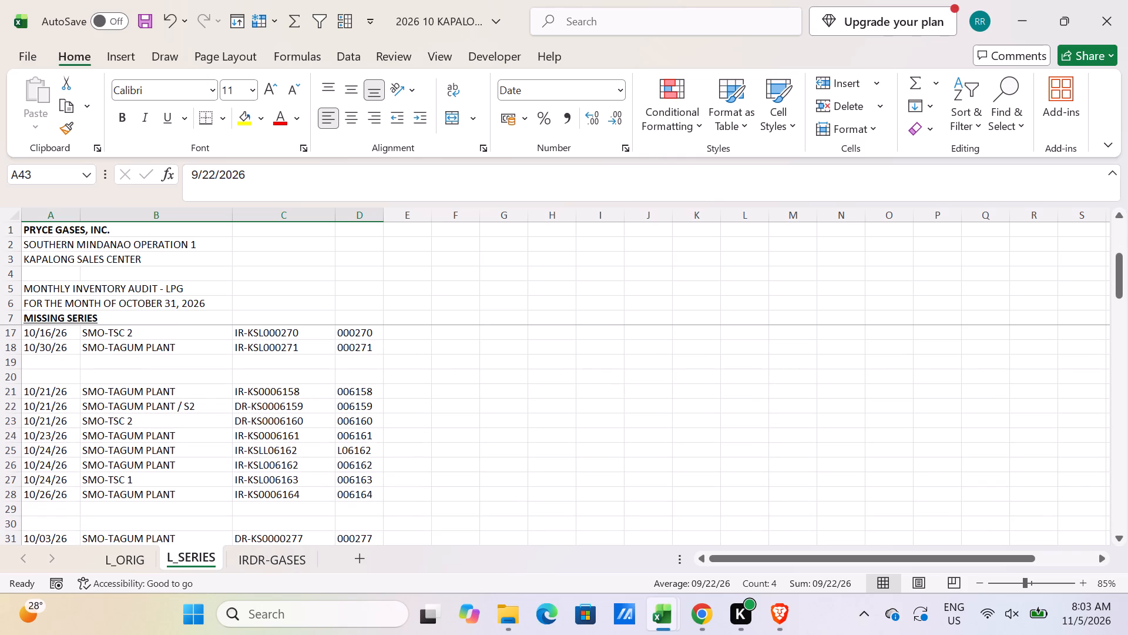
{"action": "scroll", "coordinate": [314, 449], "scroll_direction": "down", "scroll_amount": 1}
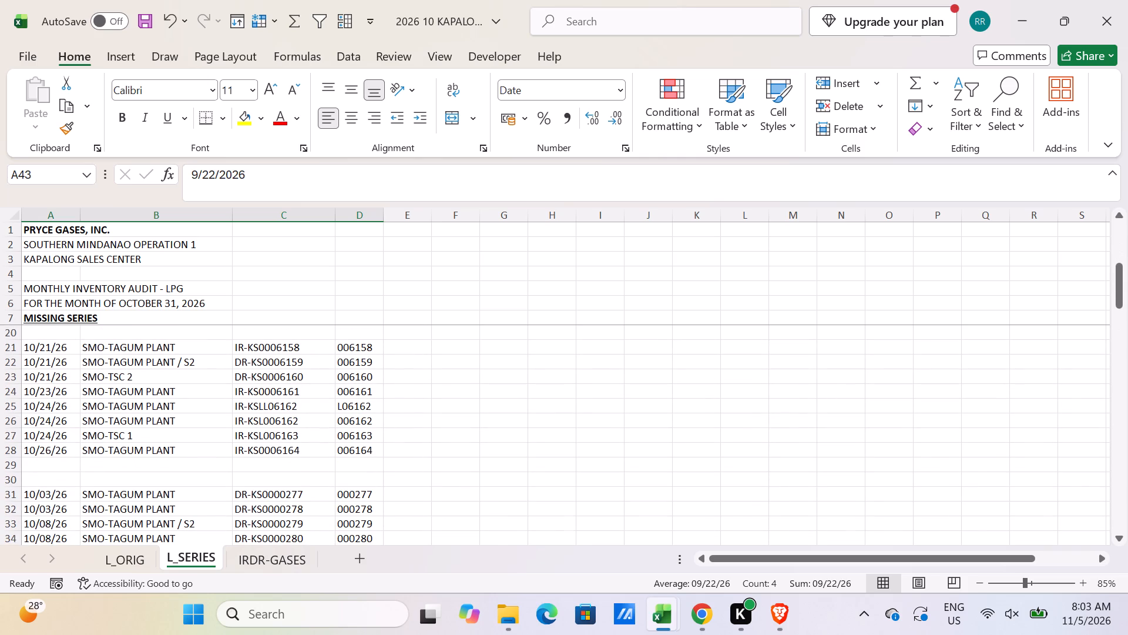
{"action": "scroll", "coordinate": [89, 459], "scroll_direction": "up", "scroll_amount": 5}
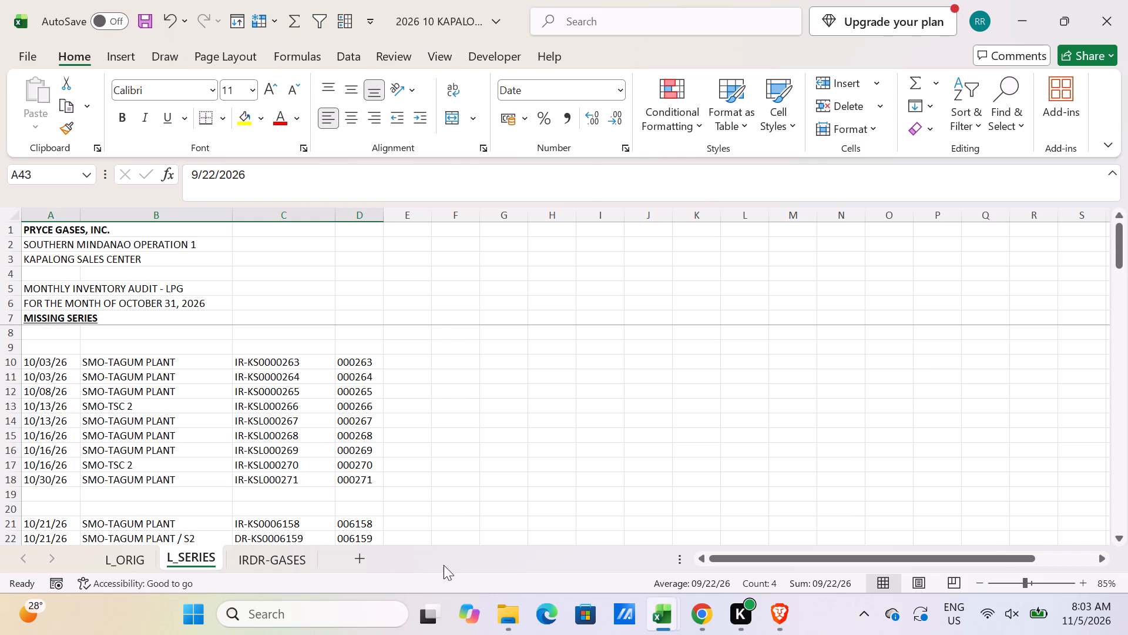
Find 262 on the Kapalong sheet of the September 2026 LPG workbook and copy that row's date, particulars and document number.
{"action": "left_click", "coordinate": [659, 618]}
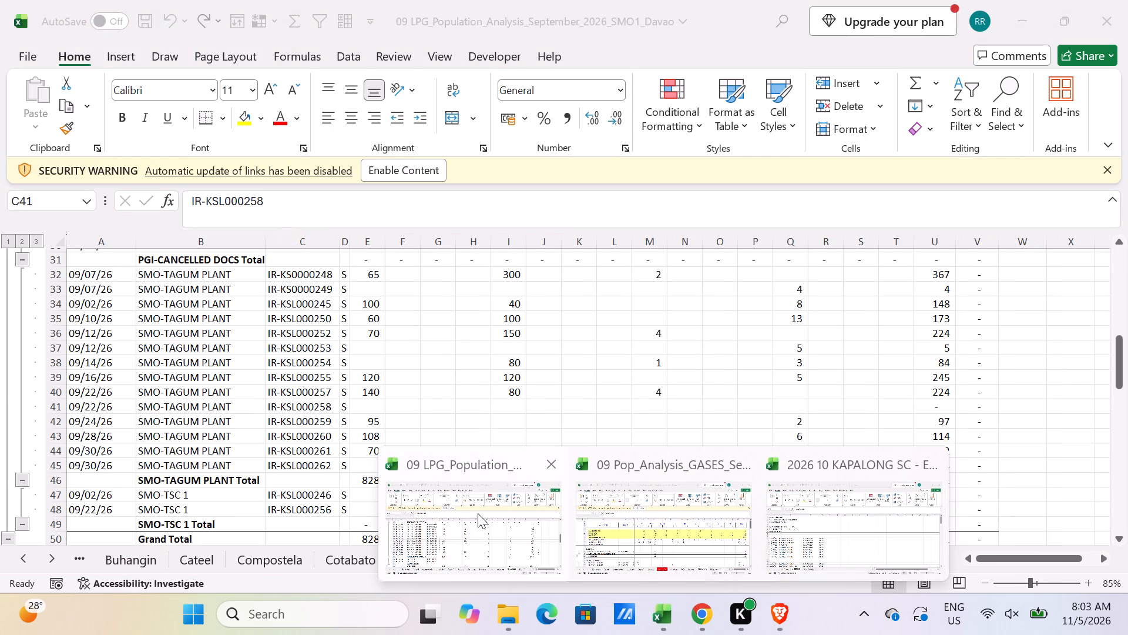
{"action": "left_click", "coordinate": [478, 513]}
{"action": "left_click", "coordinate": [324, 395]}
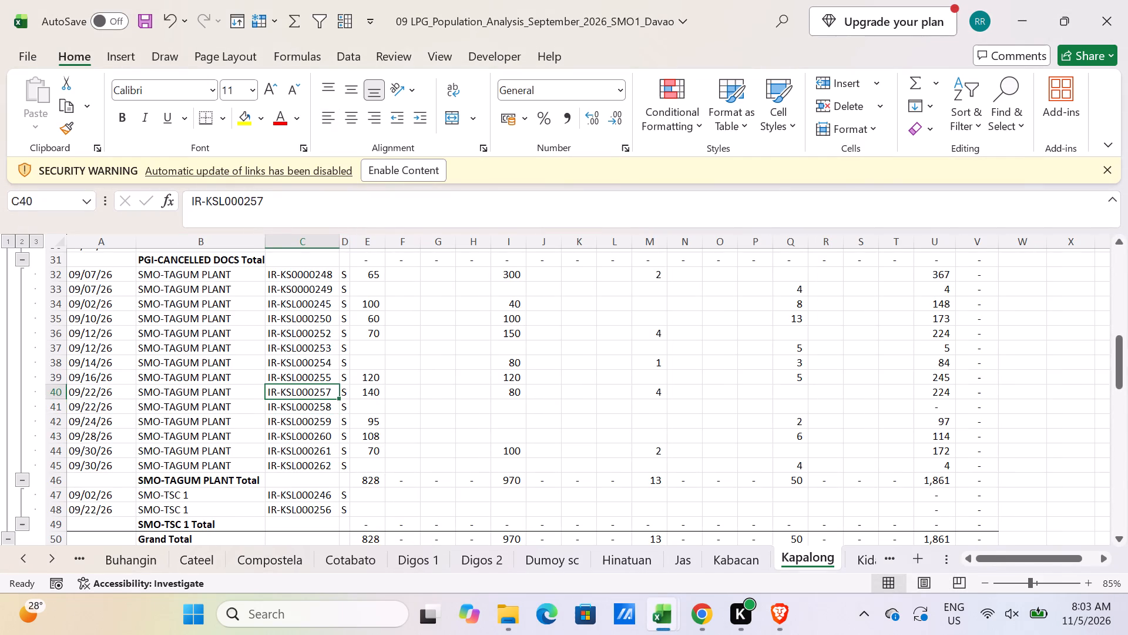
{"action": "key", "text": "ctrl+f"}
{"action": "type", "text": "262"}
{"action": "key", "text": "Return"}
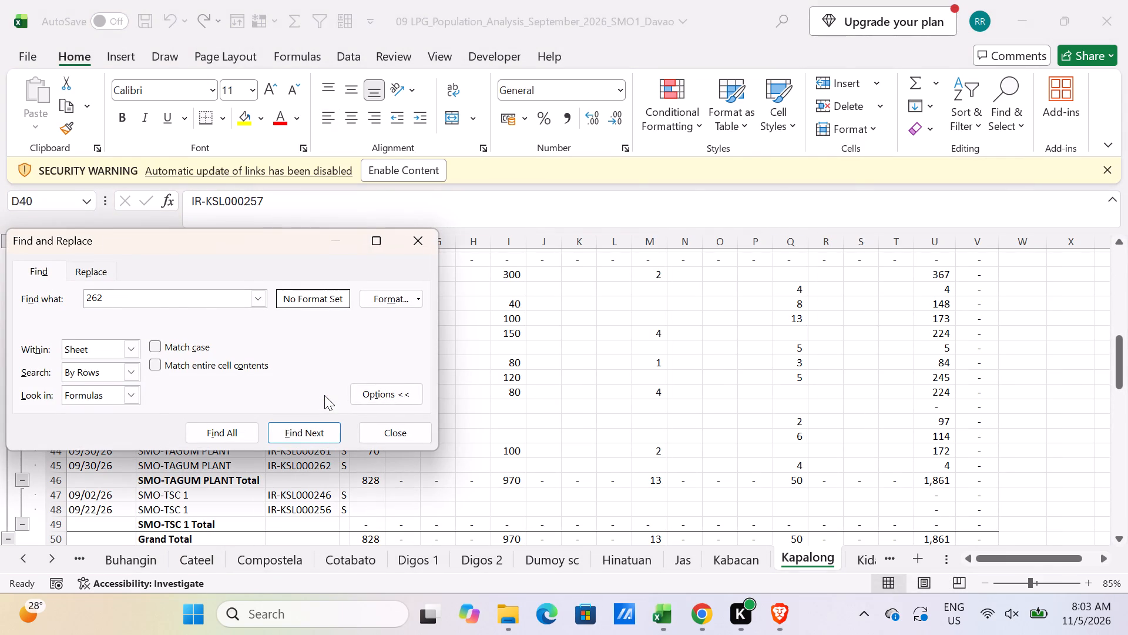
{"action": "key", "text": "Escape"}
{"action": "key", "text": "Left"}
{"action": "key", "text": "Left"}
{"action": "key", "text": "shift+Right"}
{"action": "key", "text": "shift+Right"}
{"action": "key", "text": "ctrl+c"}
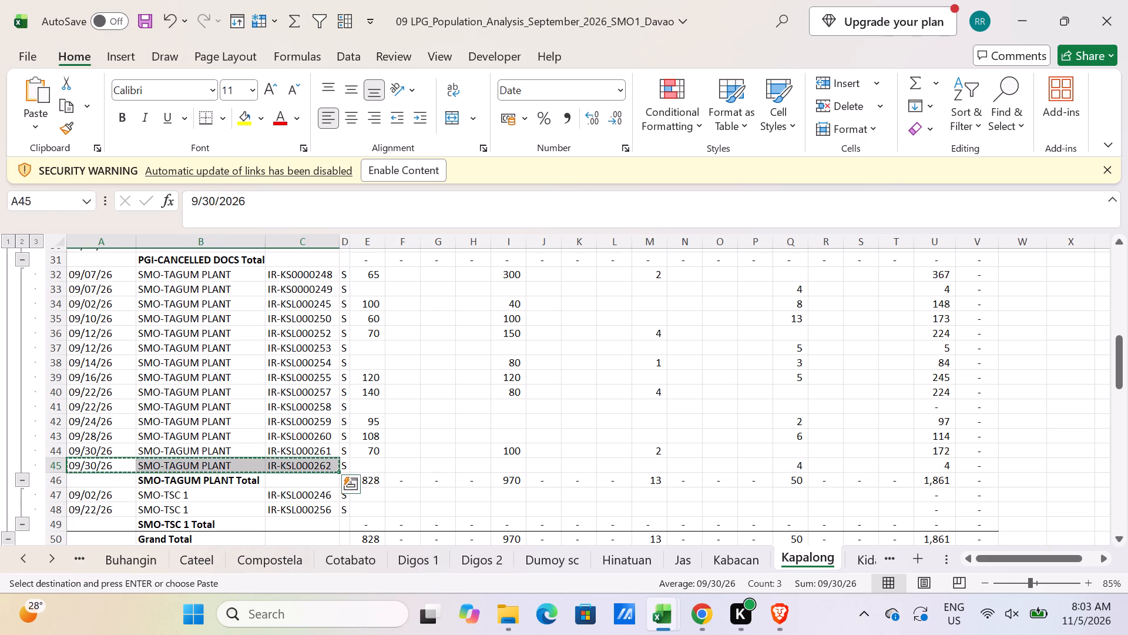
Paste the copied IR-KSL000262 details as values into L_SERIES row 9, directly above IR-KS0000263.
{"action": "key", "text": "alt+Tab"}
{"action": "key", "text": "Up"}
{"action": "key", "text": "Up"}
{"action": "scroll", "coordinate": [324, 395], "scroll_direction": "up", "scroll_amount": 10}
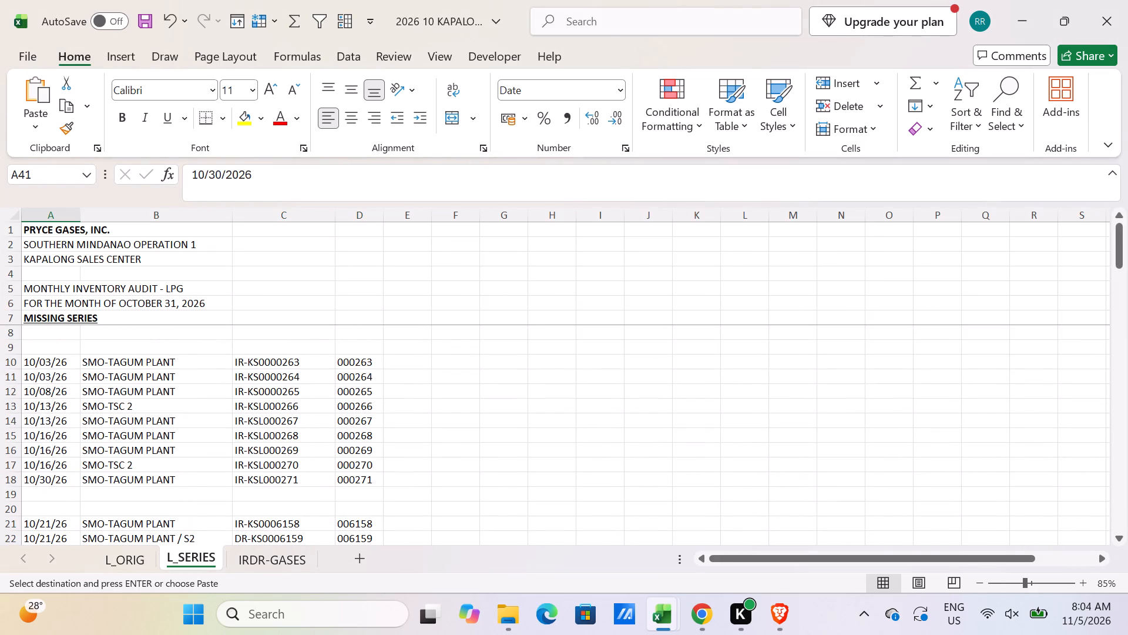
{"action": "left_click", "coordinate": [54, 343]}
{"action": "key", "text": "alt+e"}
{"action": "type", "text": "SV"}
{"action": "key", "text": "Return"}
Copy column D's six-digit RIGHT formula into D9 and highlight cells A9 to D9 with yellow fill.
{"action": "left_click", "coordinate": [378, 413]}
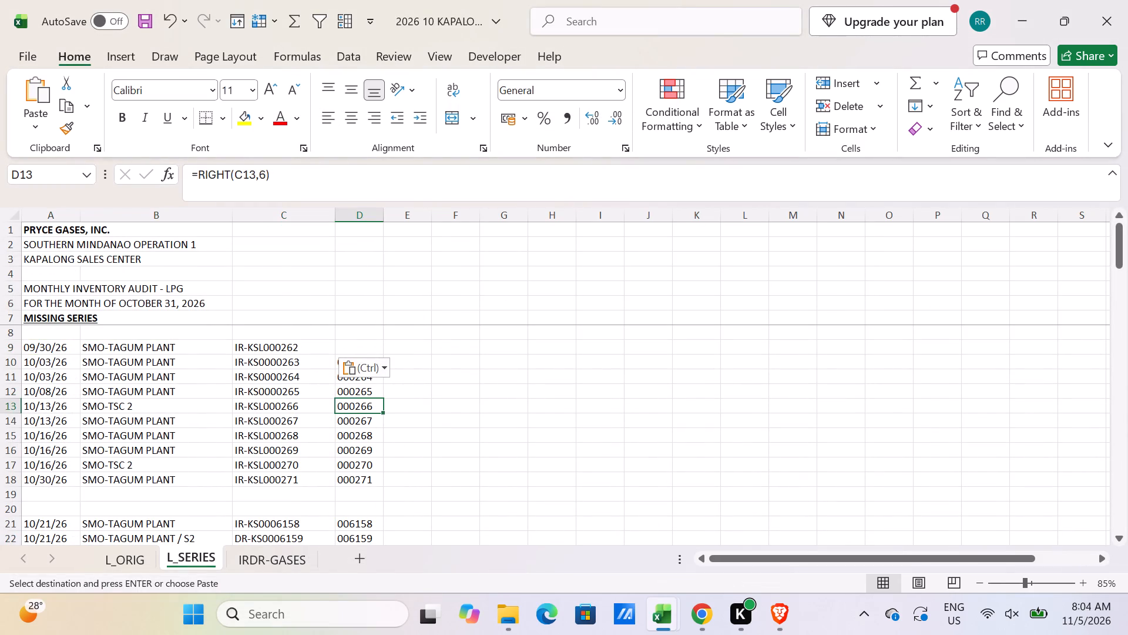
{"action": "key", "text": "ctrl+c"}
{"action": "left_click", "coordinate": [368, 346]}
{"action": "key", "text": "ctrl+v"}
{"action": "left_click_drag", "start_coordinate": [53, 346], "coordinate": [347, 349]}
{"action": "left_click", "coordinate": [244, 118]}
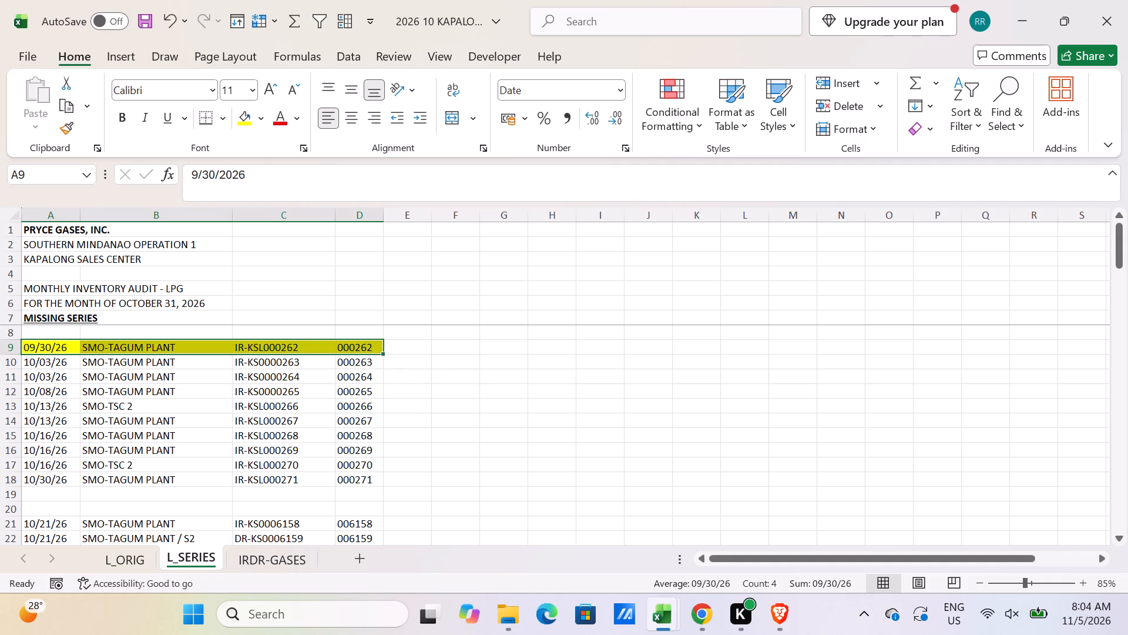
Find 276 on the Kapalong sheet of the September 2026 LPG workbook and copy that row's date, particulars and document number.
{"action": "scroll", "coordinate": [241, 339], "scroll_direction": "down", "scroll_amount": 3}
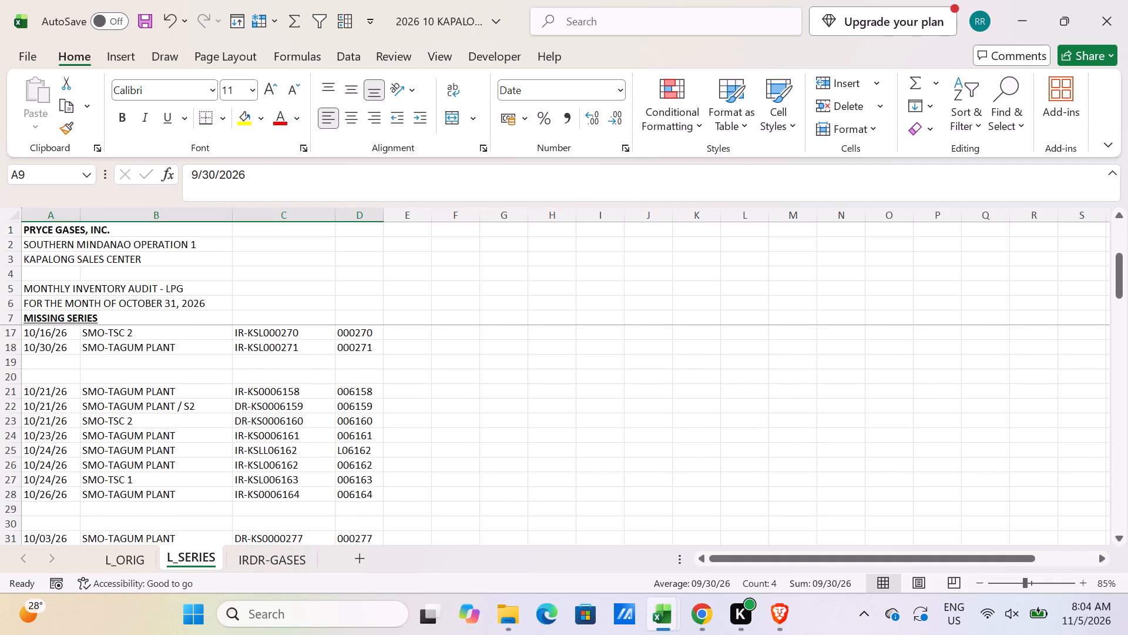
{"action": "scroll", "coordinate": [258, 383], "scroll_direction": "down", "scroll_amount": 2}
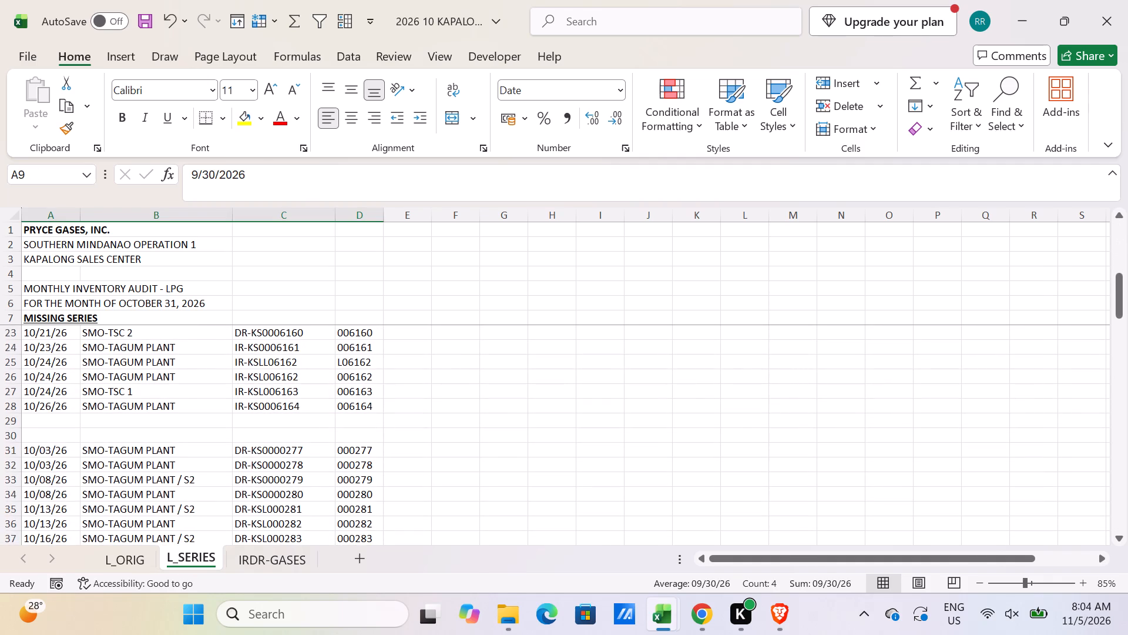
{"action": "key", "text": "alt+Tab"}
{"action": "left_click", "coordinate": [293, 433]}
{"action": "key", "text": "ctrl+f"}
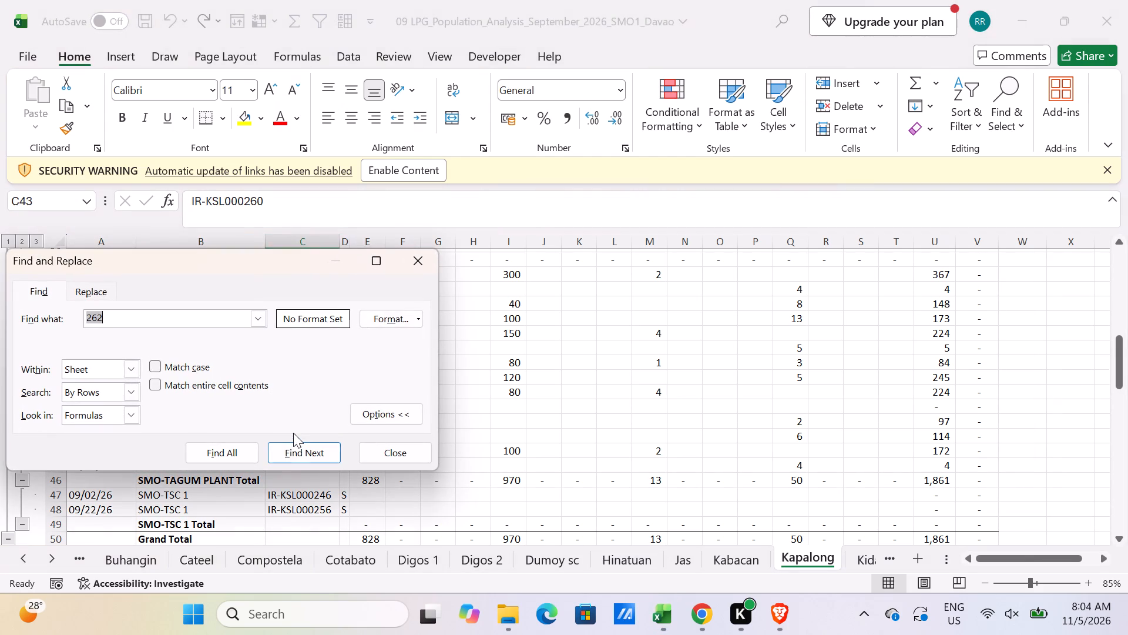
{"action": "type", "text": "276"}
{"action": "key", "text": "Return"}
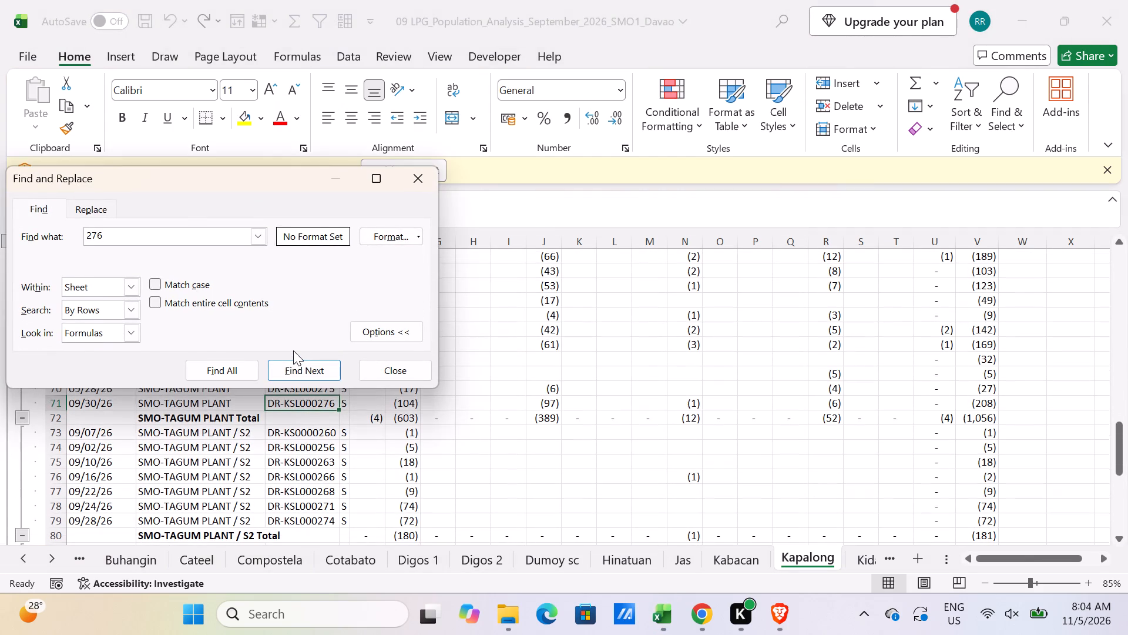
{"action": "key", "text": "Escape"}
{"action": "left_click_drag", "start_coordinate": [103, 404], "coordinate": [312, 404]}
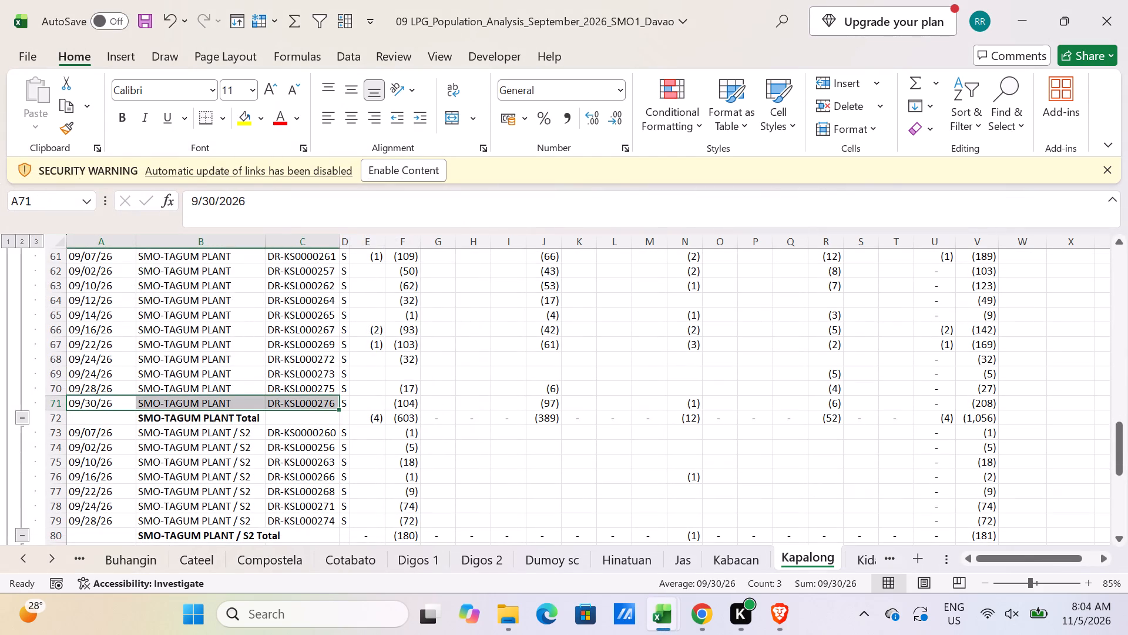
{"action": "key", "text": "ctrl+c"}
Paste the copied DR-KSL000276 details as values into L_SERIES row 30, above DR-KS0000277, and highlight cells A30 to D30 with yellow fill.
{"action": "key", "text": "alt+Tab"}
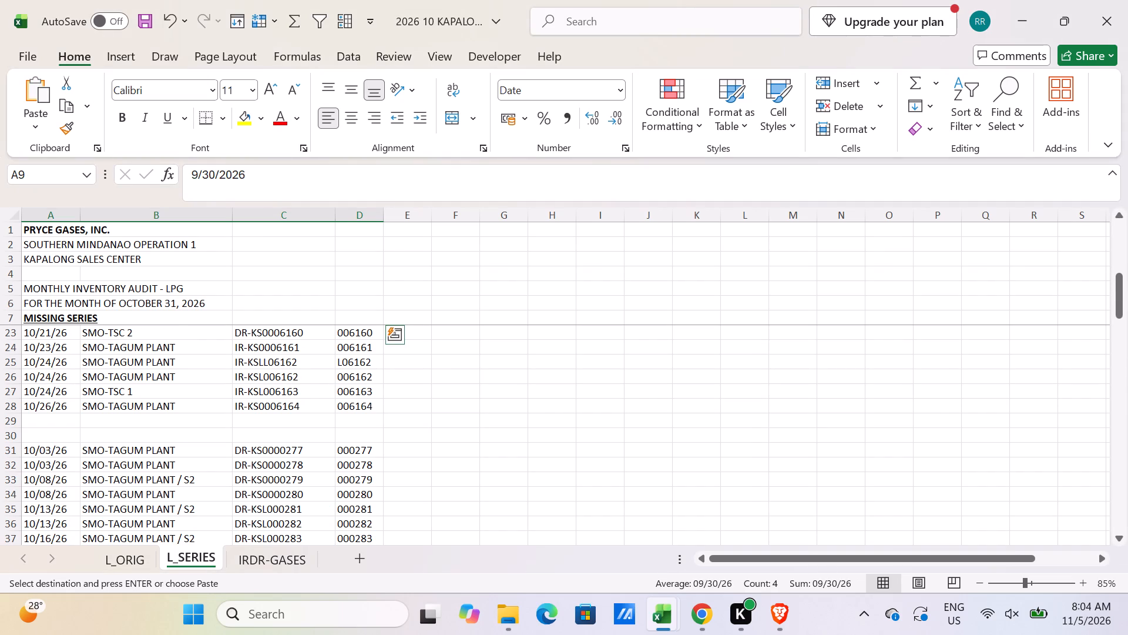
{"action": "scroll", "coordinate": [75, 428], "scroll_direction": "up", "scroll_amount": 2}
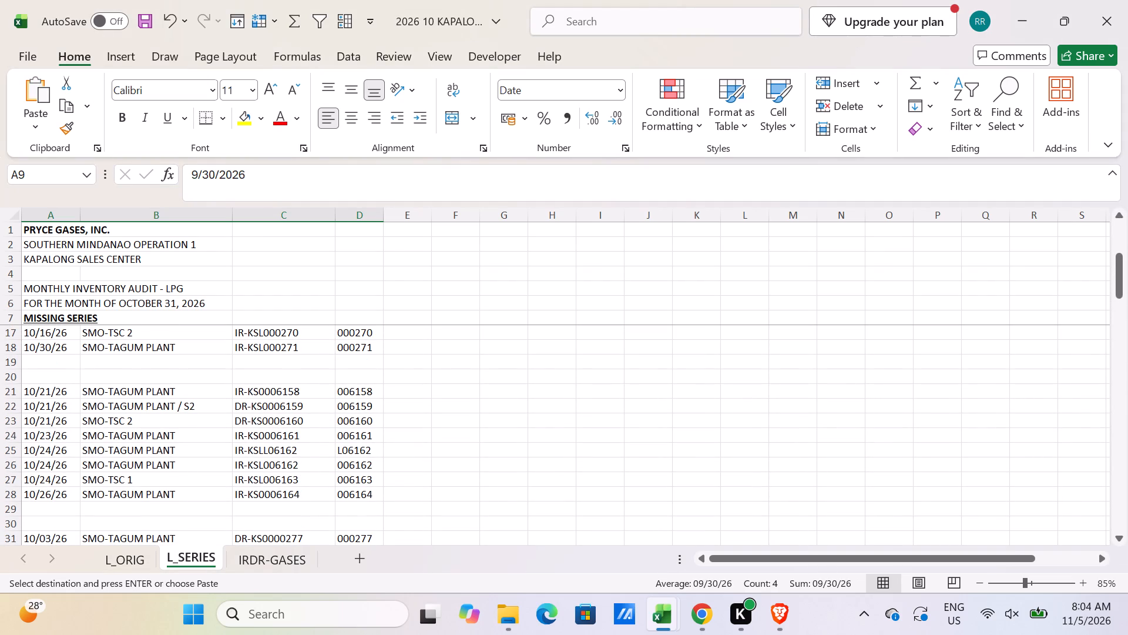
{"action": "scroll", "coordinate": [75, 428], "scroll_direction": "down", "scroll_amount": 1}
{"action": "left_click", "coordinate": [49, 480]}
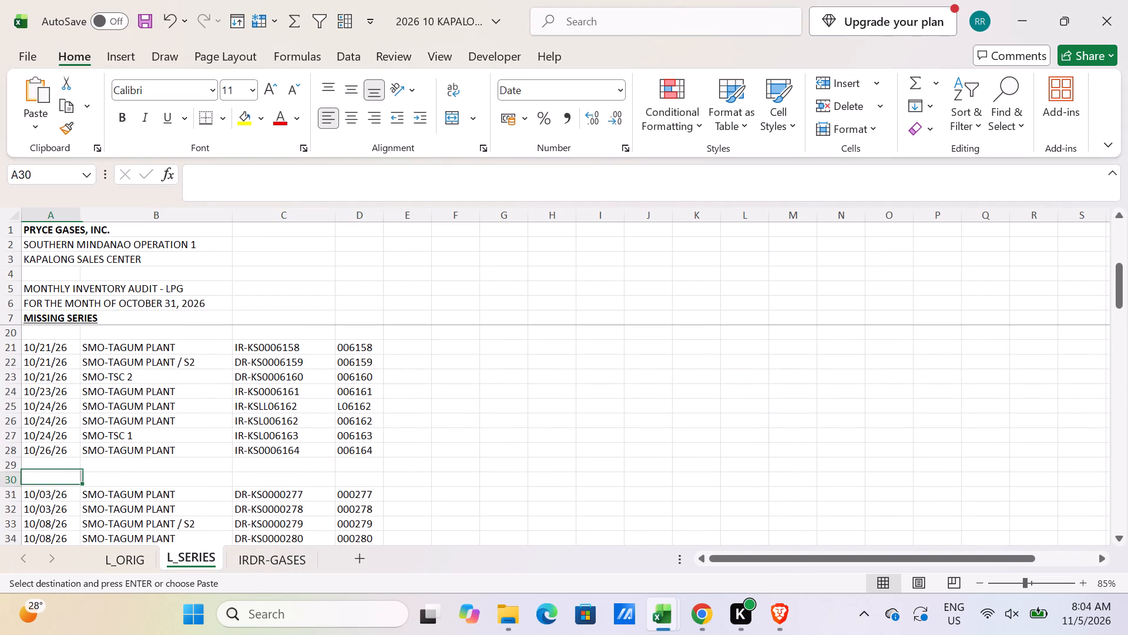
{"action": "key", "text": "alt+e"}
{"action": "type", "text": "SV"}
{"action": "key", "text": "Return"}
{"action": "scroll", "coordinate": [166, 439], "scroll_direction": "down", "scroll_amount": 1}
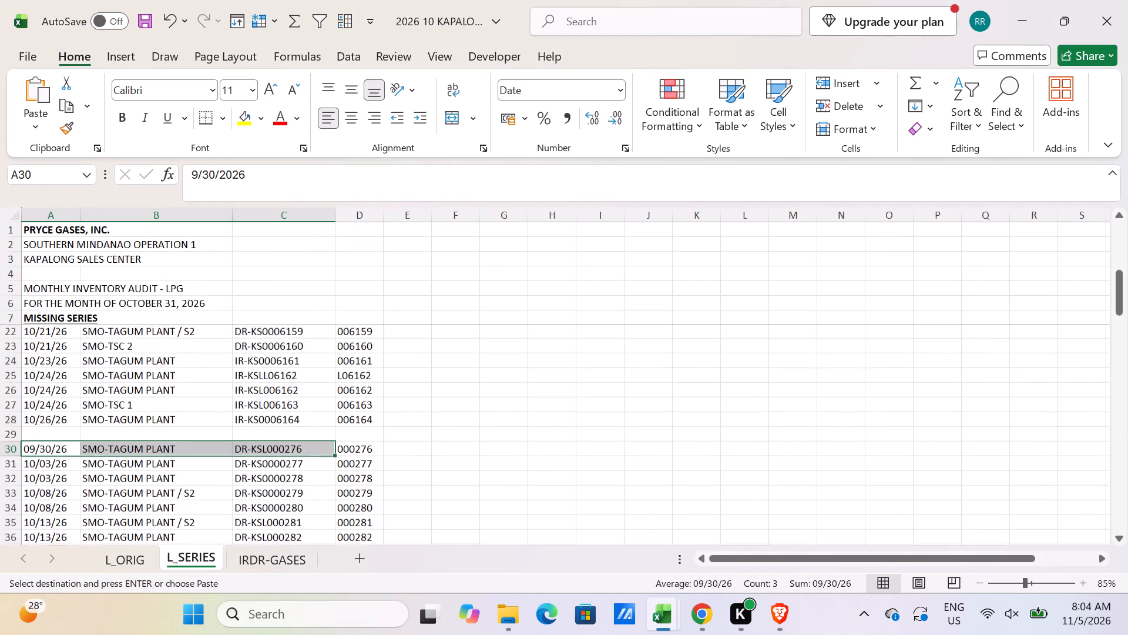
{"action": "left_click", "coordinate": [369, 437], "text": "shift"}
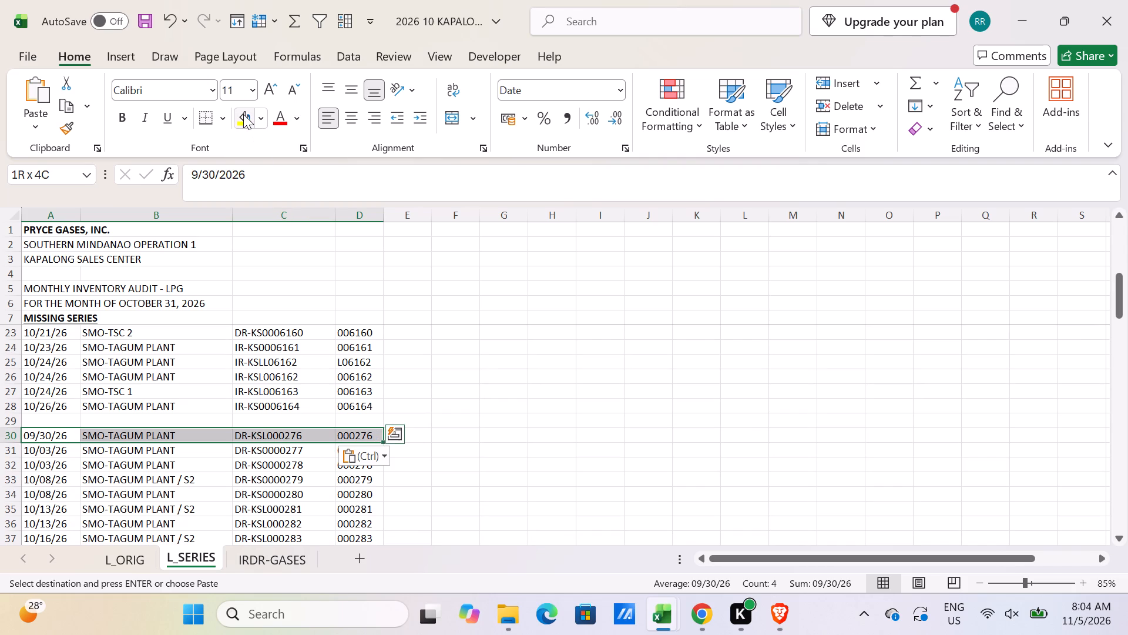
{"action": "left_click", "coordinate": [243, 114]}
Examine the IR and DR series blocks down the length of the L_SERIES sheet.
{"action": "scroll", "coordinate": [223, 428], "scroll_direction": "down", "scroll_amount": 8}
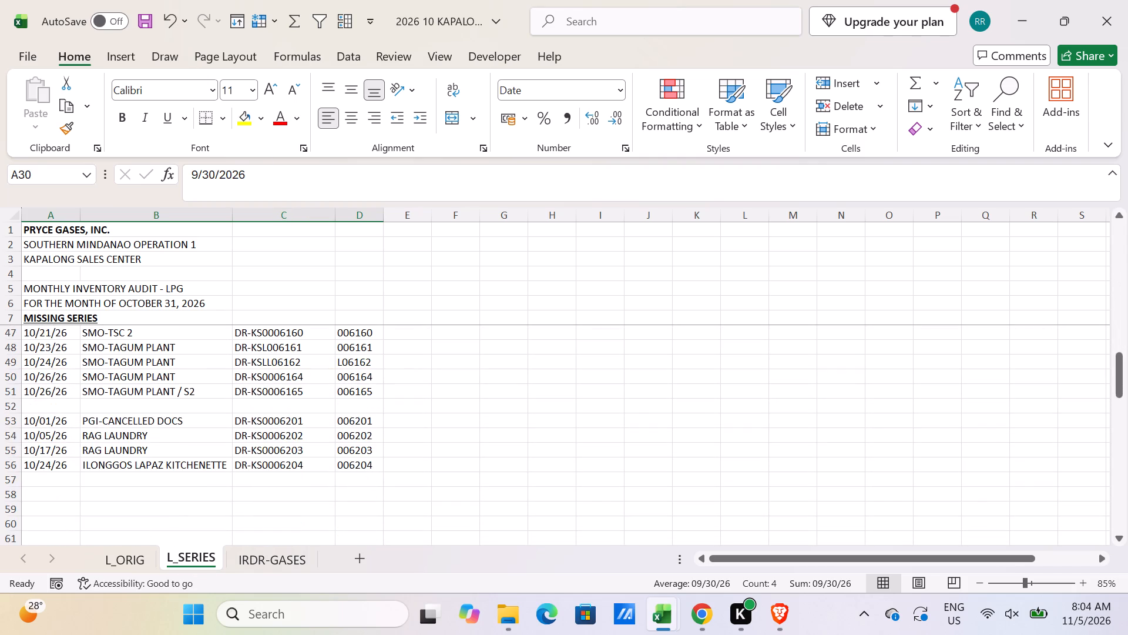
{"action": "scroll", "coordinate": [219, 429], "scroll_direction": "down", "scroll_amount": 2}
{"action": "scroll", "coordinate": [219, 429], "scroll_direction": "up", "scroll_amount": 10}
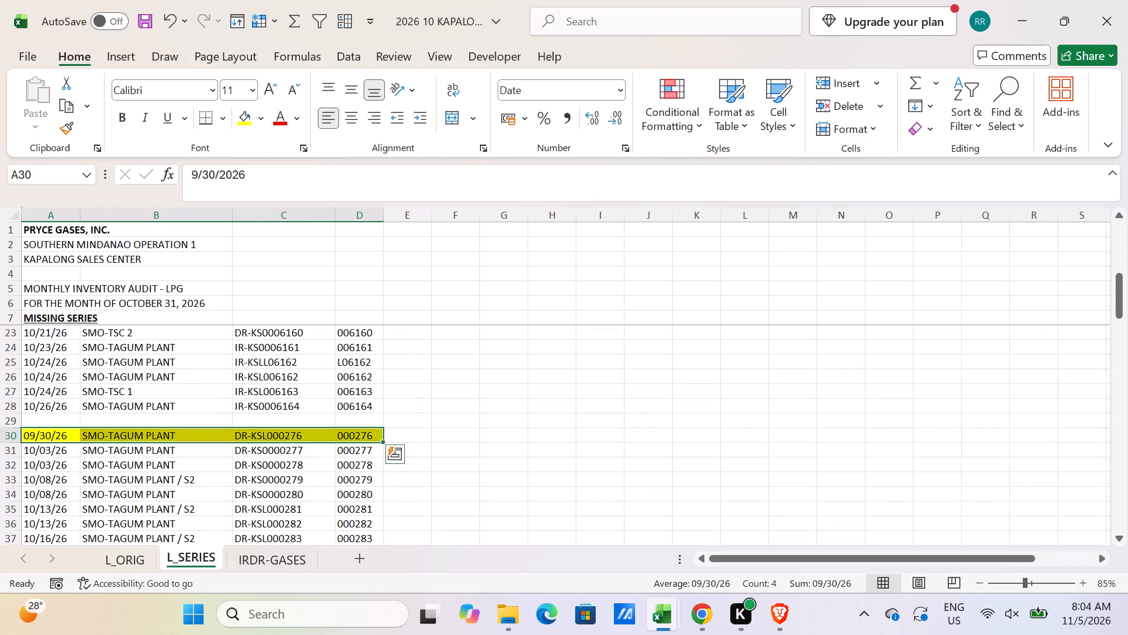
{"action": "scroll", "coordinate": [219, 429], "scroll_direction": "up", "scroll_amount": 10}
{"action": "scroll", "coordinate": [167, 420], "scroll_direction": "down", "scroll_amount": 1}
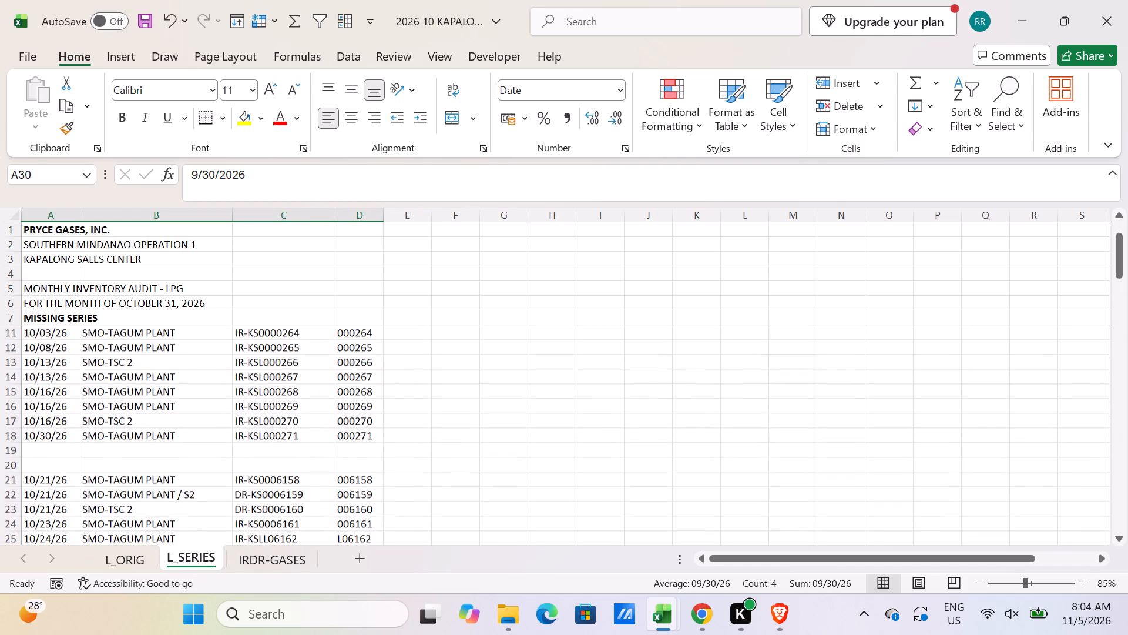
{"action": "scroll", "coordinate": [125, 415], "scroll_direction": "down", "scroll_amount": 1}
{"action": "scroll", "coordinate": [69, 437], "scroll_direction": "down", "scroll_amount": 3}
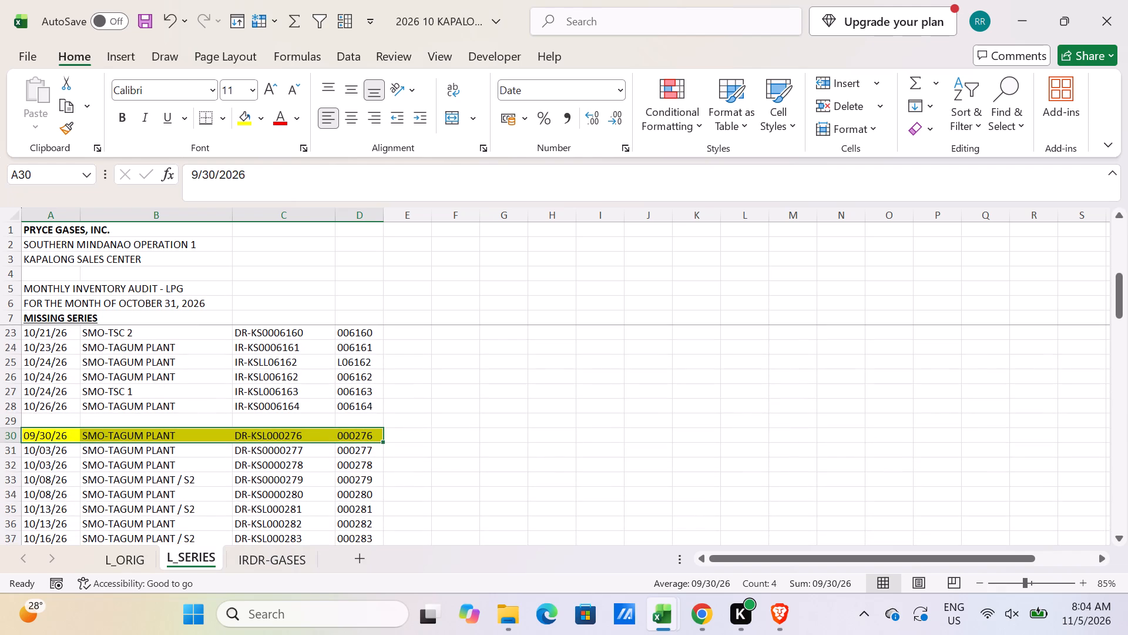
Move the DR series block in cells A30 to D56 beside the IR series, starting at cell F9.
{"action": "left_click", "coordinate": [48, 432]}
{"action": "scroll", "coordinate": [256, 435], "scroll_direction": "down", "scroll_amount": 4}
{"action": "scroll", "coordinate": [329, 475], "scroll_direction": "down", "scroll_amount": 3}
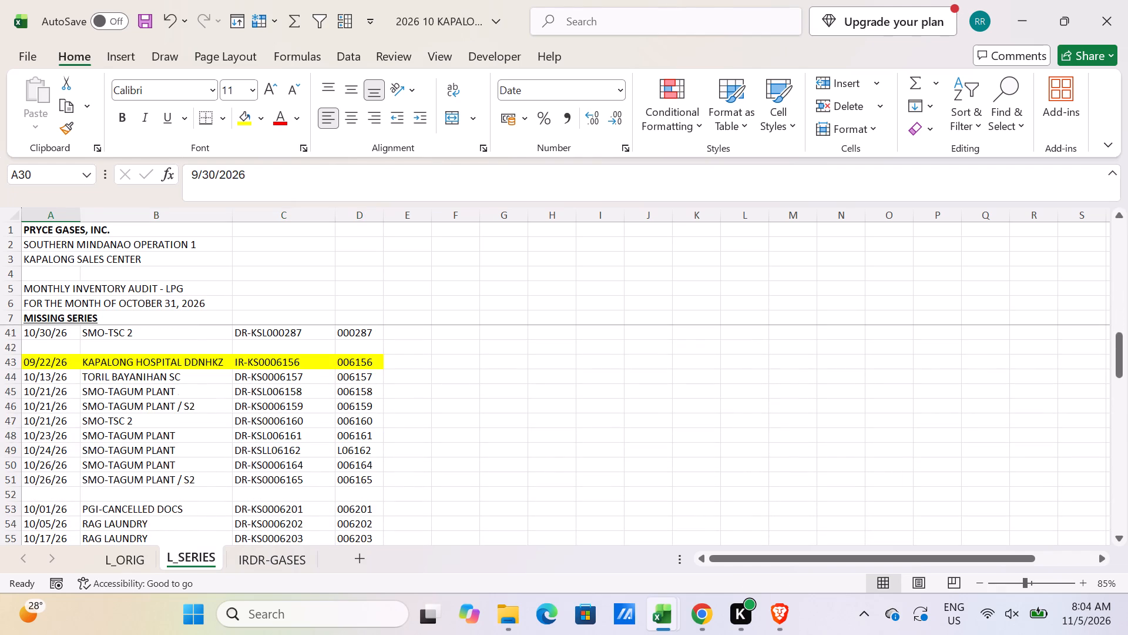
{"action": "scroll", "coordinate": [329, 475], "scroll_direction": "down", "scroll_amount": 1}
{"action": "left_click", "coordinate": [354, 460], "text": "shift"}
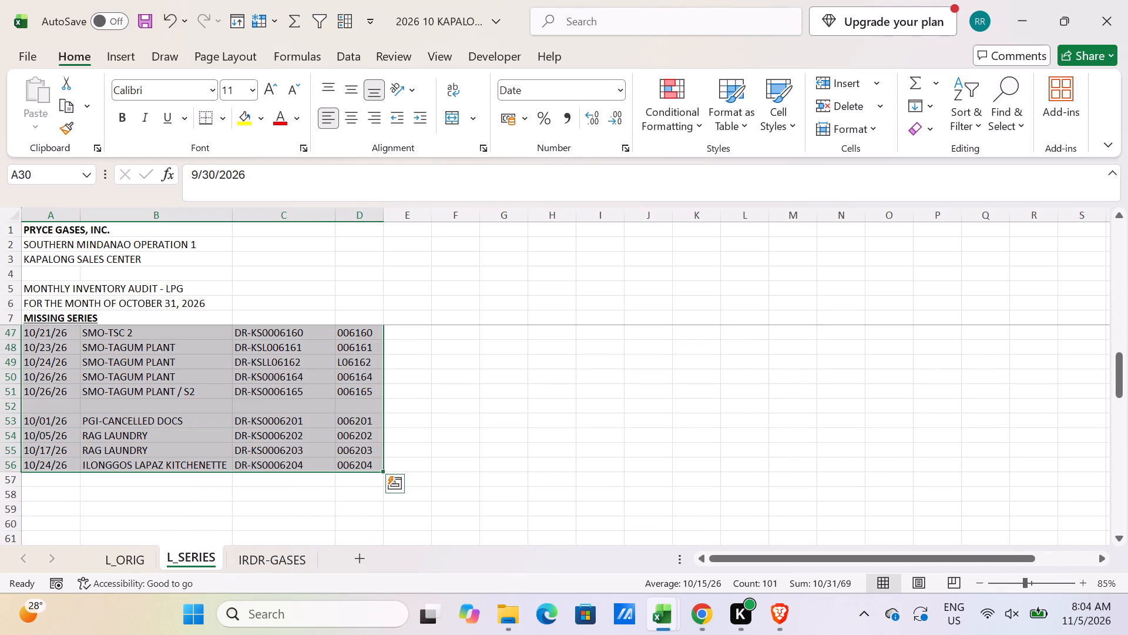
{"action": "key", "text": "ctrl+x"}
{"action": "scroll", "coordinate": [382, 442], "scroll_direction": "up", "scroll_amount": 13}
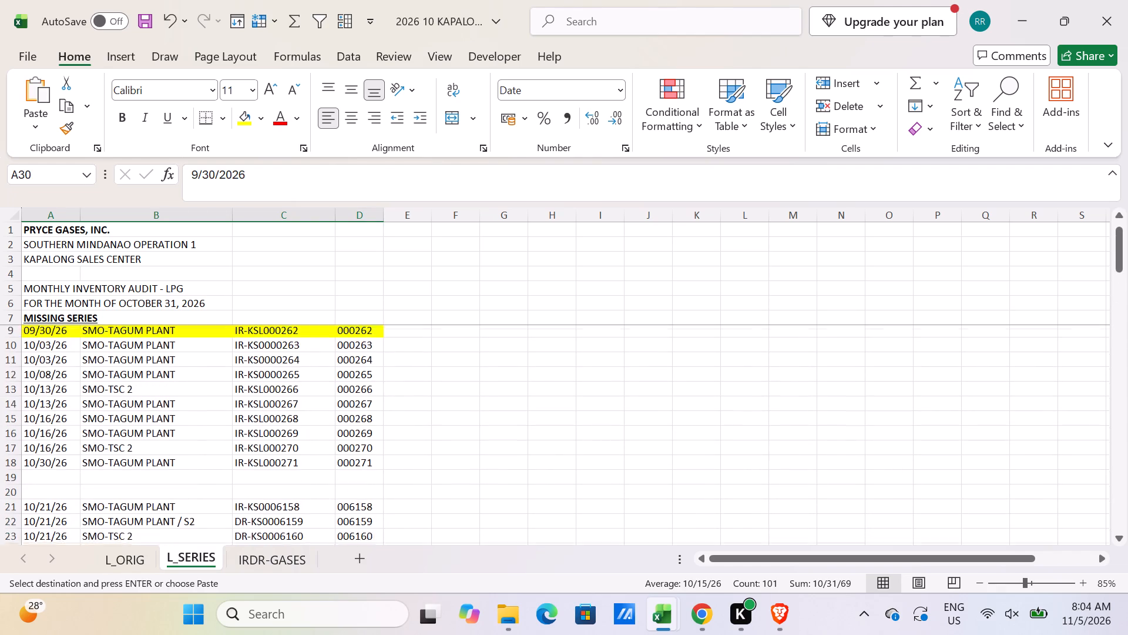
{"action": "scroll", "coordinate": [385, 425], "scroll_direction": "up", "scroll_amount": 5}
{"action": "left_click", "coordinate": [455, 338]}
{"action": "left_click", "coordinate": [448, 343]}
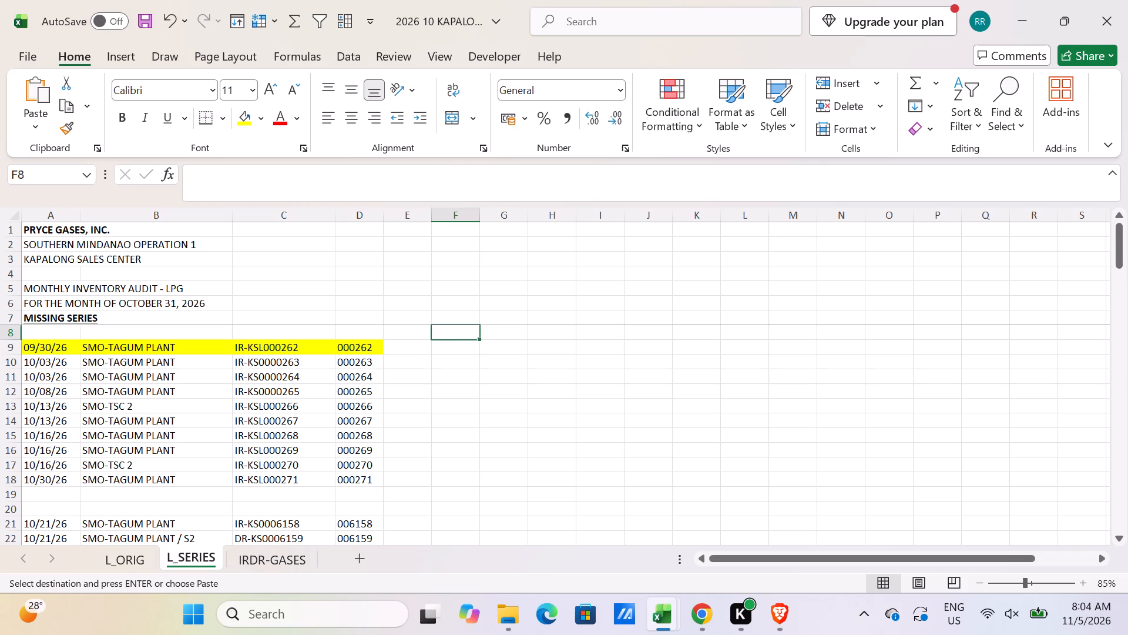
{"action": "key", "text": "ctrl+v"}
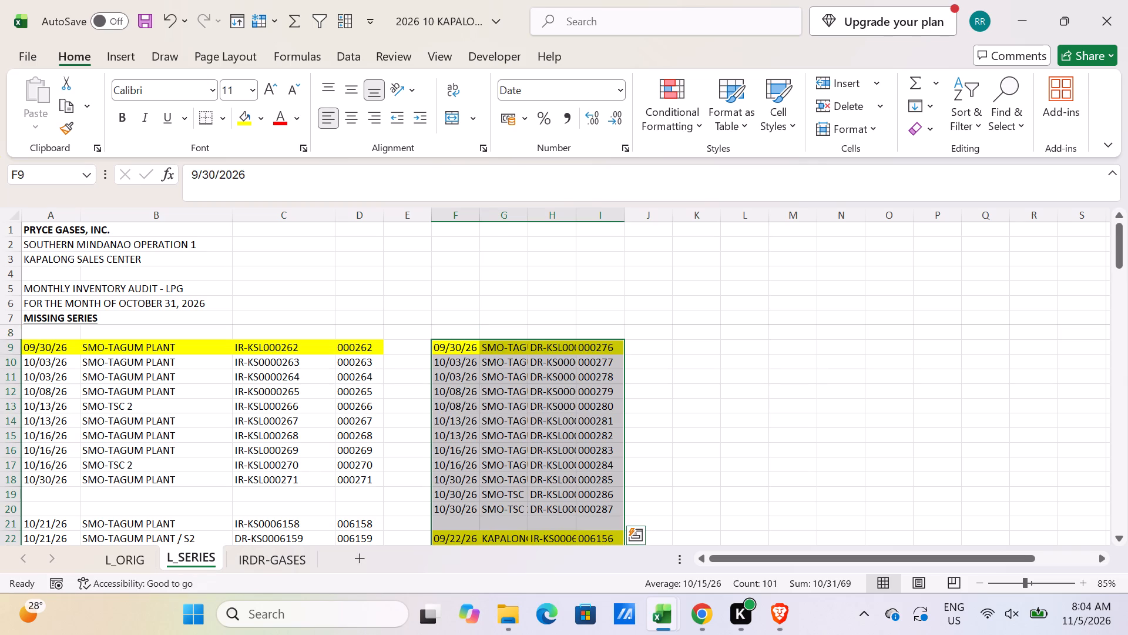
Autofit the widths of columns F to I and narrow column E into a thin spacer between the two blocks.
{"action": "key", "text": "alt+h"}
{"action": "key", "text": "alt+o"}
{"action": "key", "text": "i"}
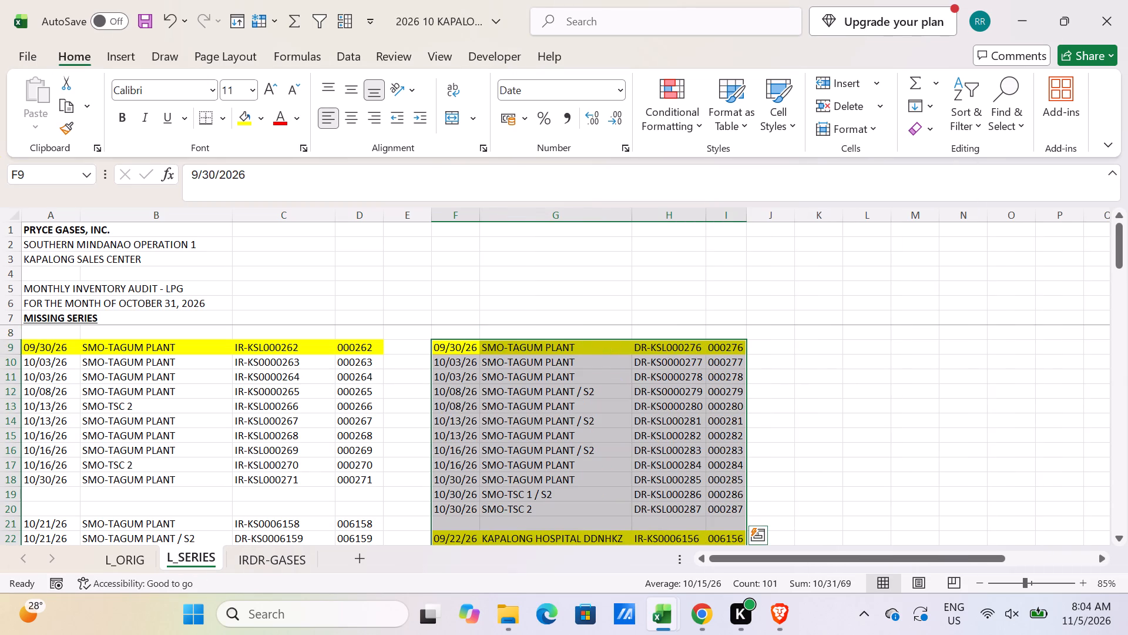
{"action": "left_click_drag", "start_coordinate": [431, 217], "coordinate": [394, 230]}
Set the L_SERIES print scaling to Fit Sheet on One Page and return to the worksheet.
{"action": "scroll", "coordinate": [355, 347], "scroll_direction": "down", "scroll_amount": 2}
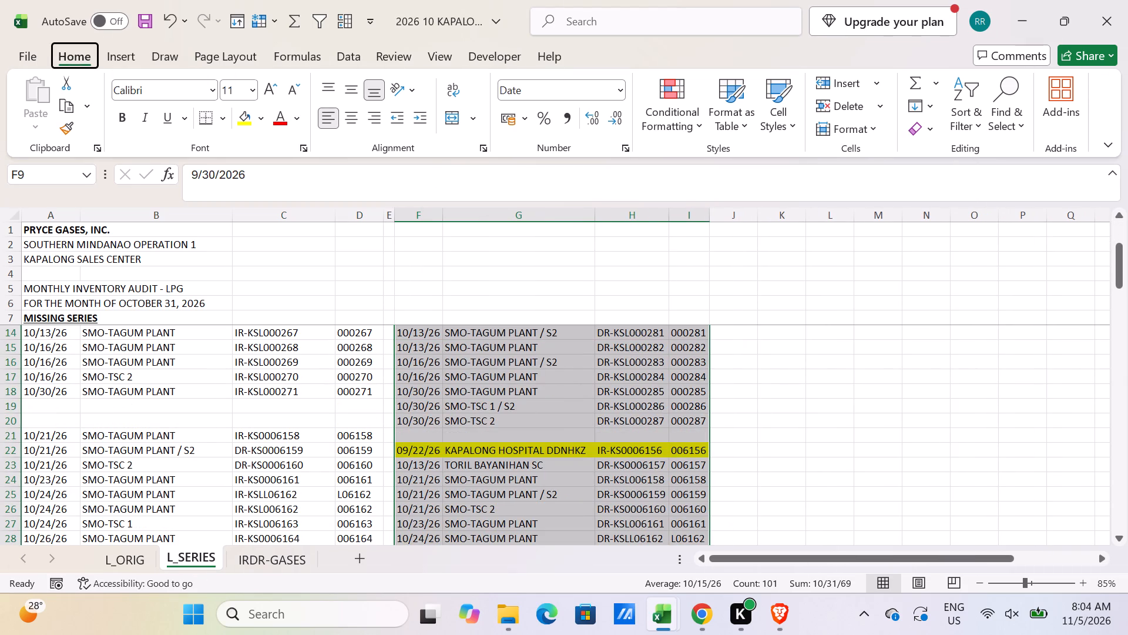
{"action": "key", "text": "ctrl+p"}
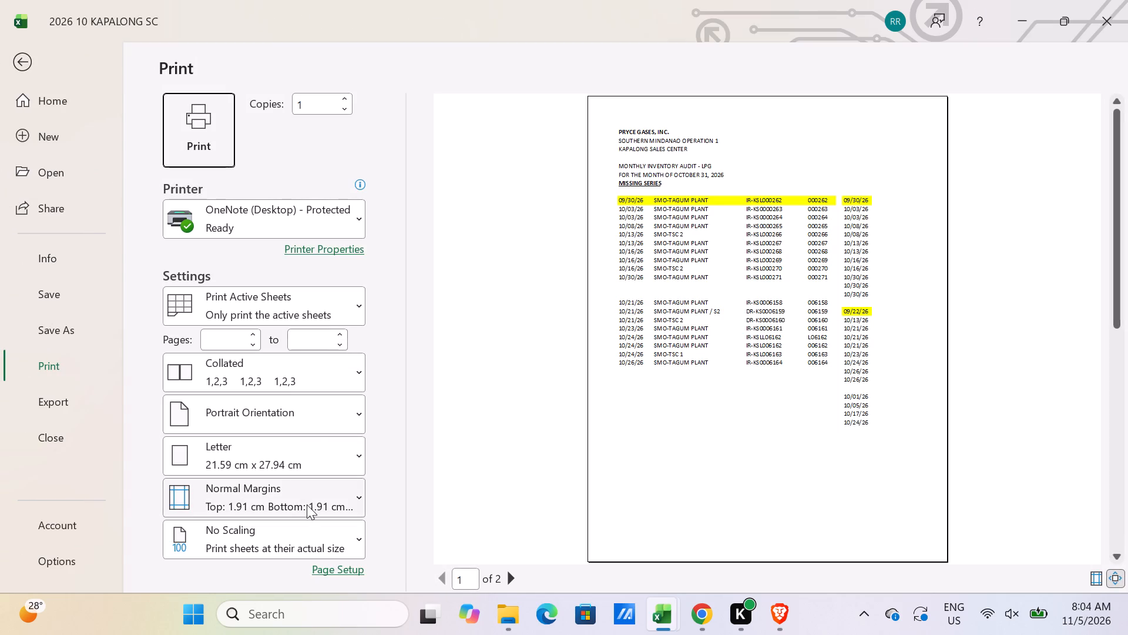
{"action": "key", "text": "Escape"}
{"action": "key", "text": "ctrl+p"}
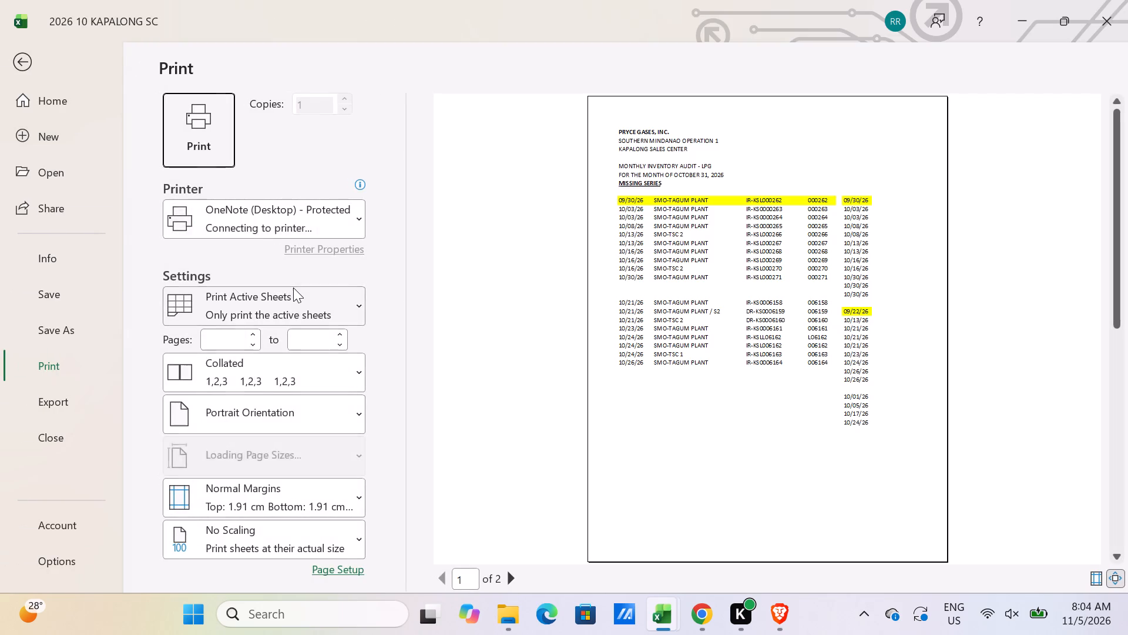
{"action": "left_click", "coordinate": [251, 549]}
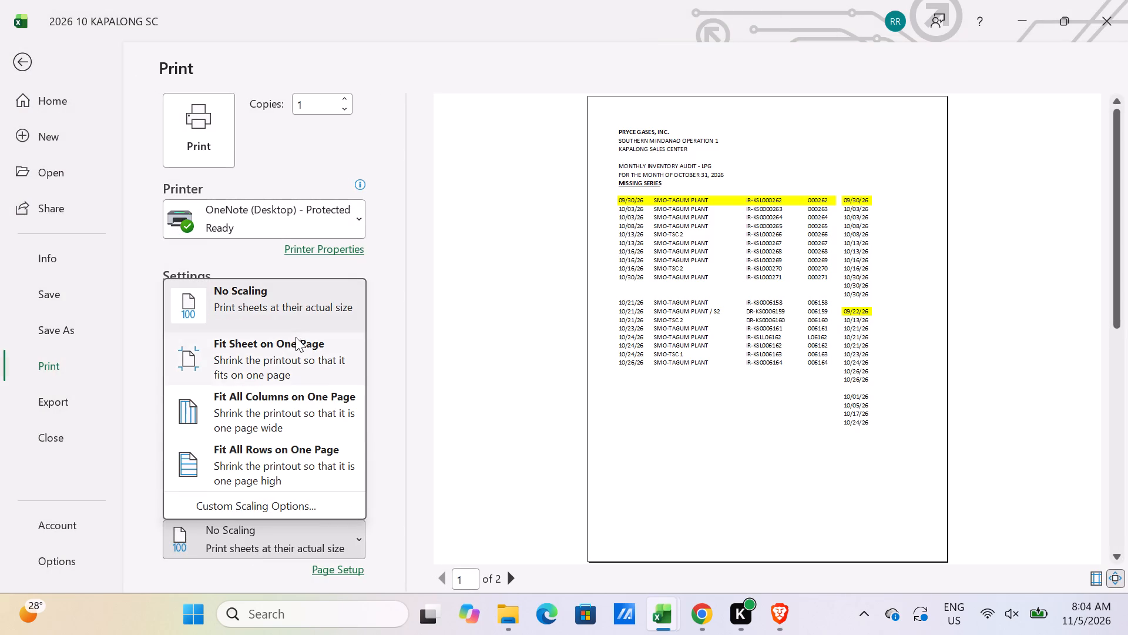
{"action": "left_click", "coordinate": [296, 339]}
{"action": "key", "text": "Escape"}
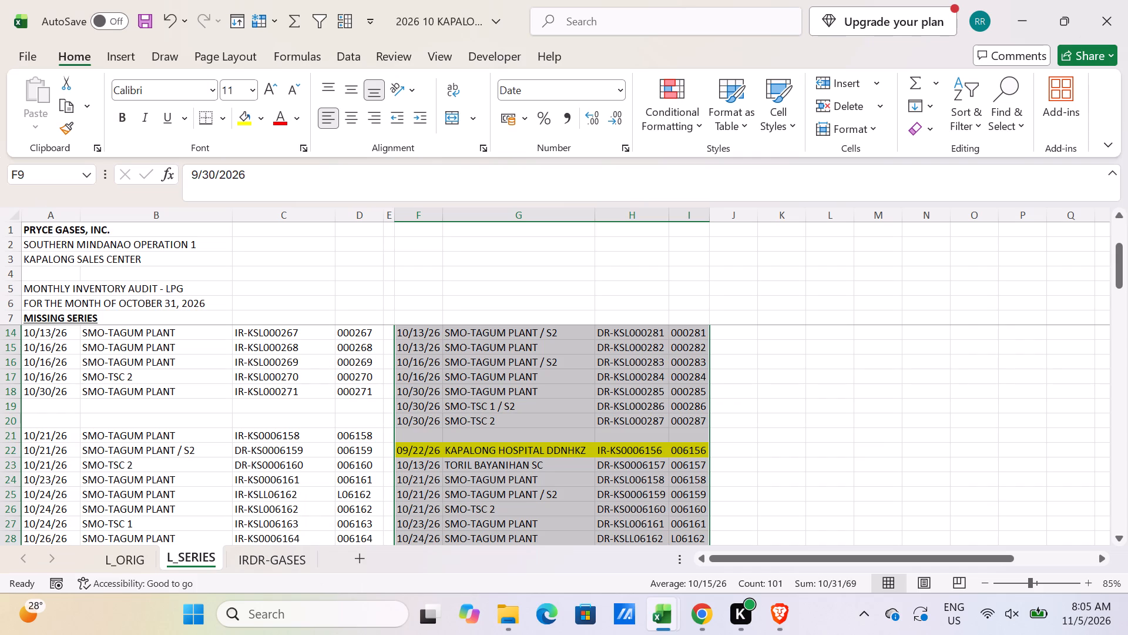